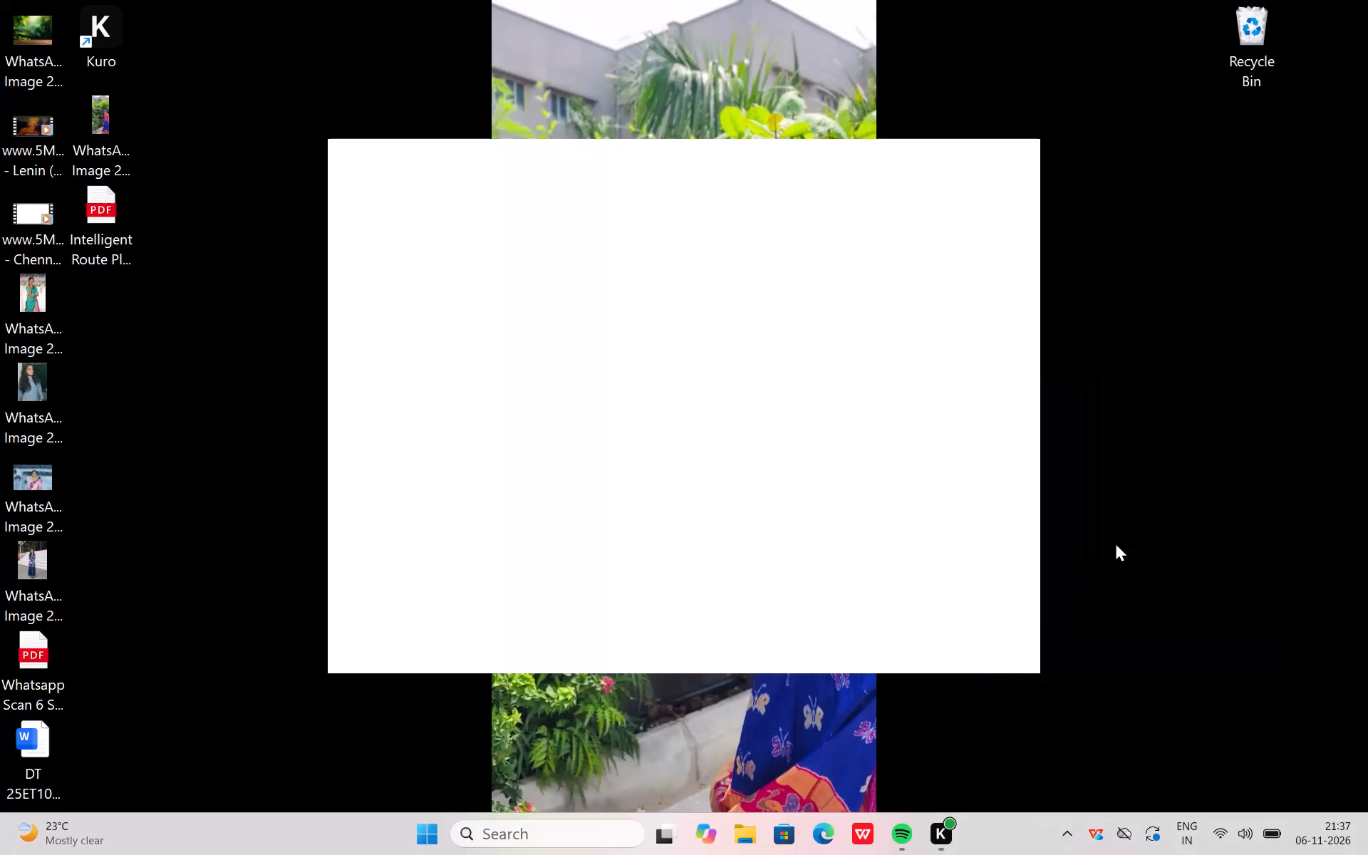
Launch the Figma app from the recent searches.
left_click(547, 835)
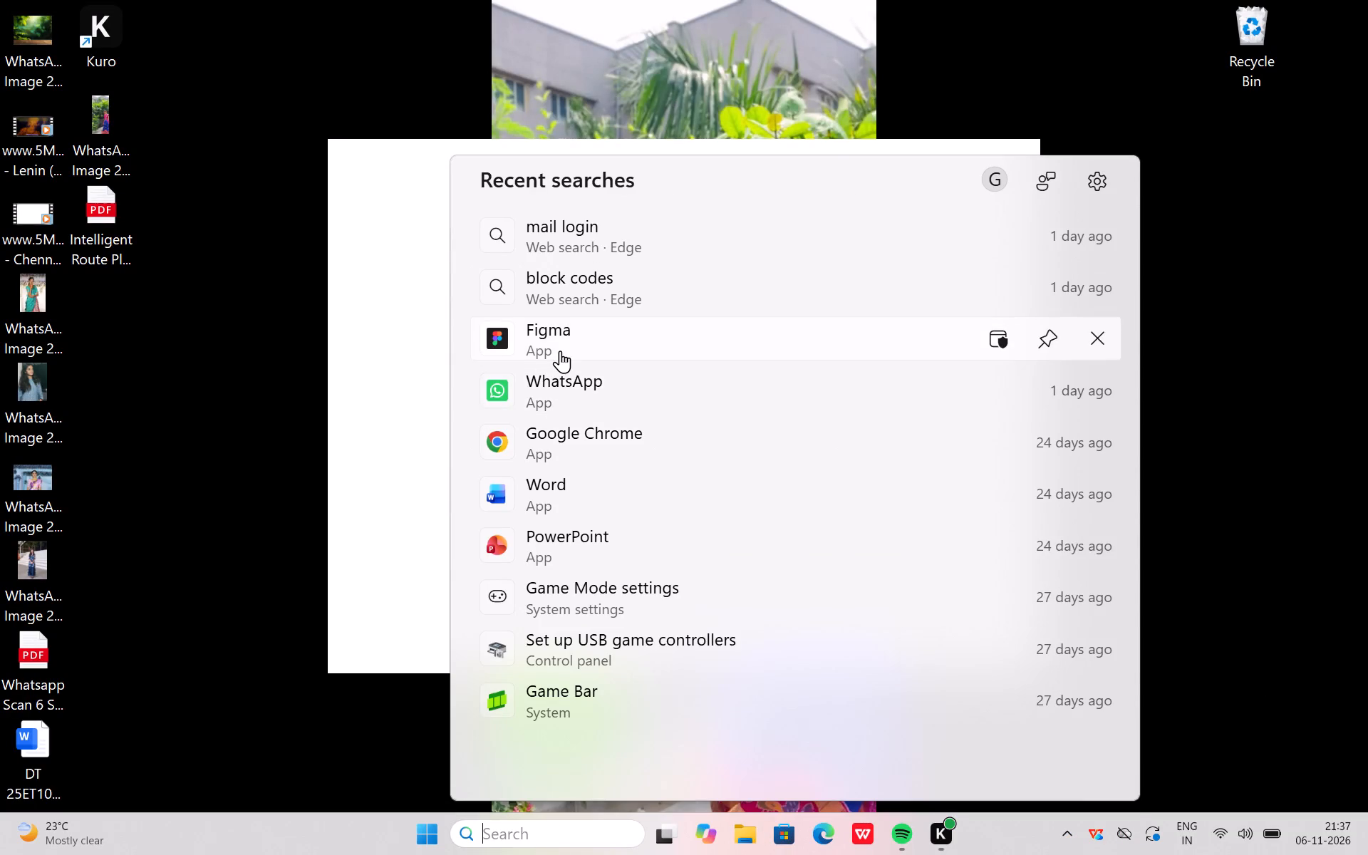
double_click(560, 351)
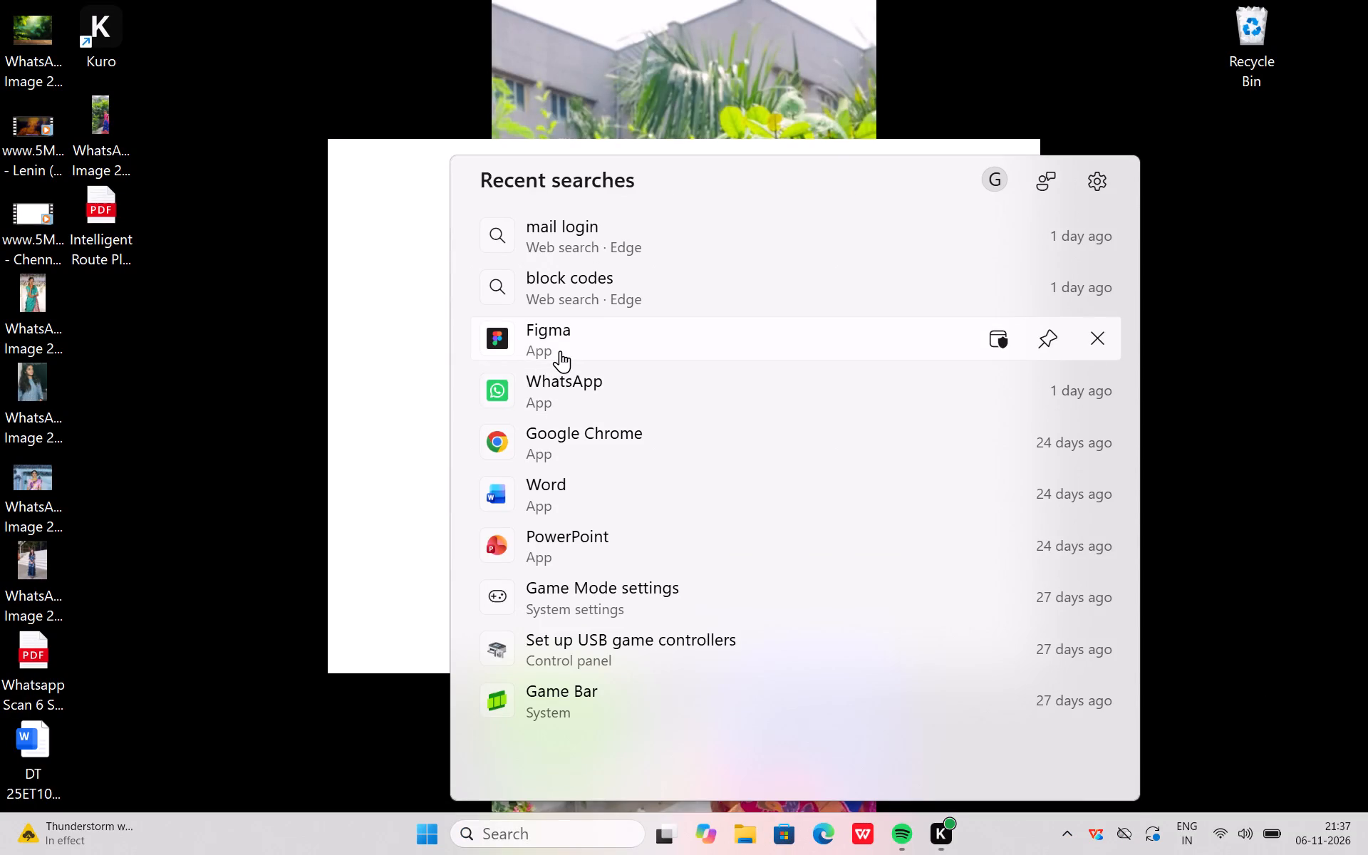
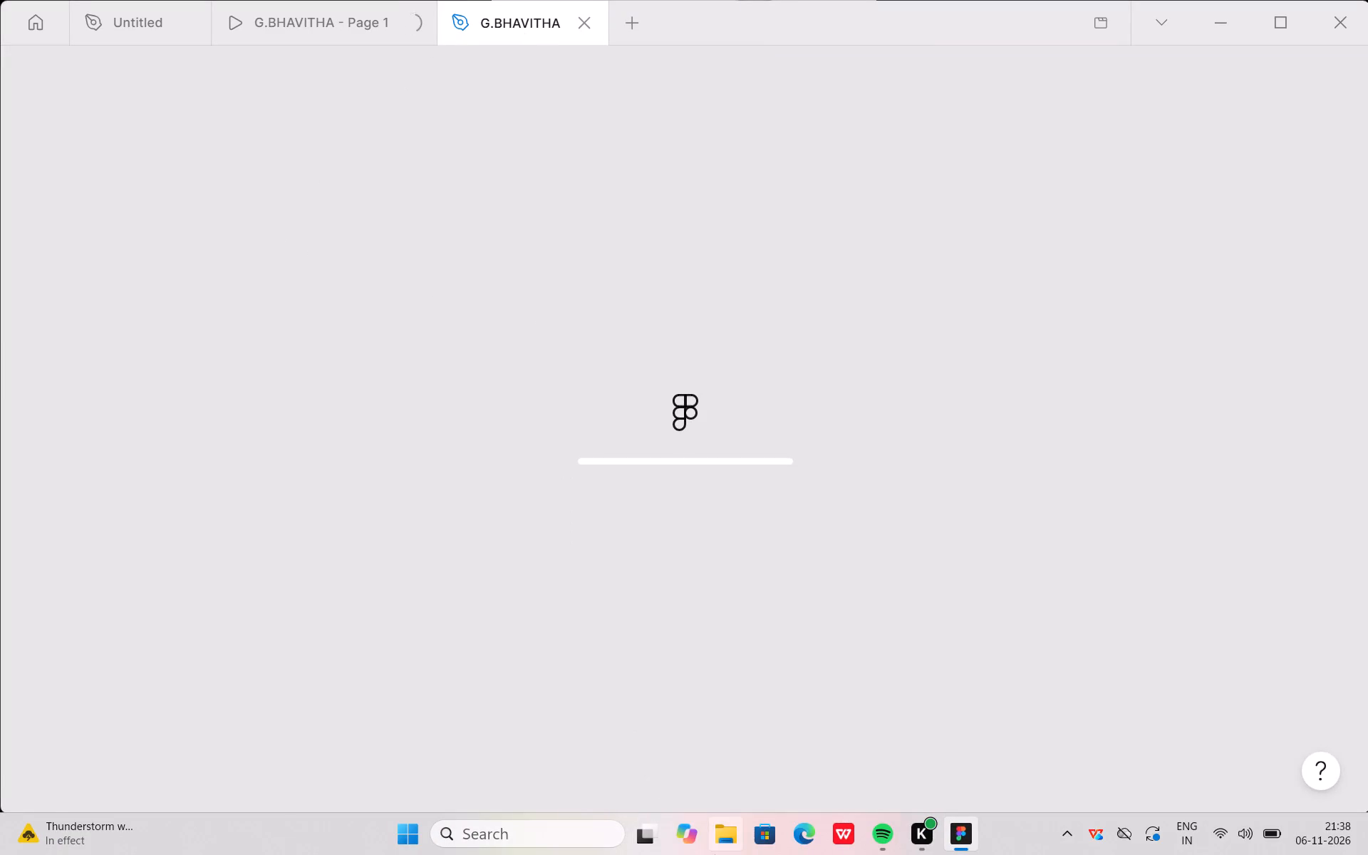
Switch to File Explorer and open the Intelligent Route Planner wireframes PDF from the Desktop folder.
left_click(739, 848)
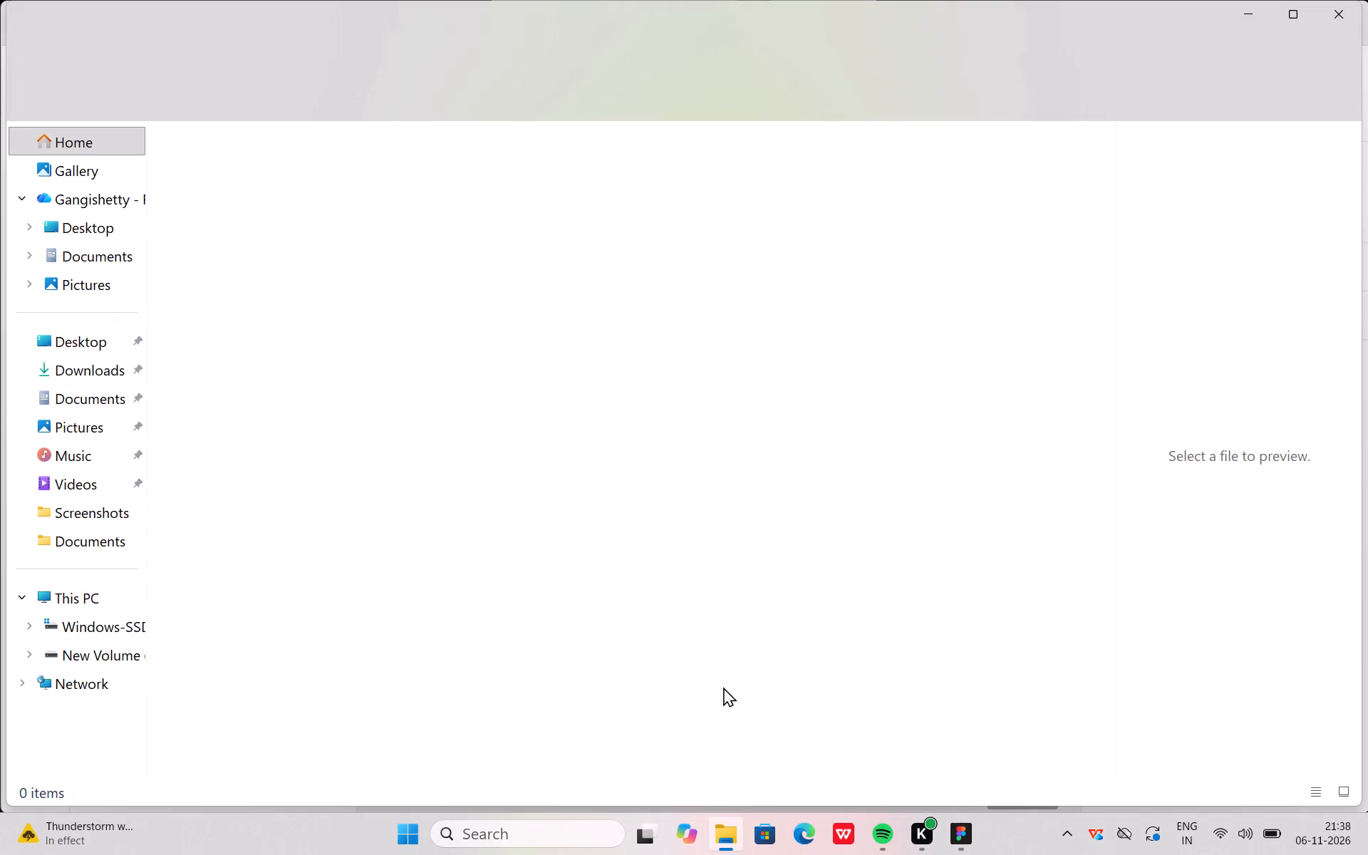
left_click_drag(110, 222, 117, 225)
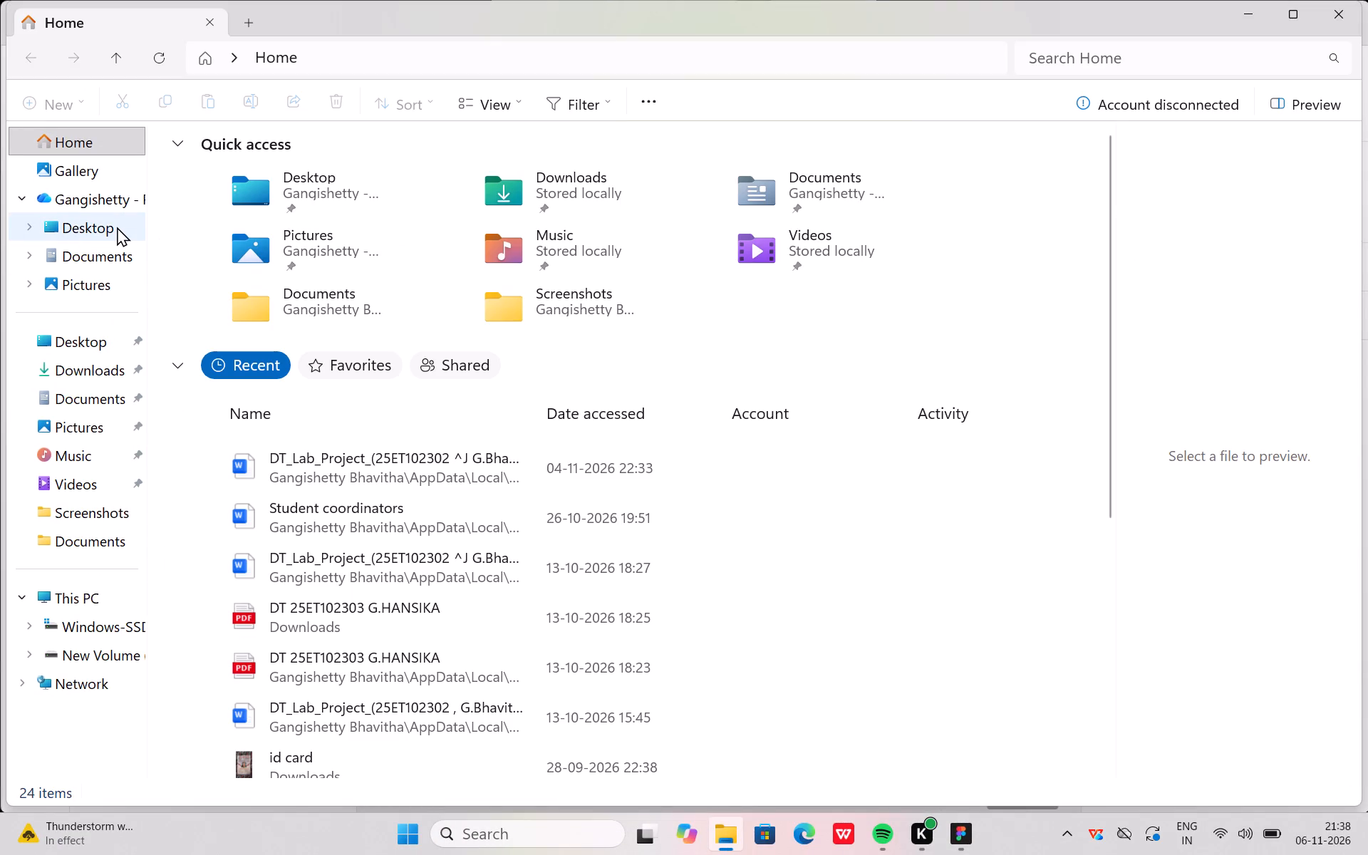
left_click(118, 227)
double_click(293, 164)
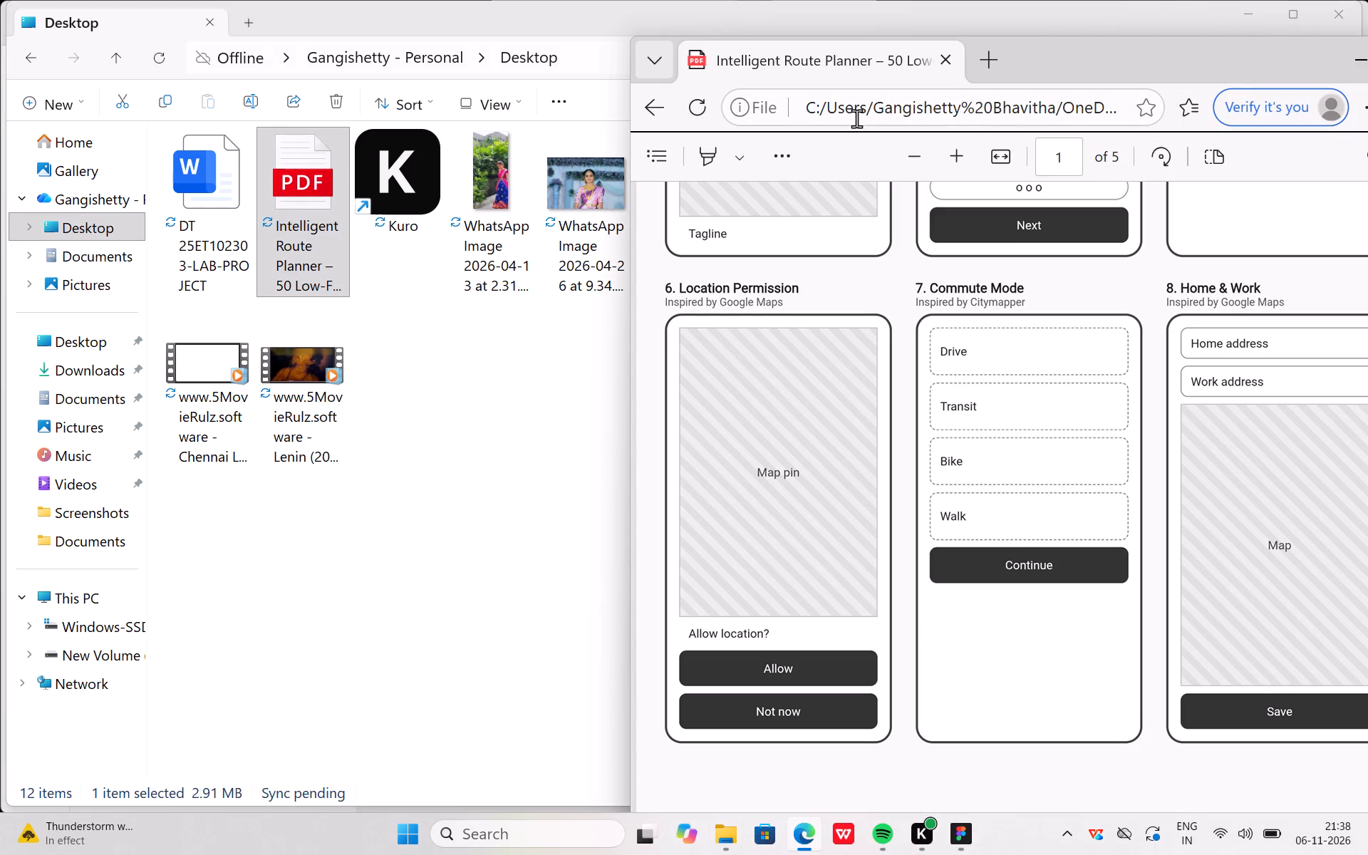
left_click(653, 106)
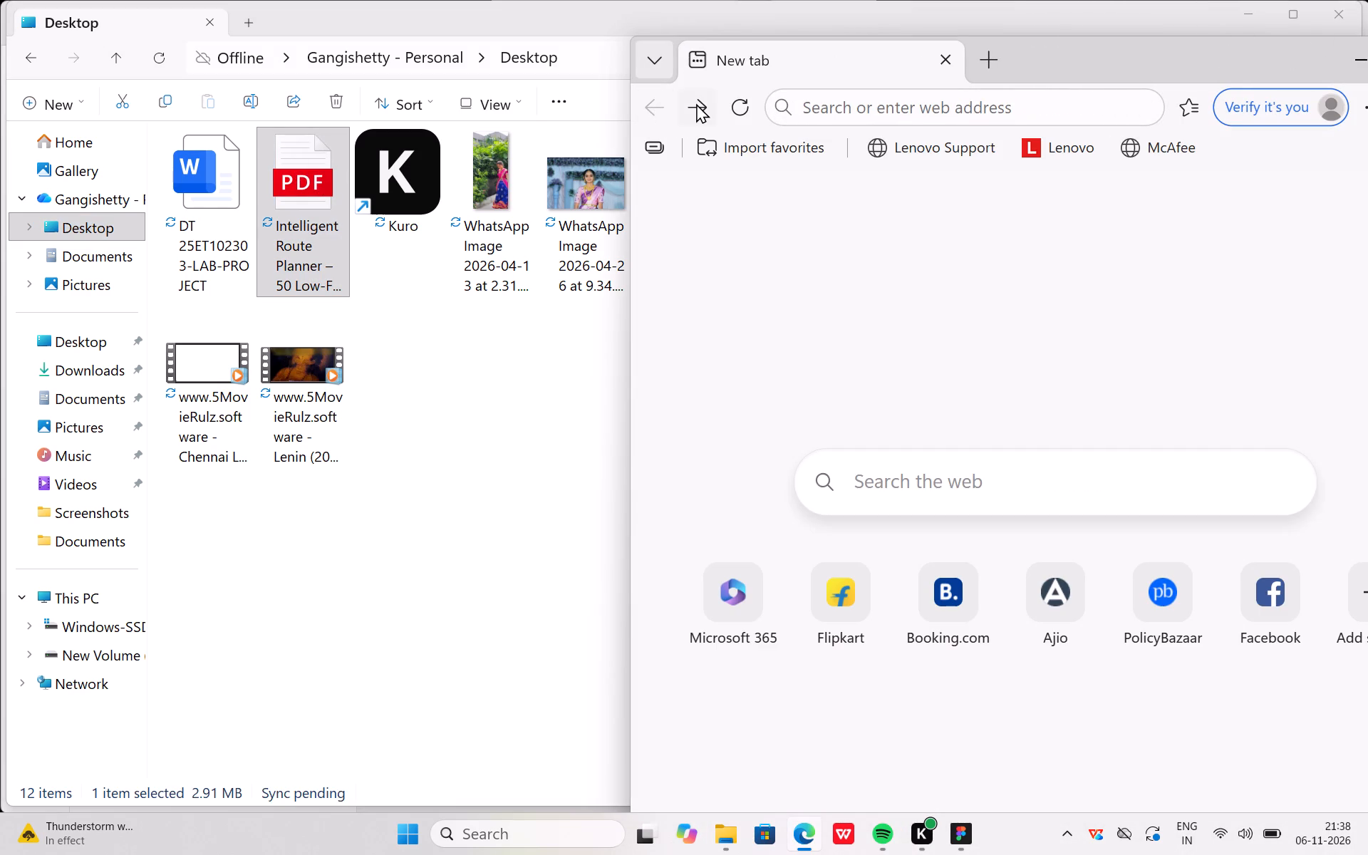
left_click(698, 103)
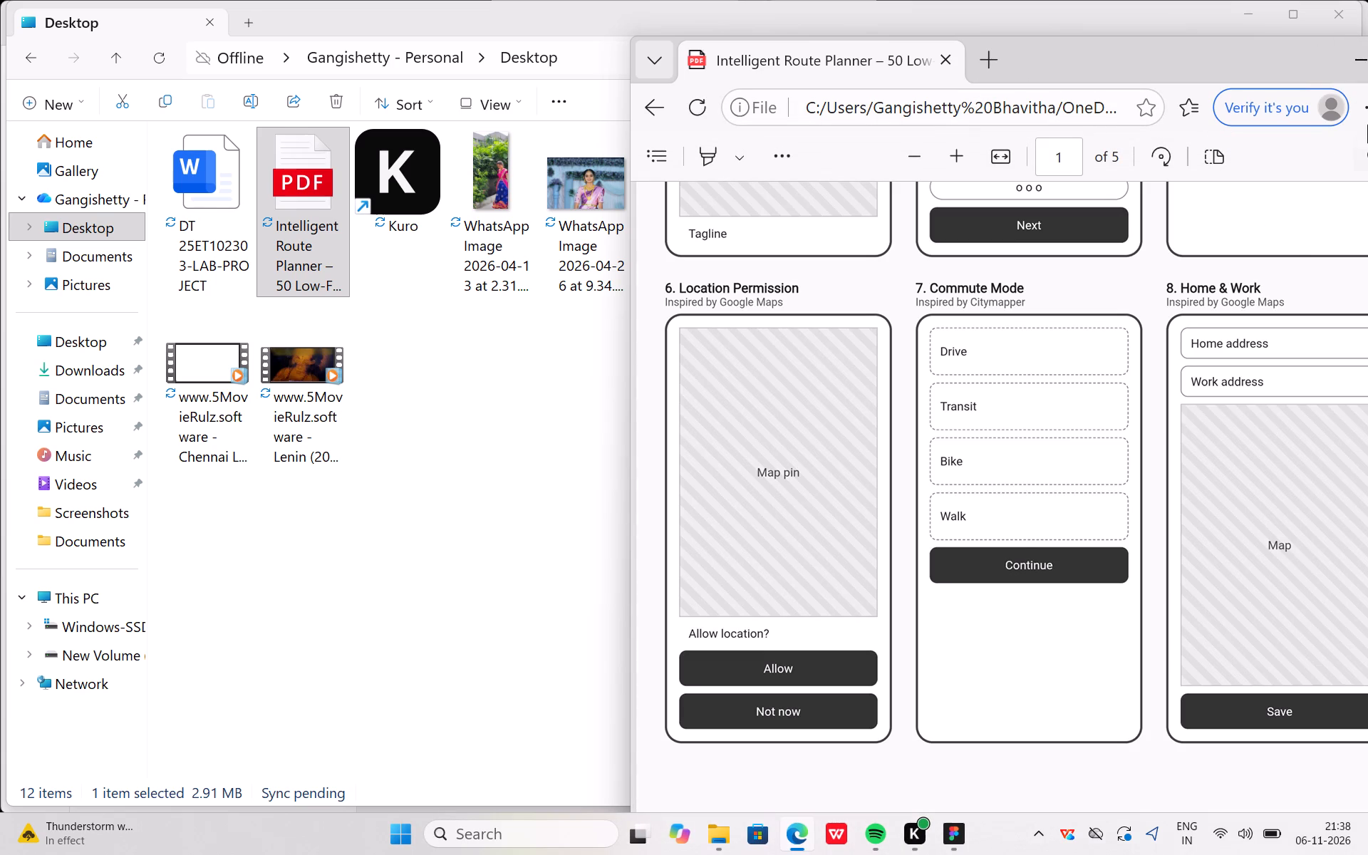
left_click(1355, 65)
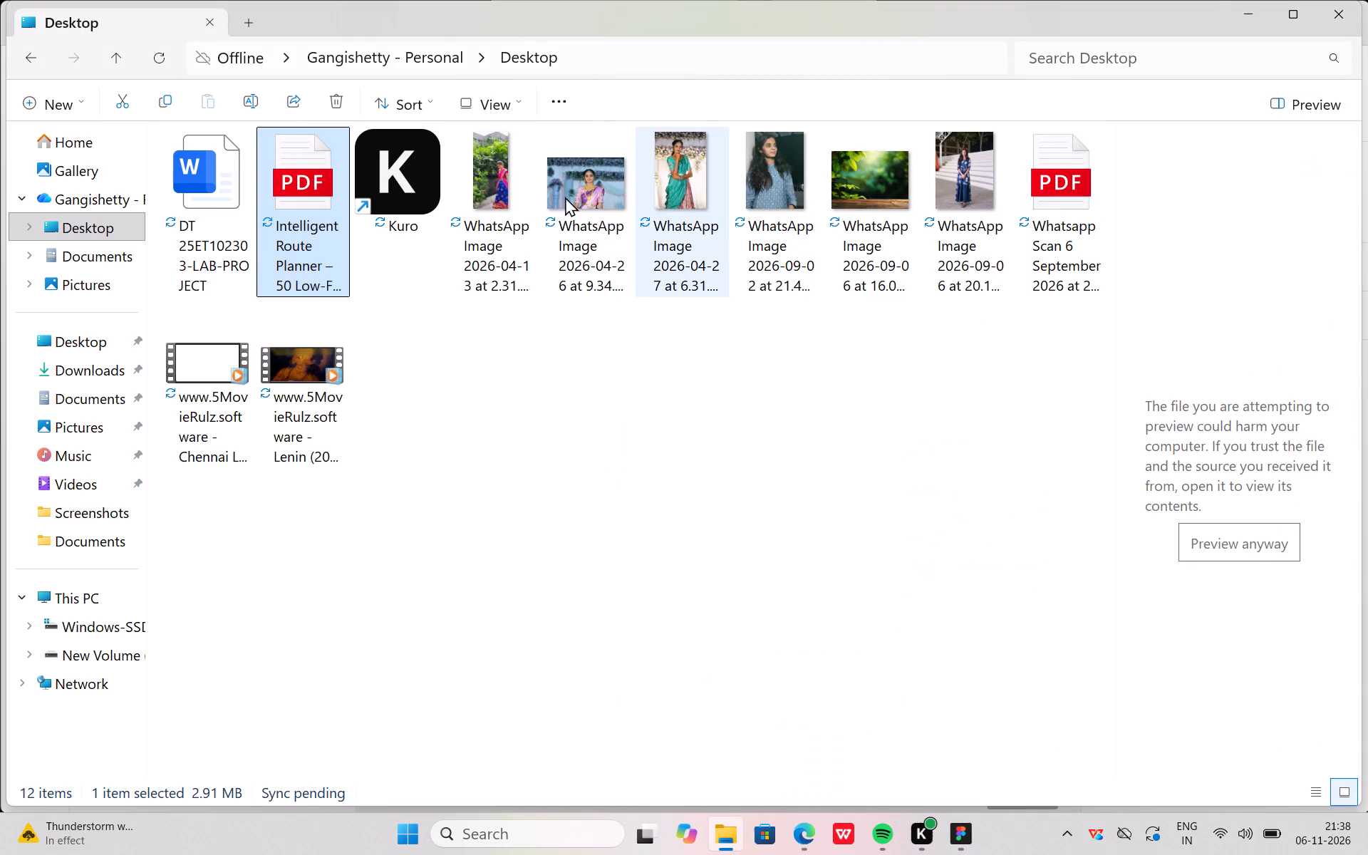
Open the Intelligent Route Planner PDF from the Desktop folder and look over the Onboarding & Setup frames on page 1.
double_click(296, 192)
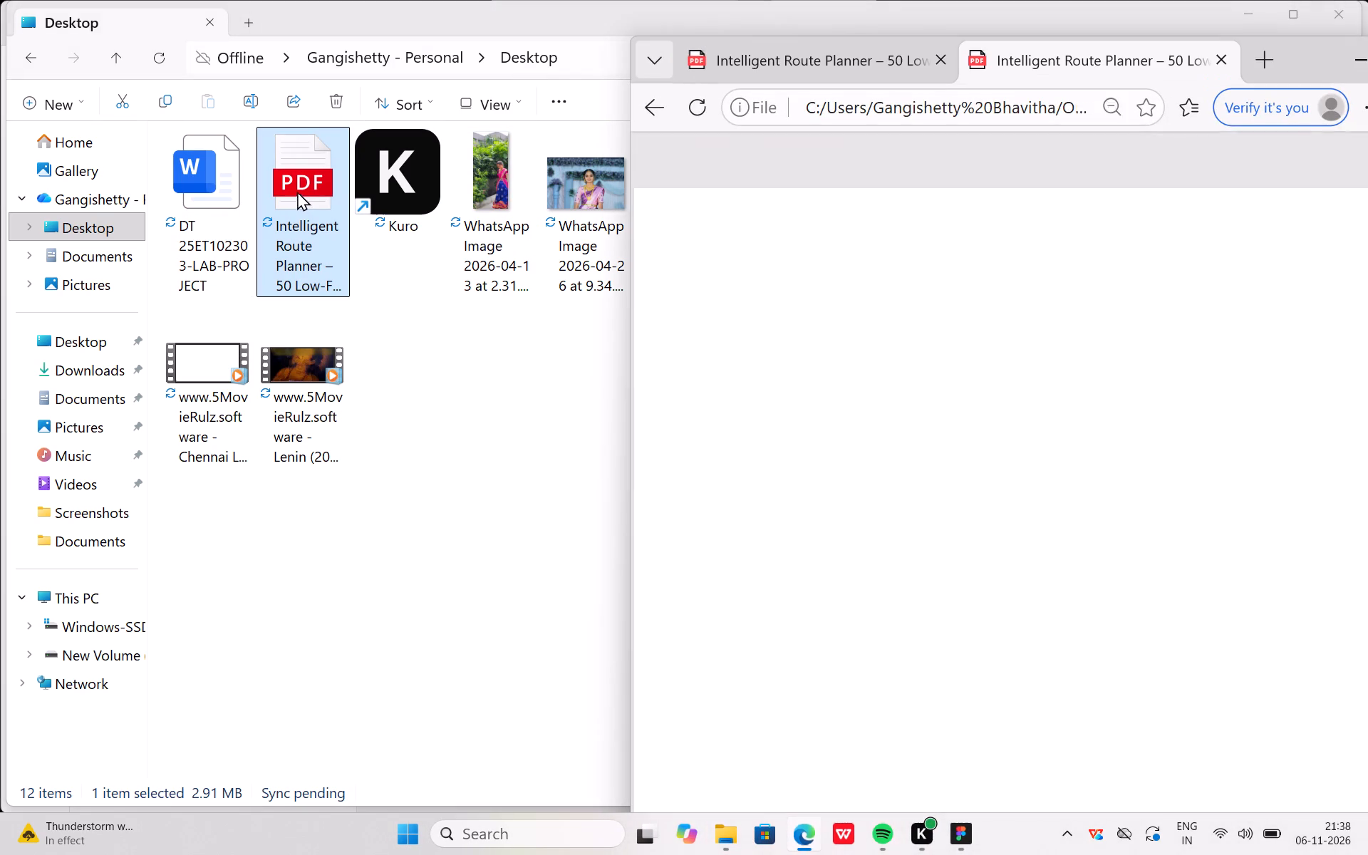
middle_click_drag(1149, 167, 919, 271)
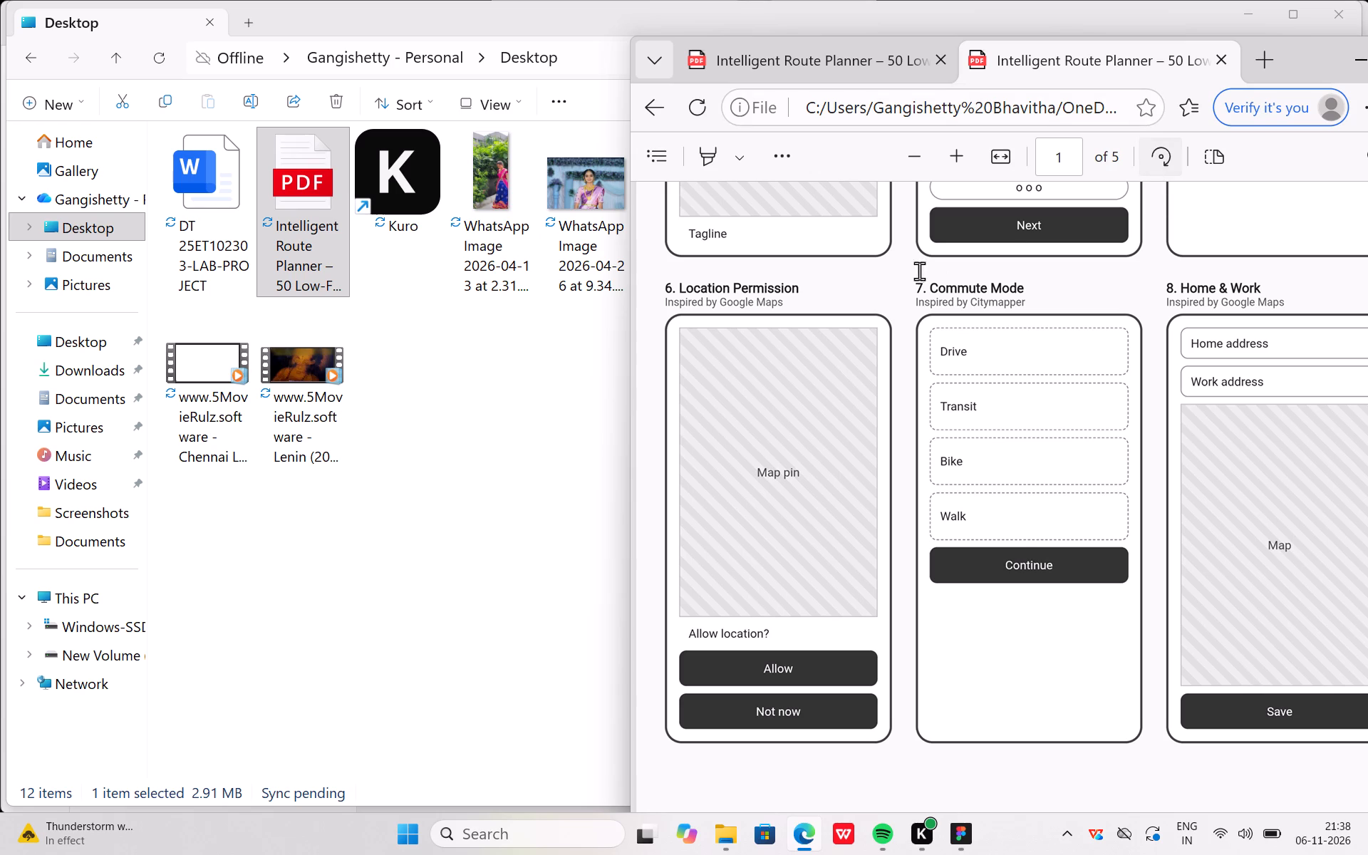
middle_click_drag(919, 271, 1031, 213)
middle_click_drag(1331, 191, 1127, 276)
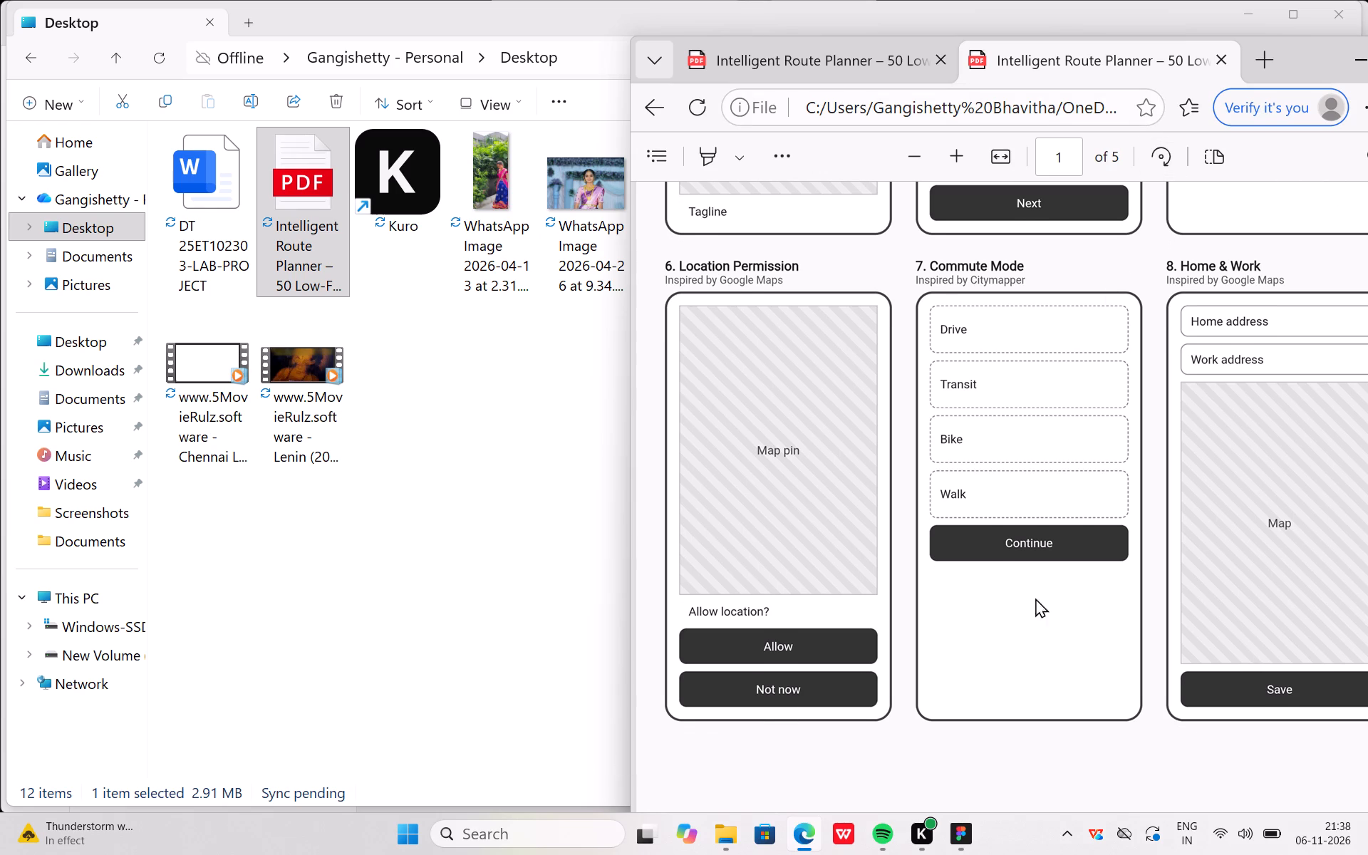
scroll(1054, 591, "down", 3)
scroll(1134, 559, "up", 5)
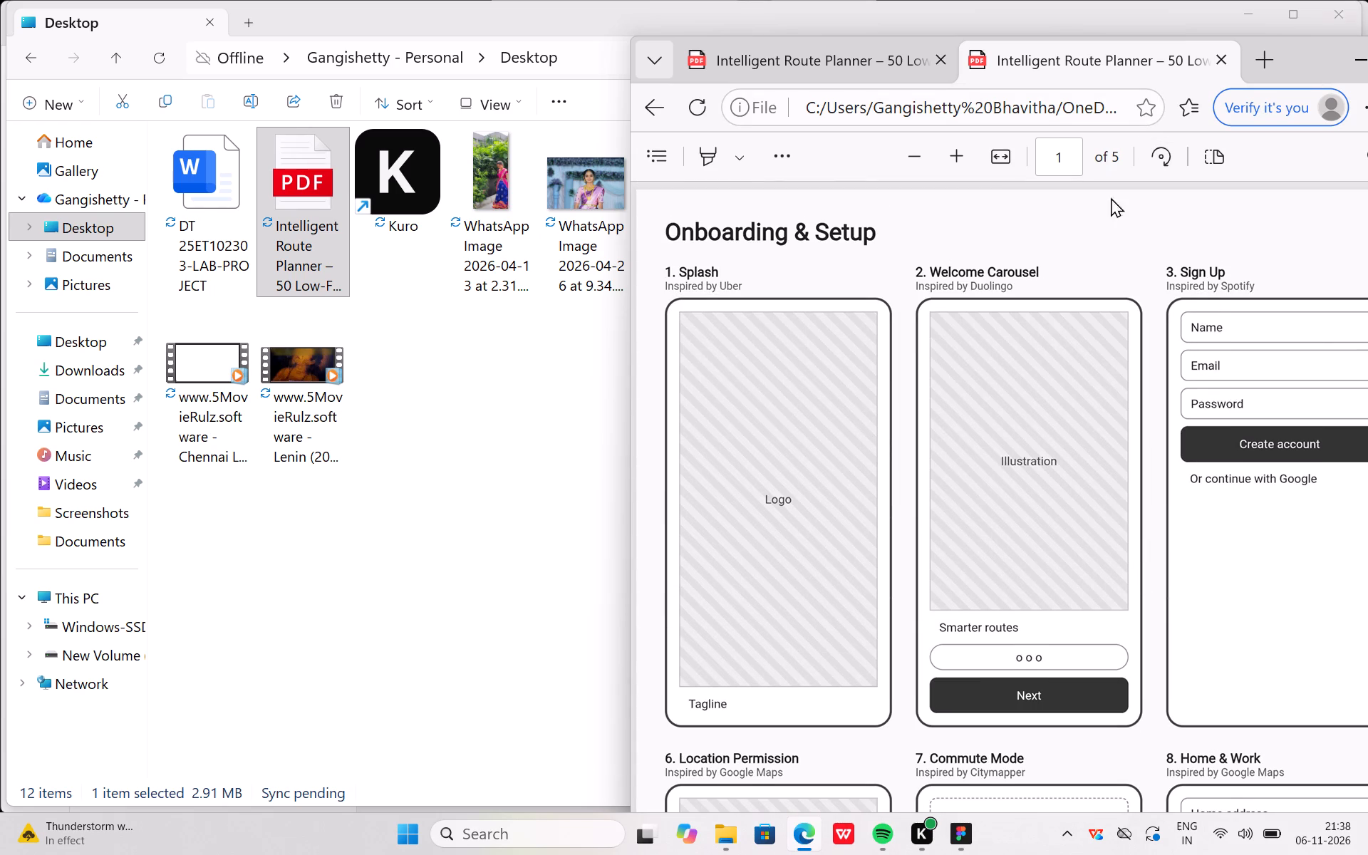
Adjust the PDF's page fit and zoom to show more of the Onboarding & Setup frames.
left_click(991, 158)
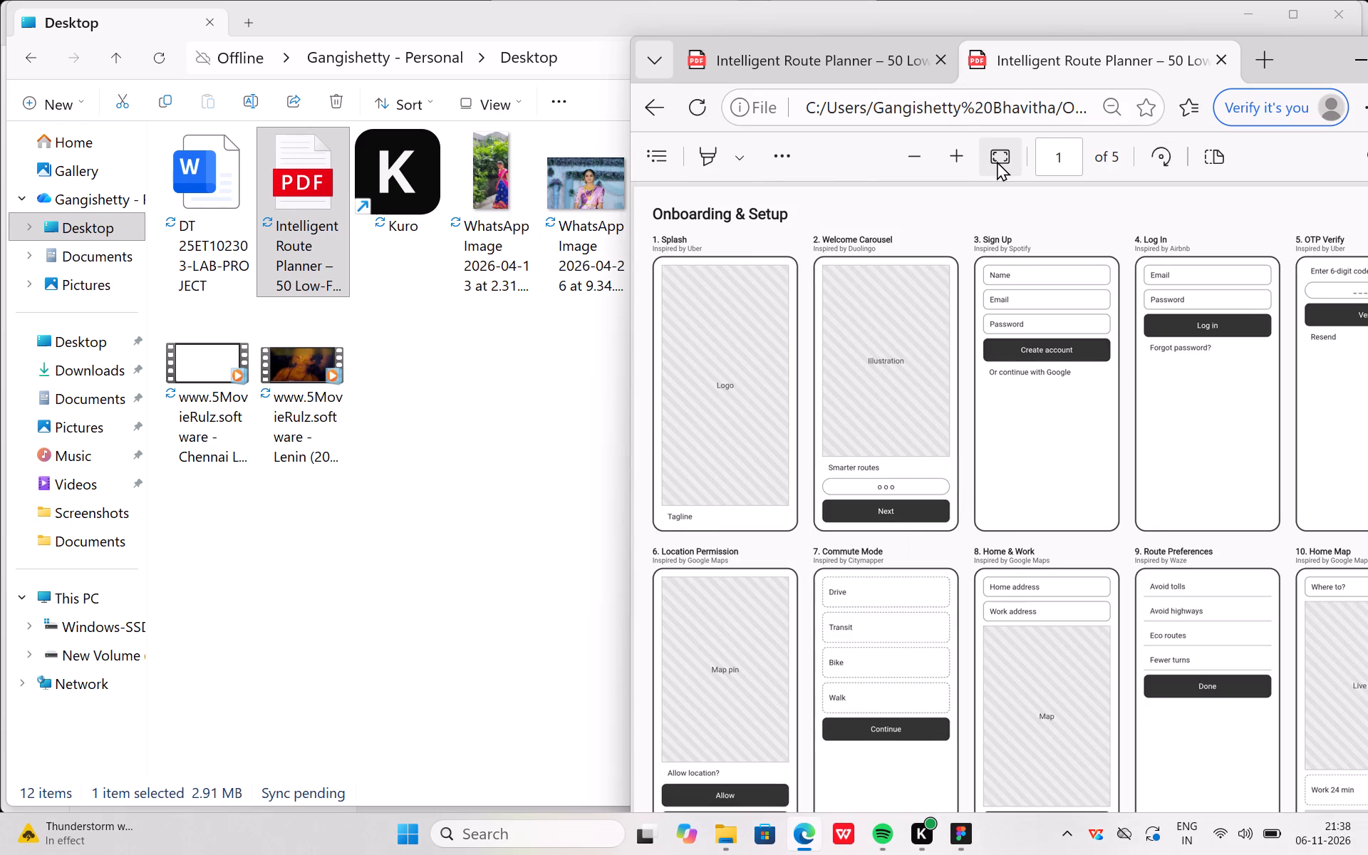
left_click(997, 161)
left_click(997, 161)
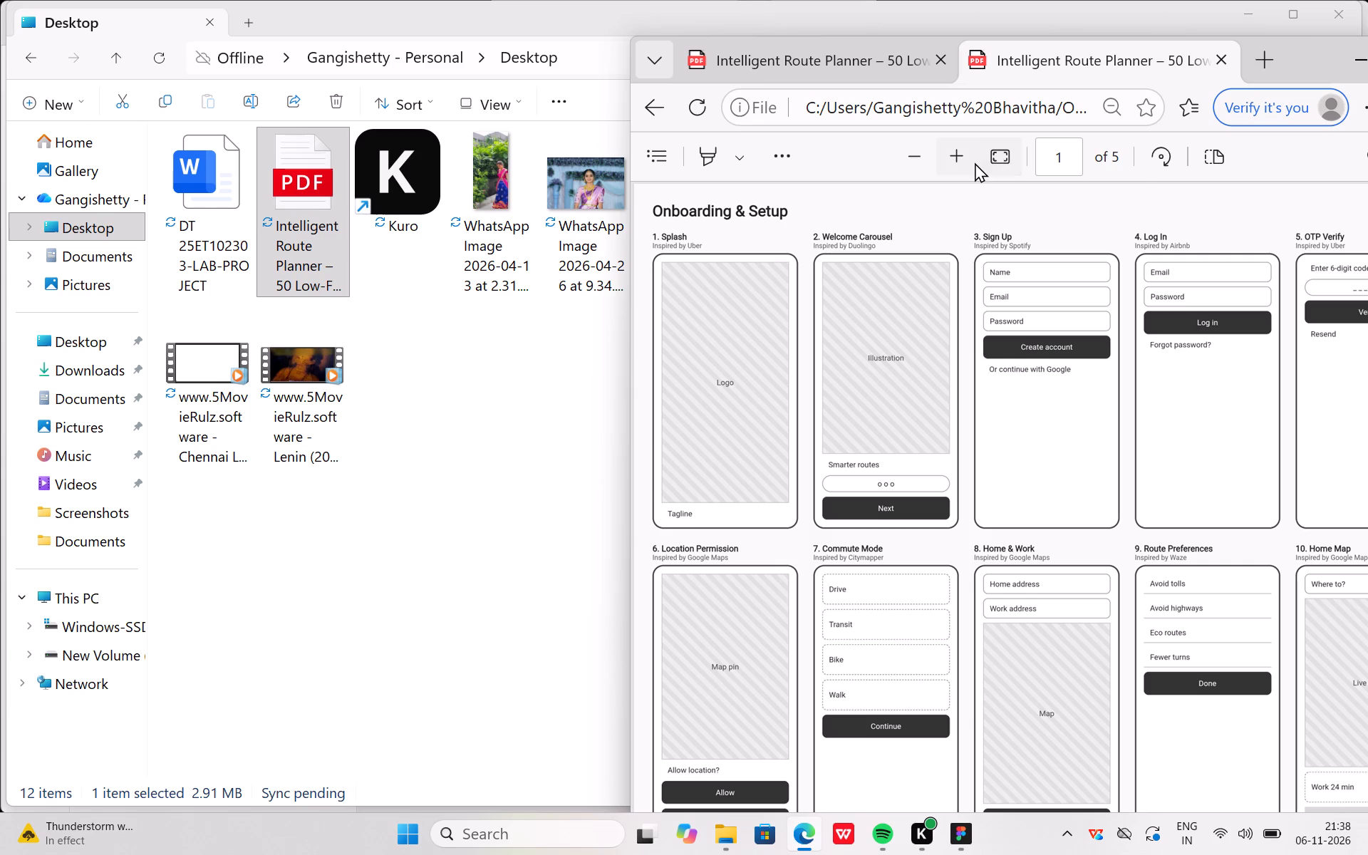
left_click(955, 159)
left_click(955, 158)
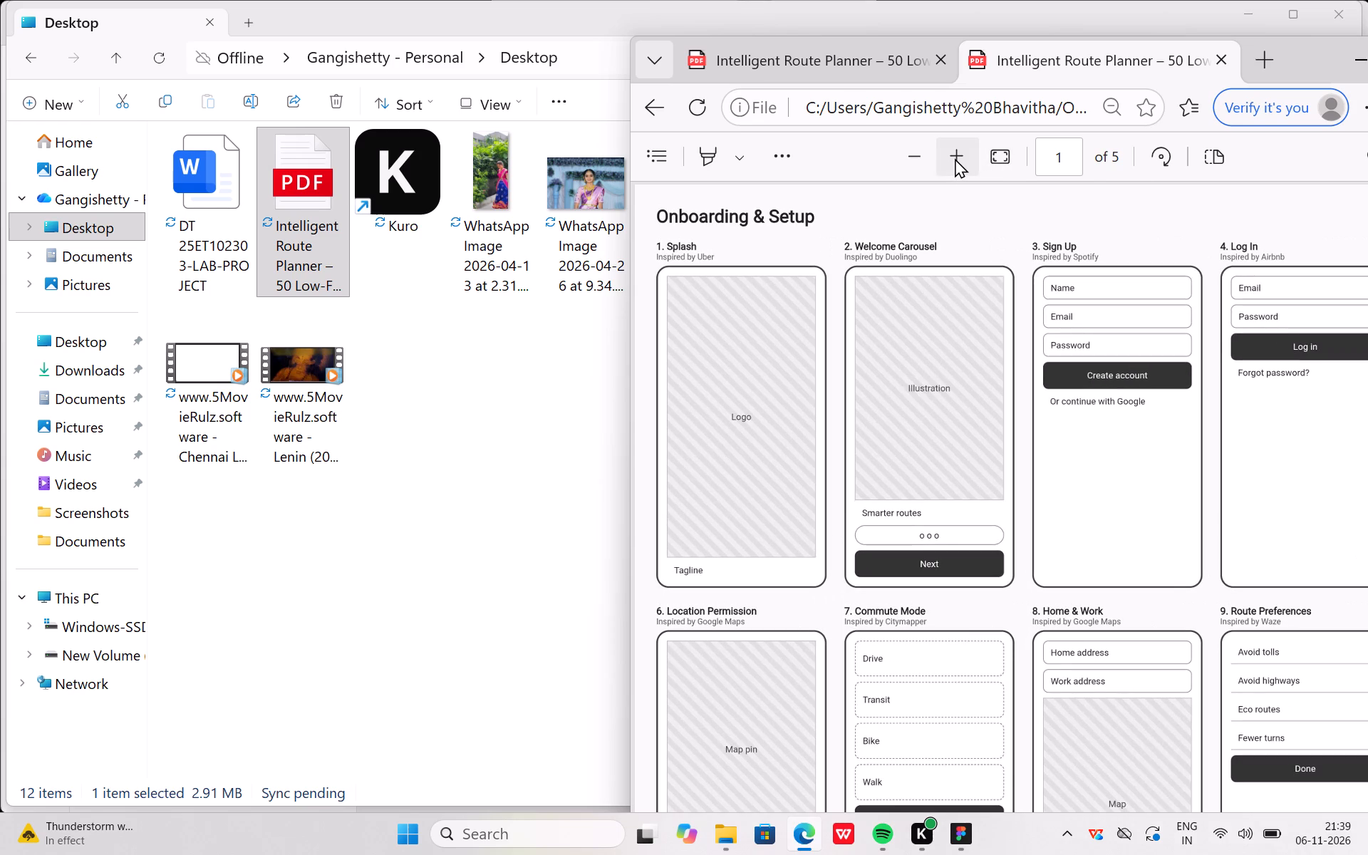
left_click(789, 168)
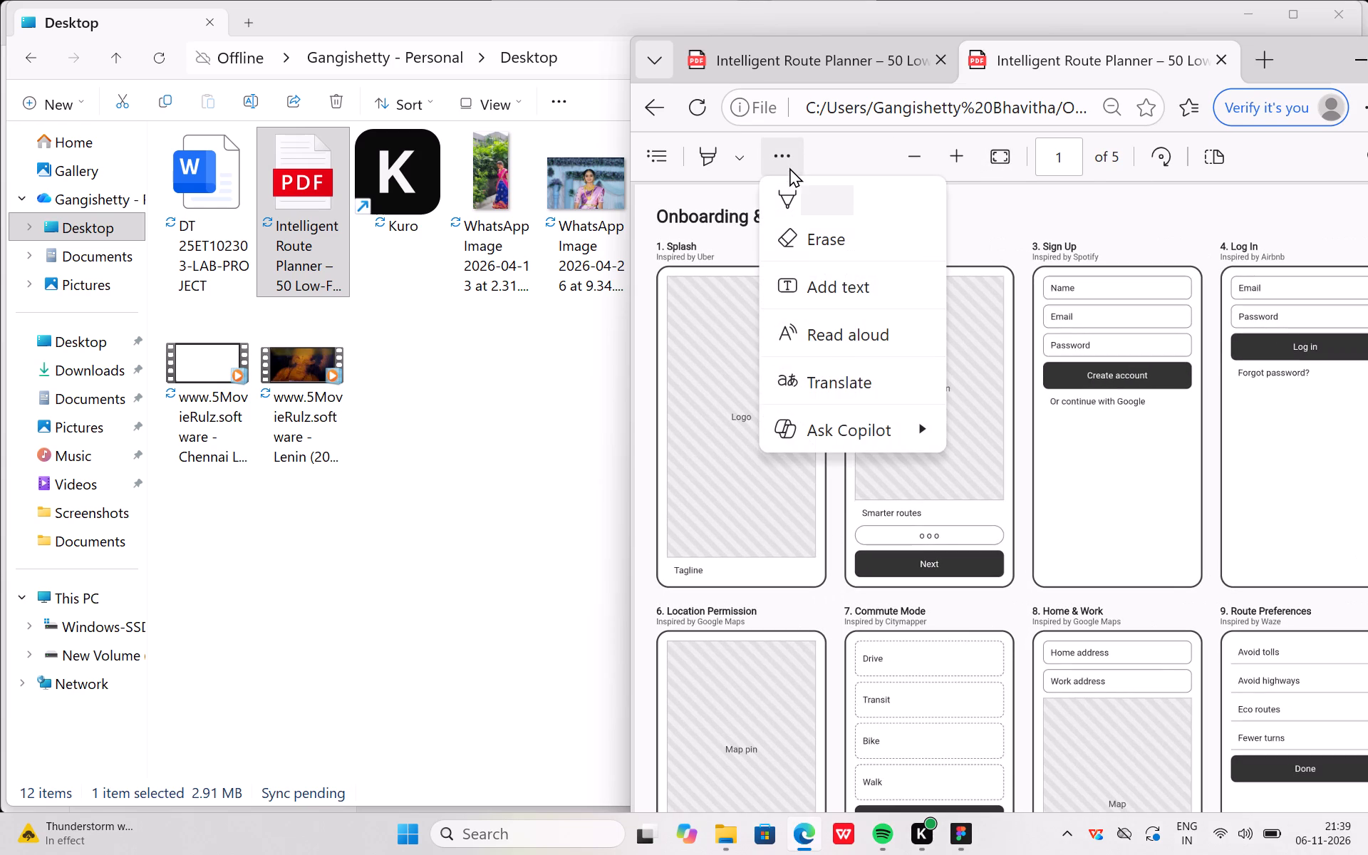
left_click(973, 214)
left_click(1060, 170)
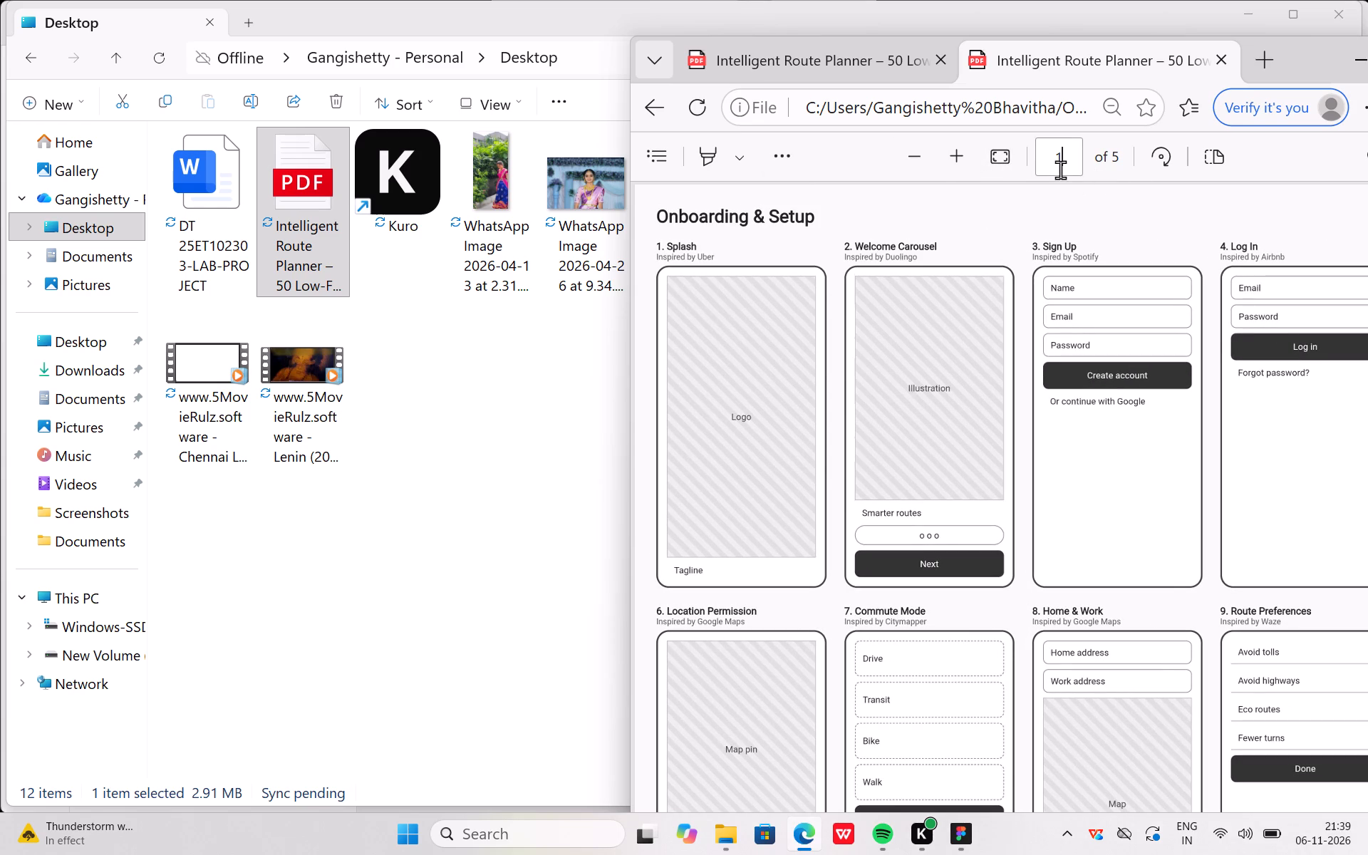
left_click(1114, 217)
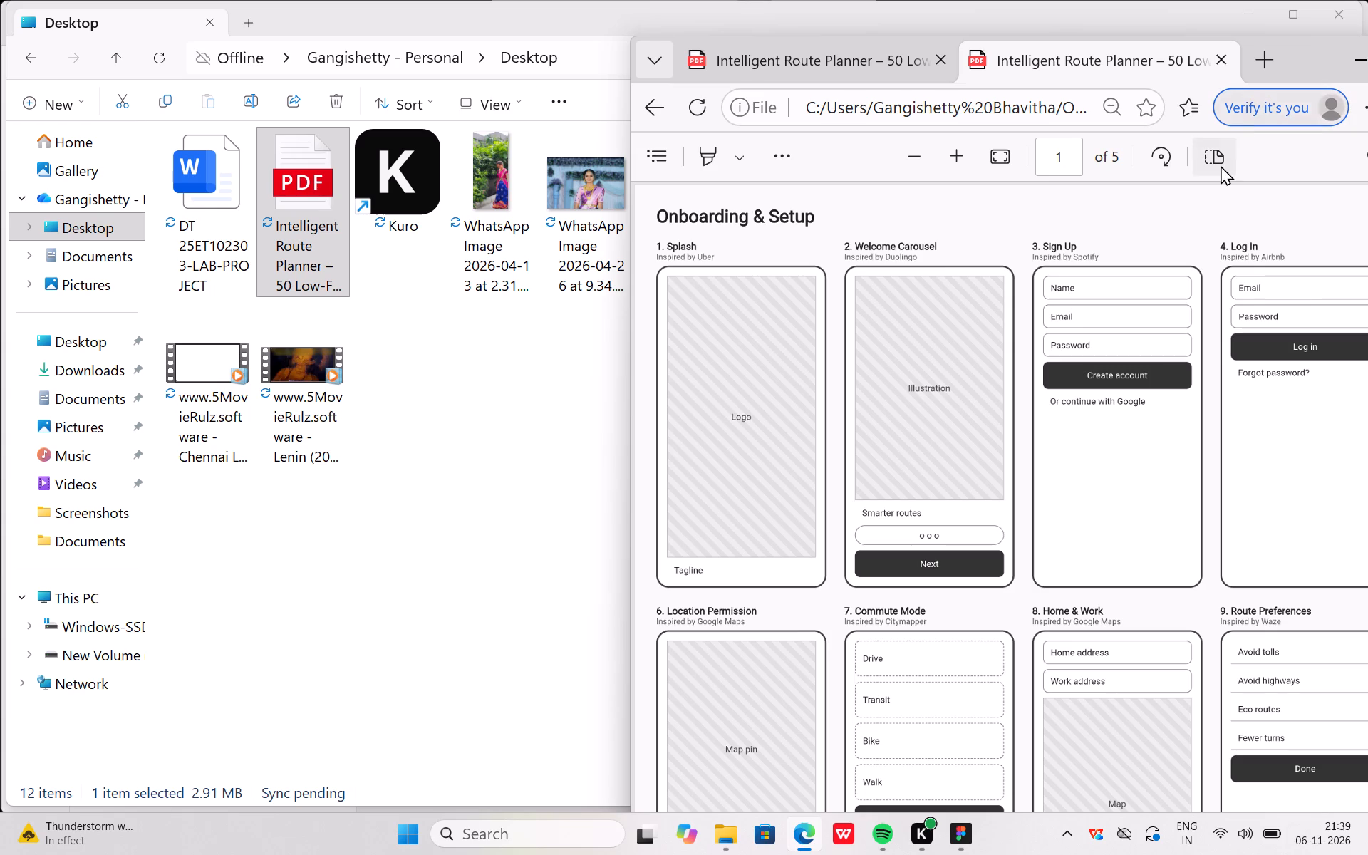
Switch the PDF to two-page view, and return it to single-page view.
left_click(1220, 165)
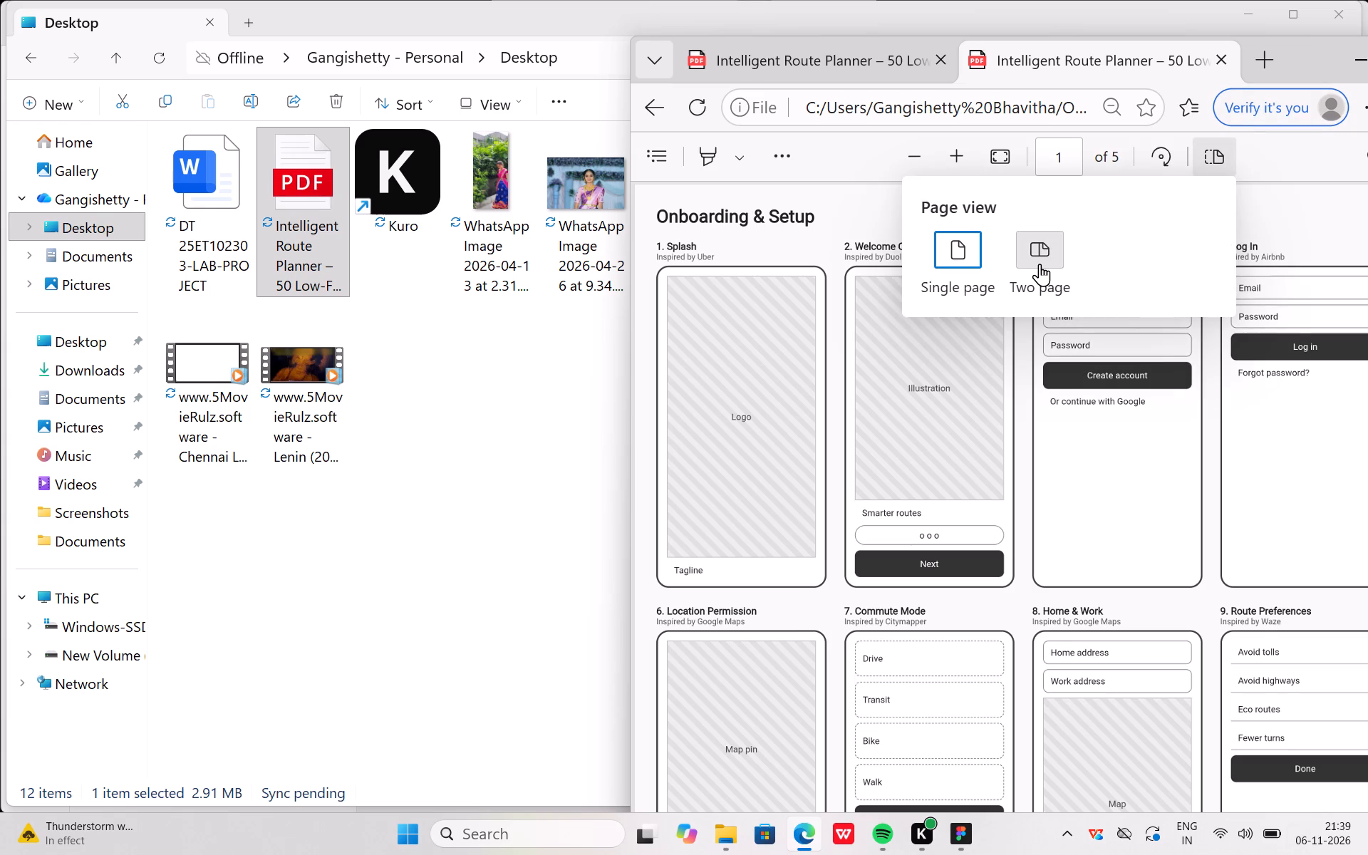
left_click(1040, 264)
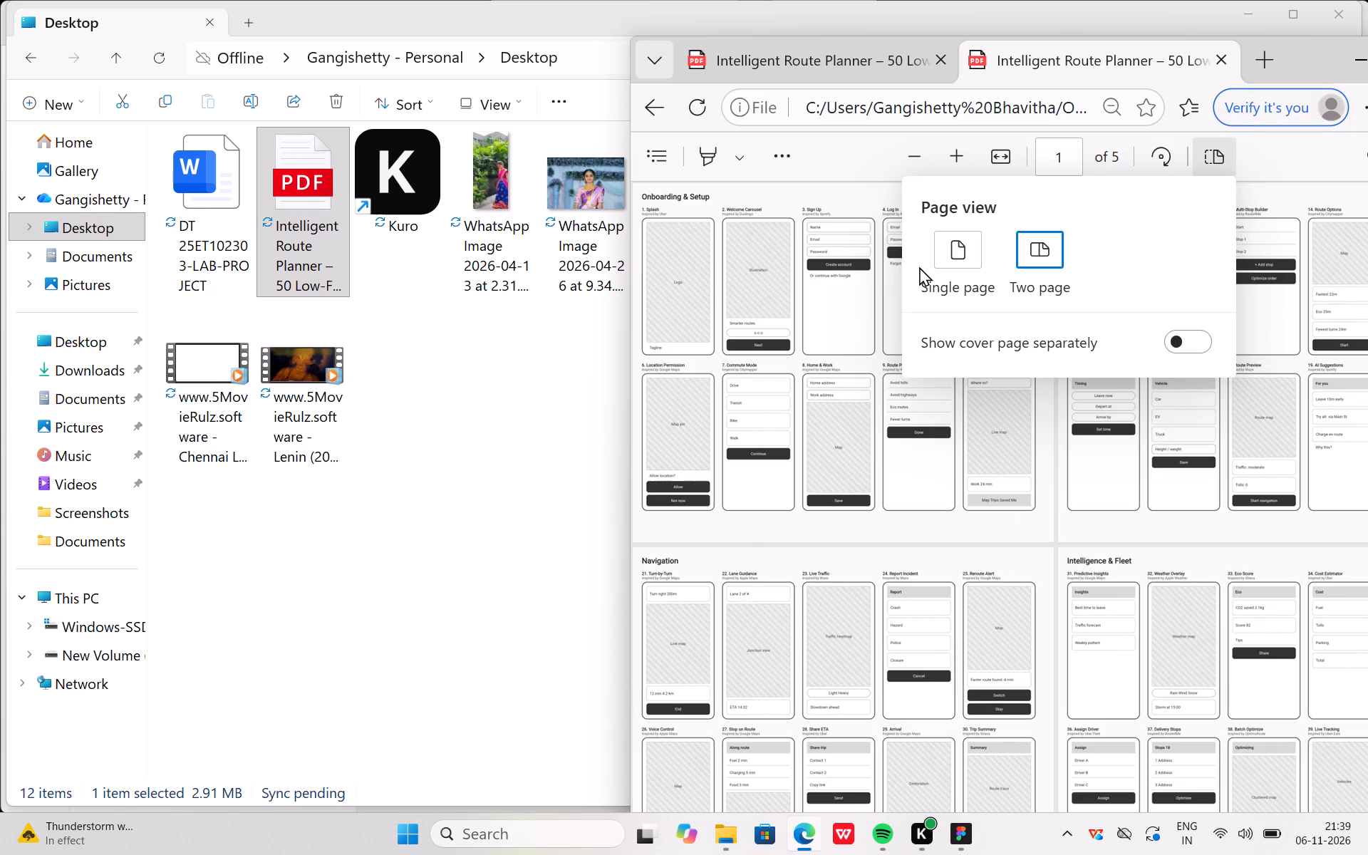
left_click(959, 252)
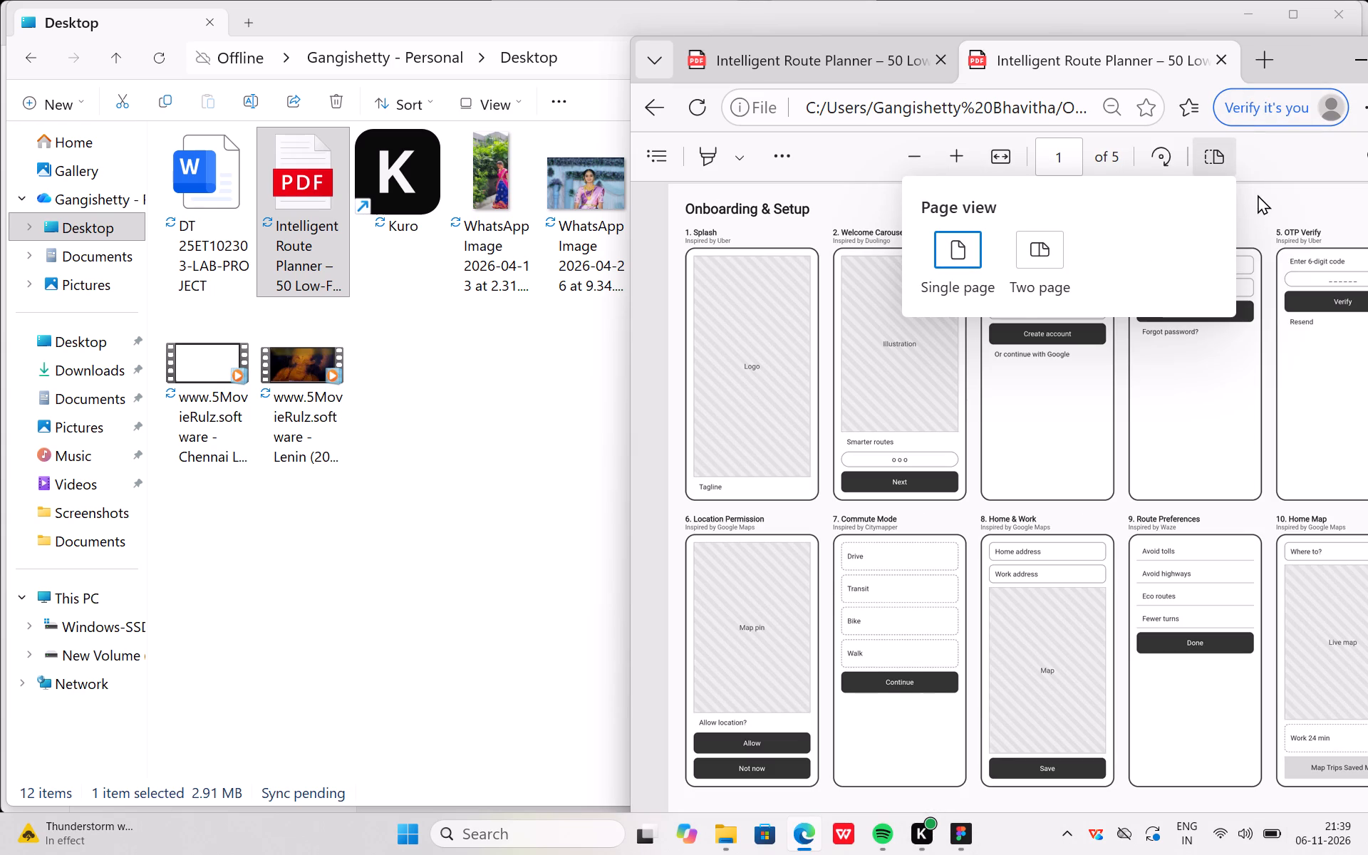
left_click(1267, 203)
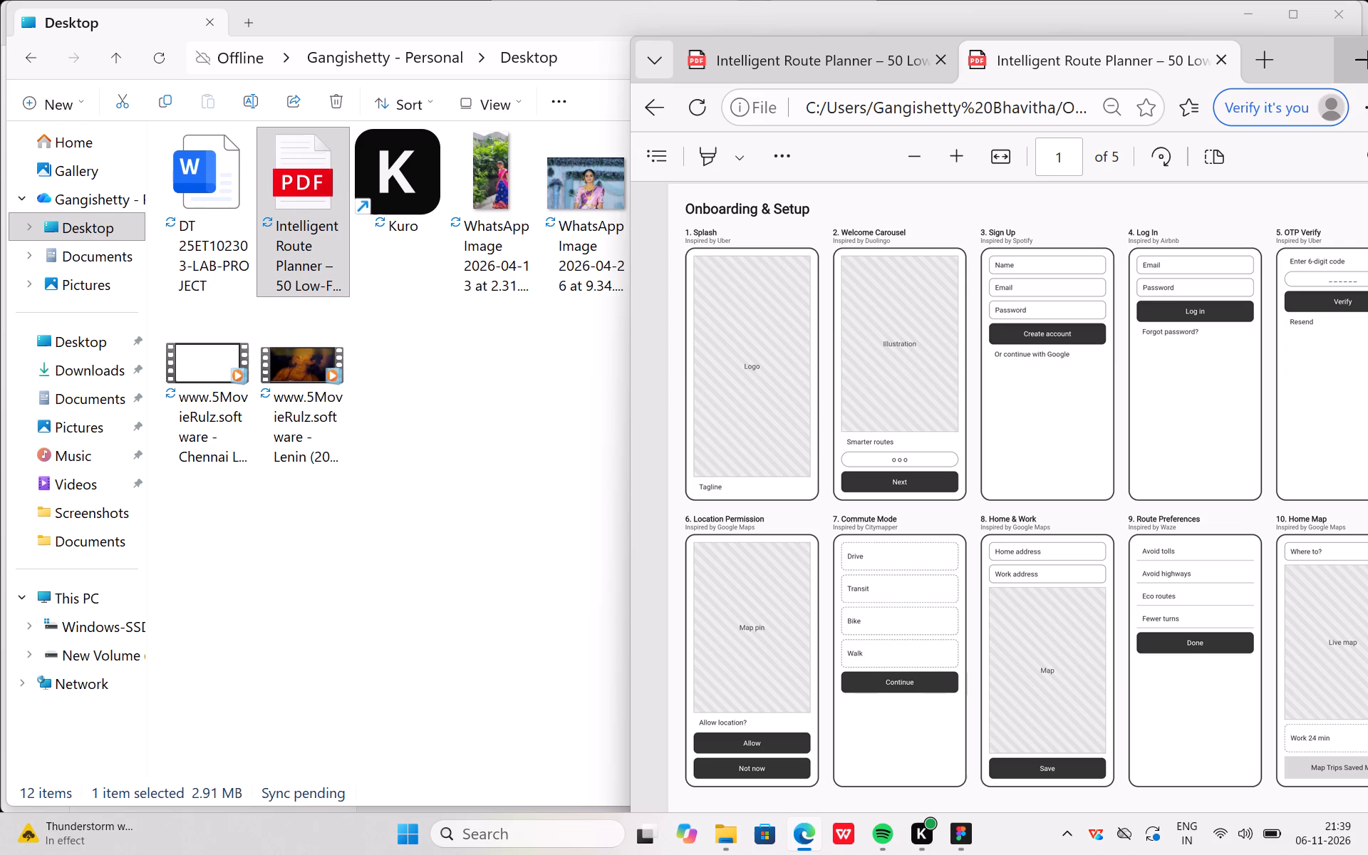
Open a new browser tab, and close both Intelligent Route Planner PDF tabs and the new tab.
left_click(1265, 66)
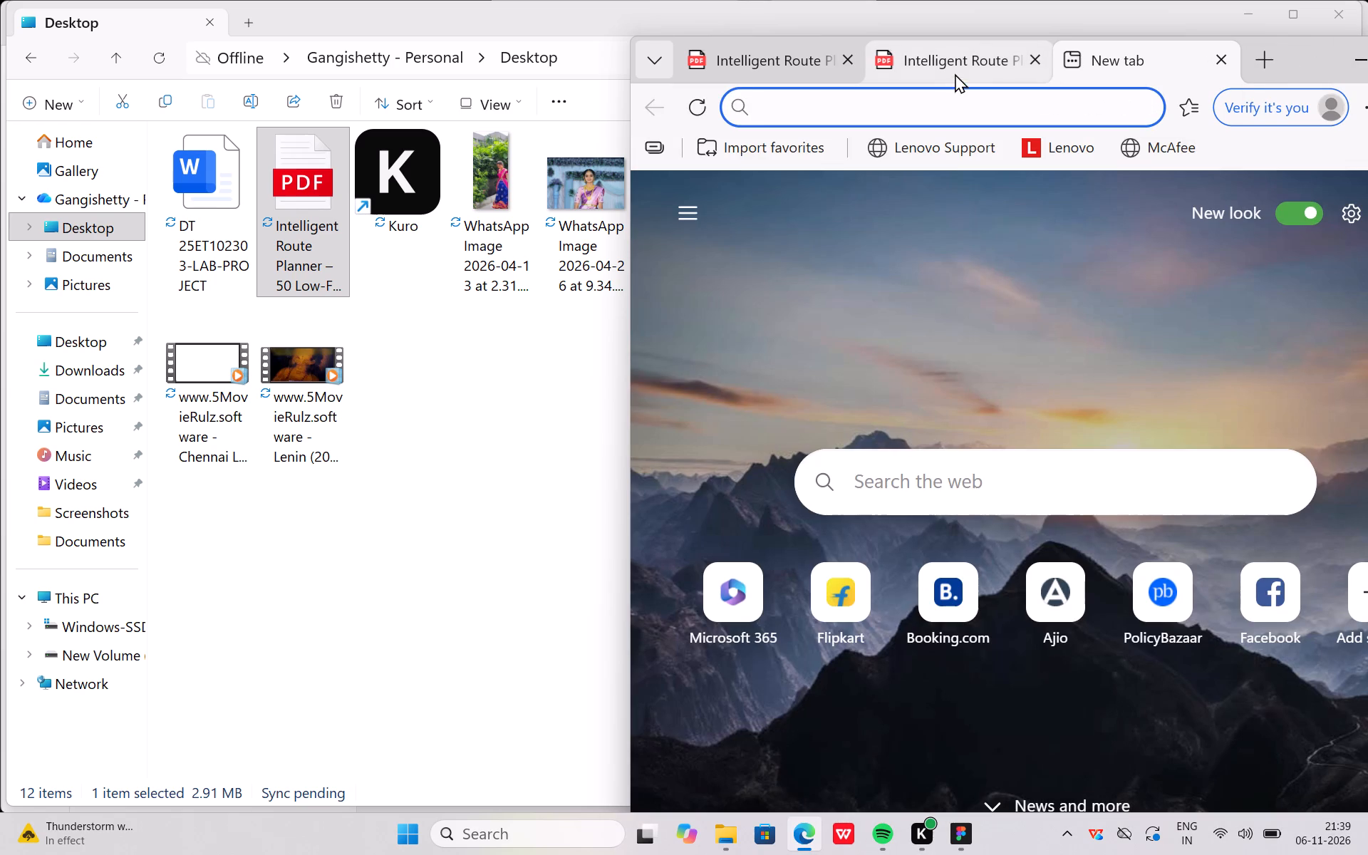
left_click(1040, 58)
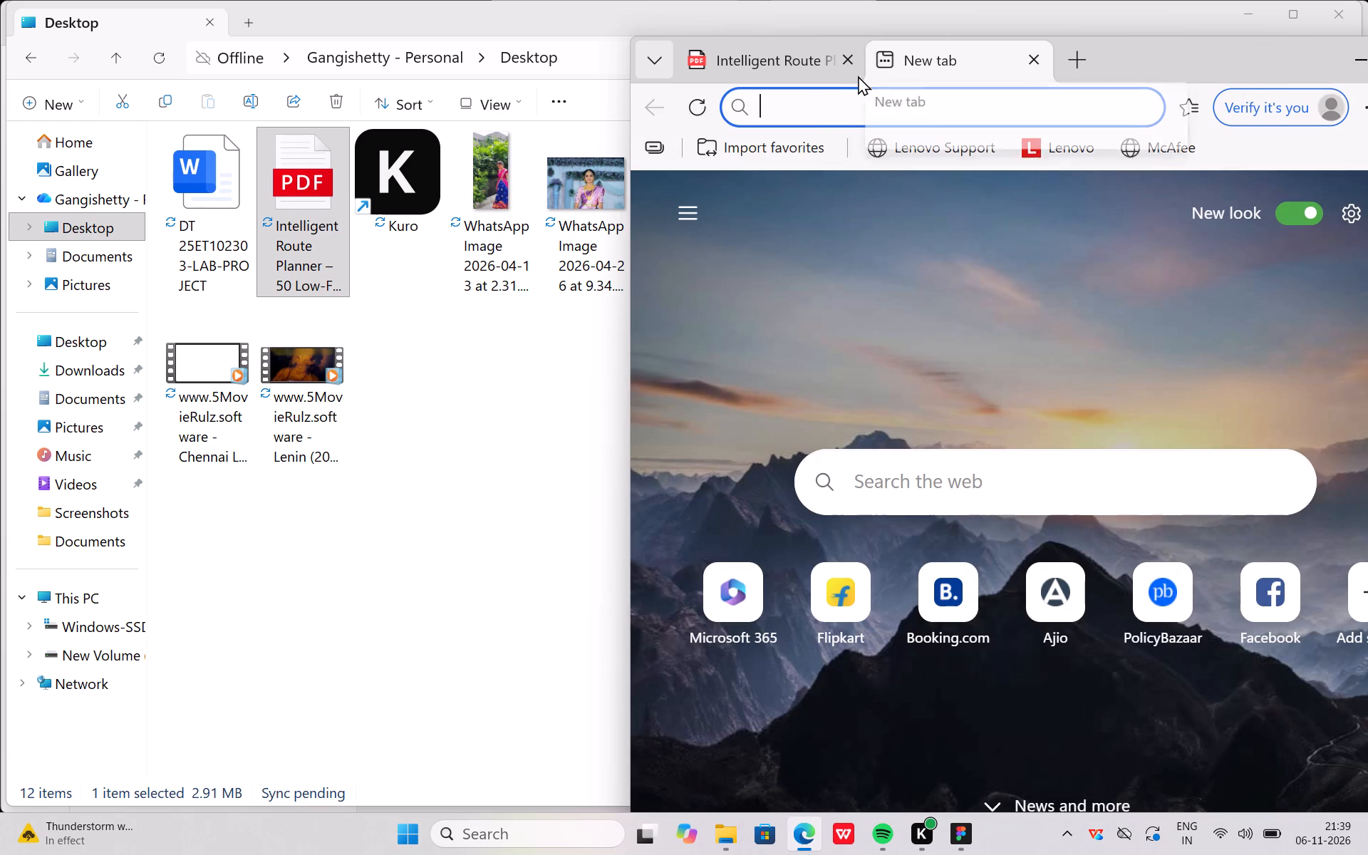
left_click(851, 59)
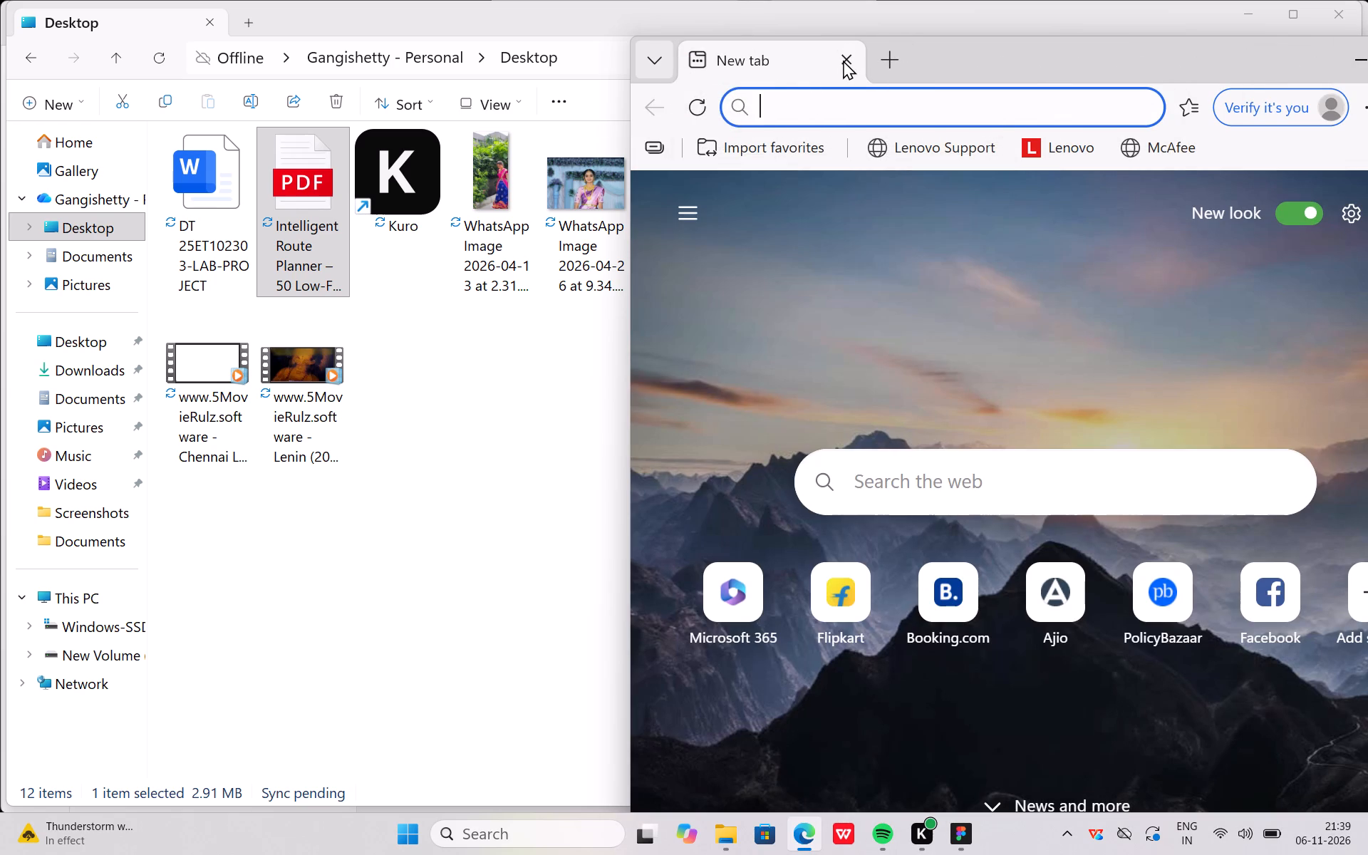
left_click(843, 60)
Open the Intelligent Route Planner PDF from the Desktop folder with Microsoft Edge, and put the browser window away.
right_click(291, 190)
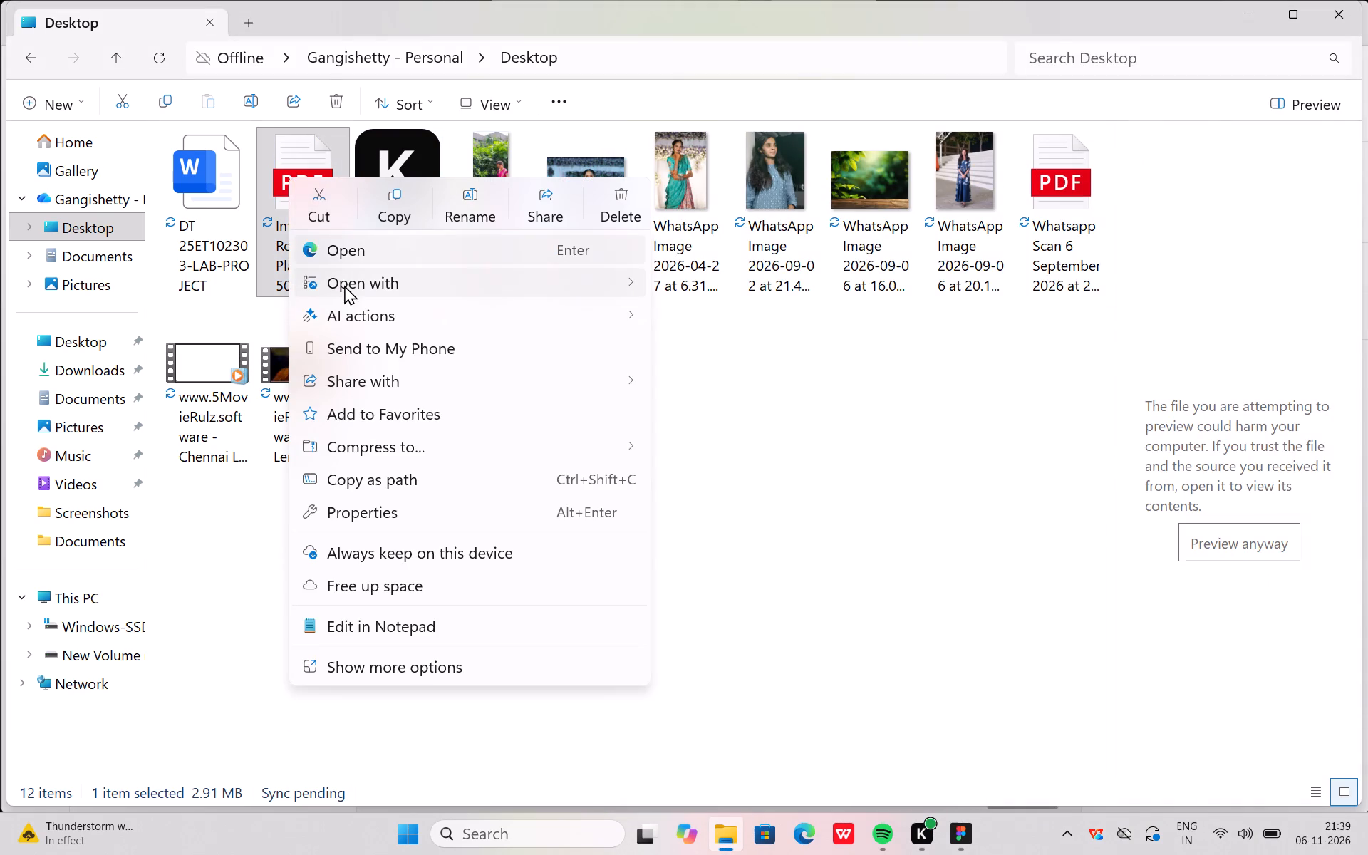
left_click(344, 285)
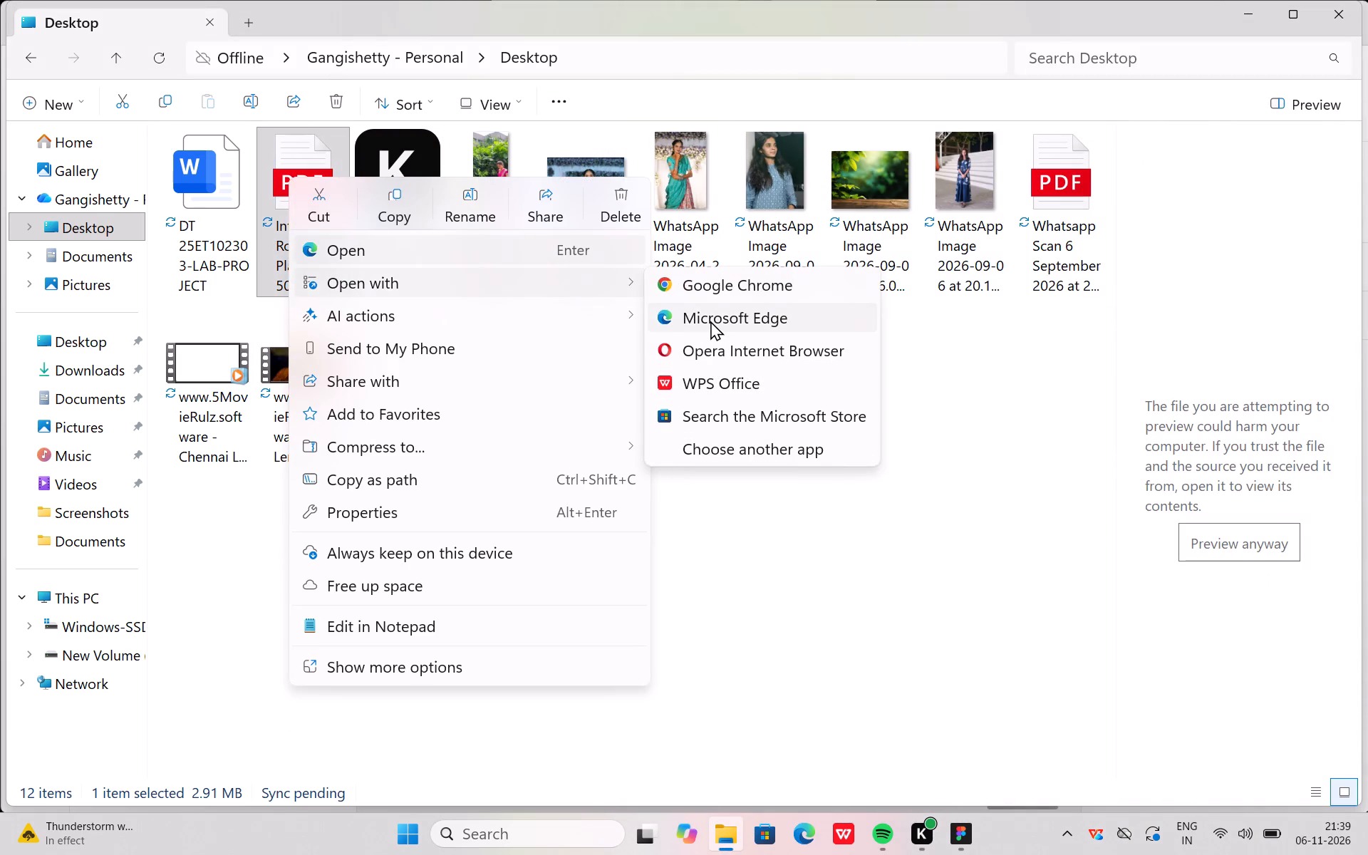
left_click_drag(710, 321, 715, 328)
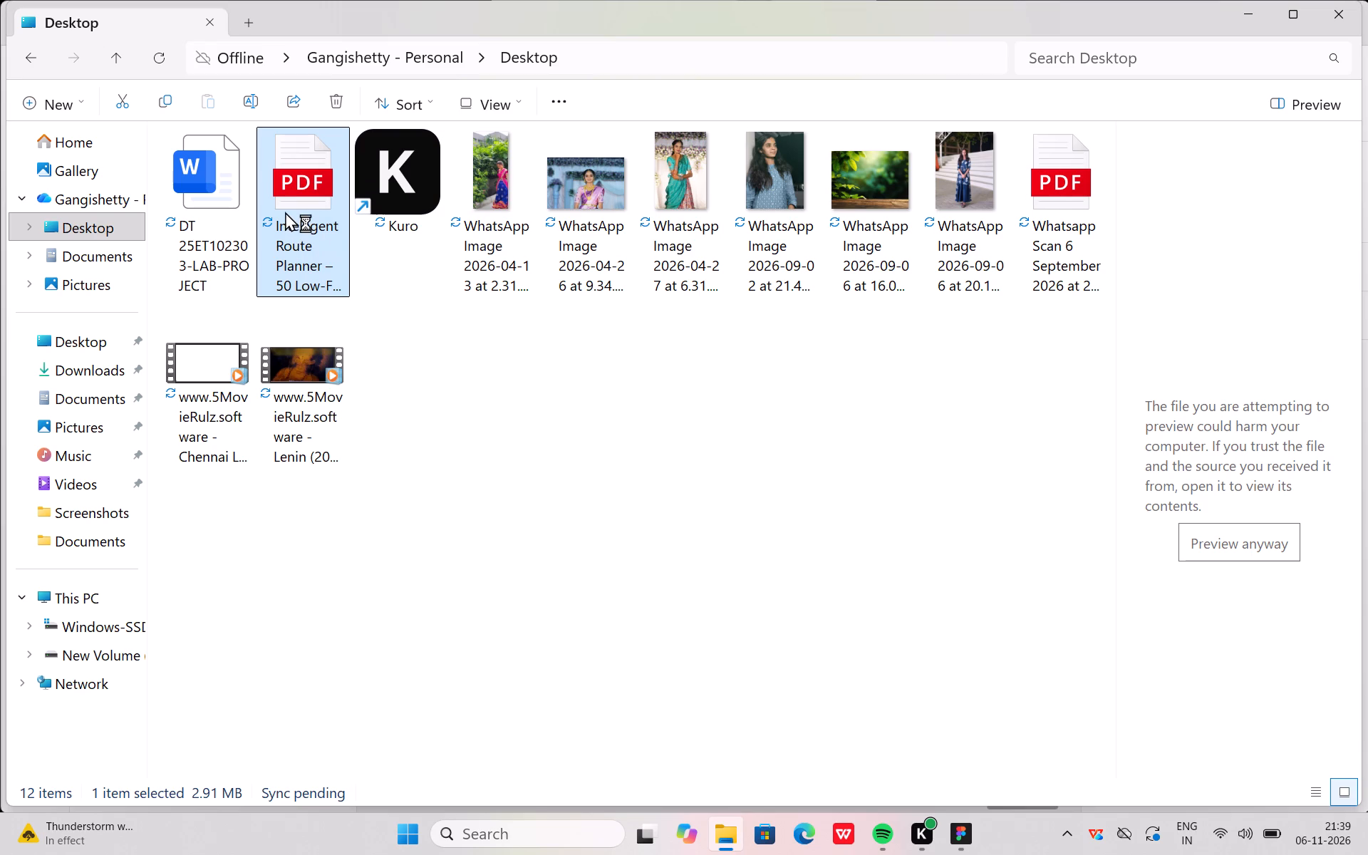
right_click(306, 179)
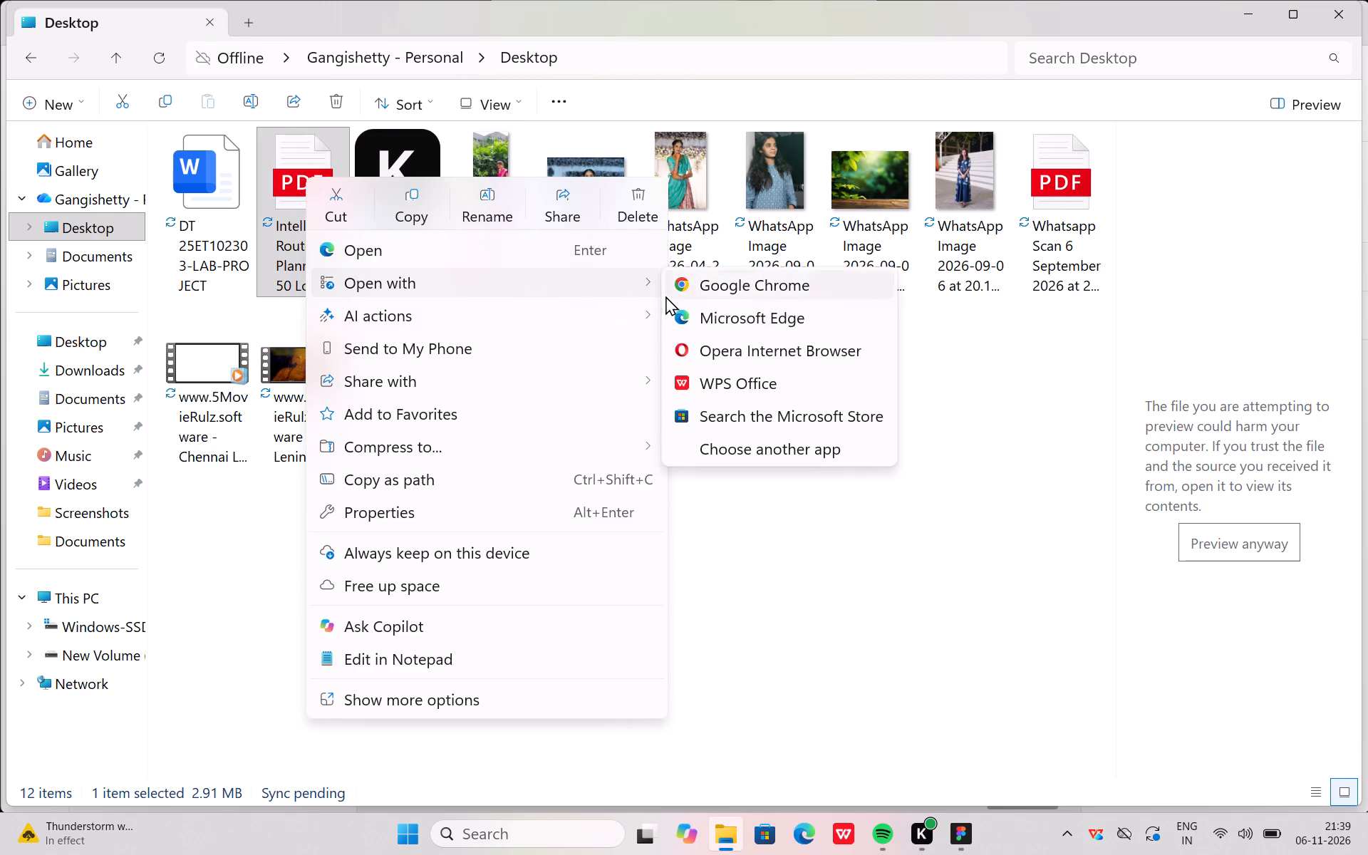
left_click(713, 310)
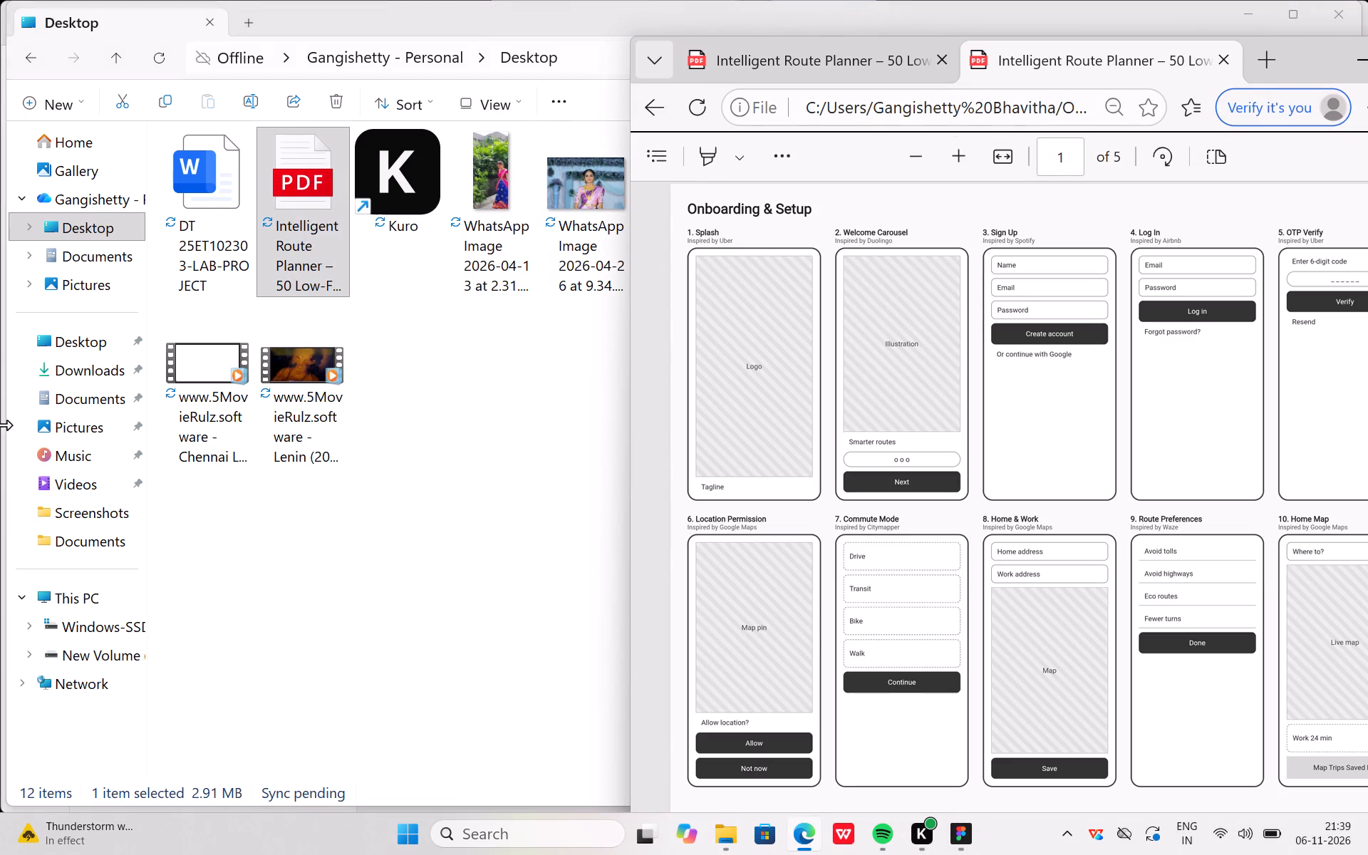
left_click(1367, 56)
Open the Intelligent Route Planner PDF from the Desktop folder with WPS Office.
right_click(310, 188)
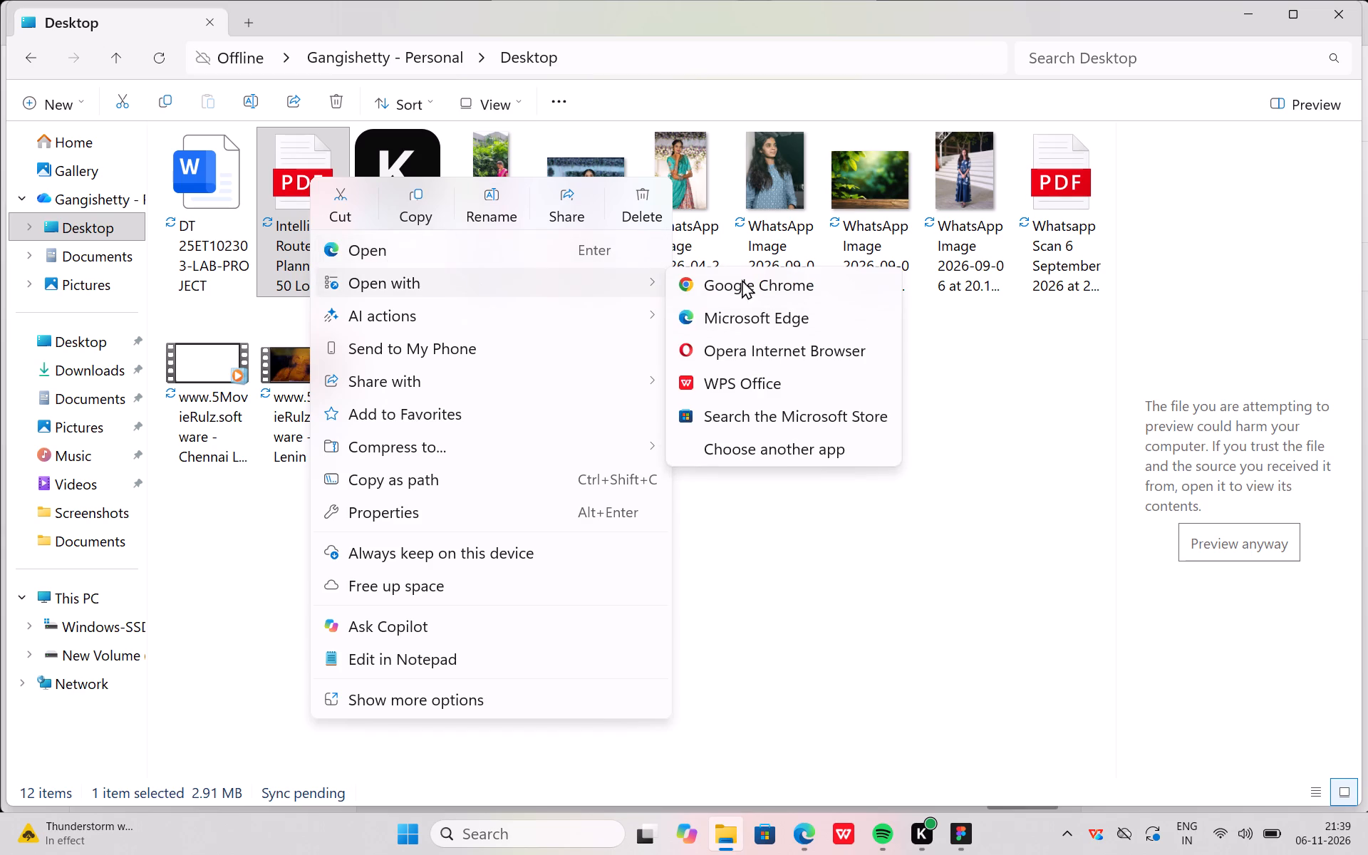
left_click(757, 380)
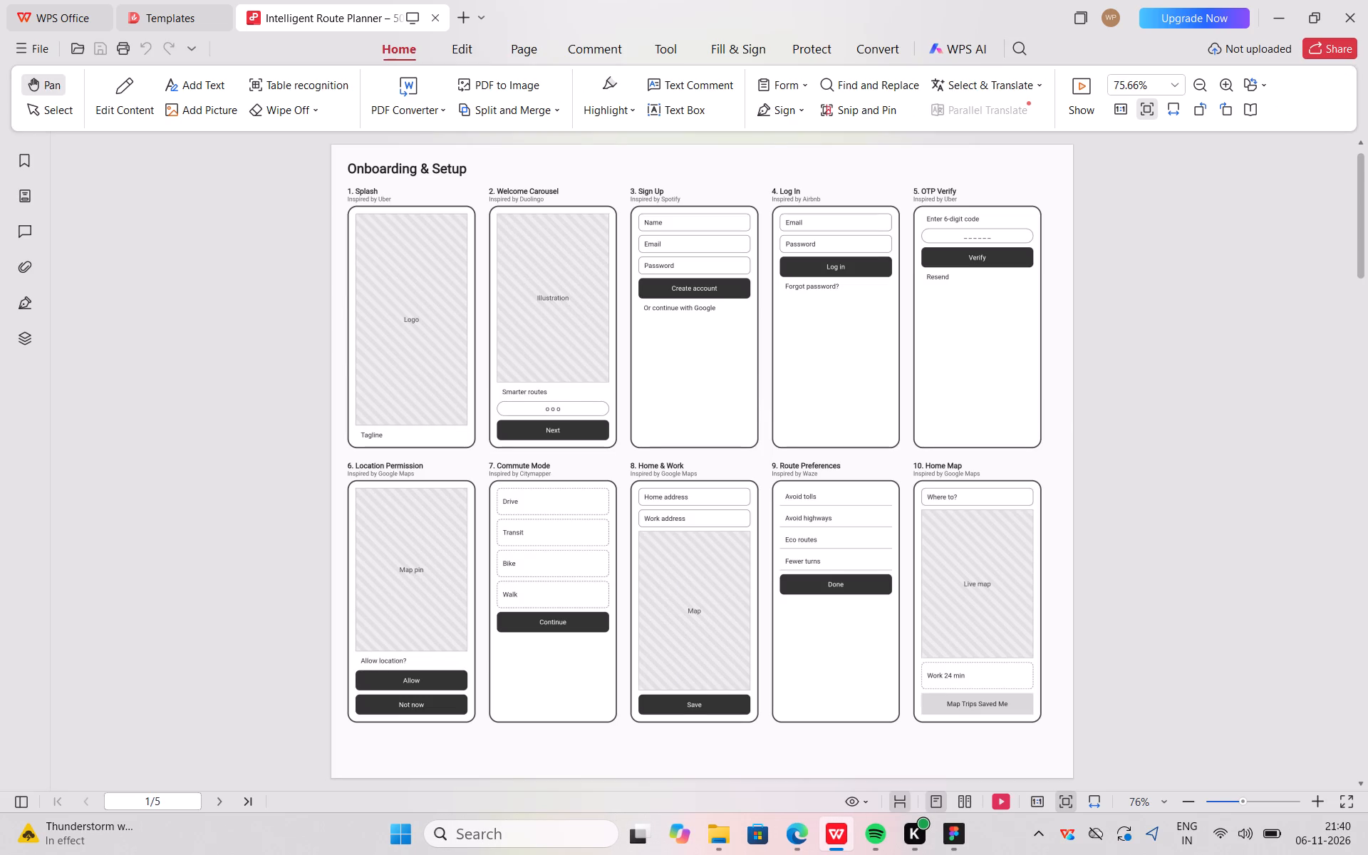
Examine the Onboarding & Setup wireframes on page 1 in WPS Office, and minimize its window.
scroll(638, 392, "down", 2)
scroll(638, 392, "up", 1)
scroll(638, 392, "down", 2)
scroll(638, 393, "up", 4)
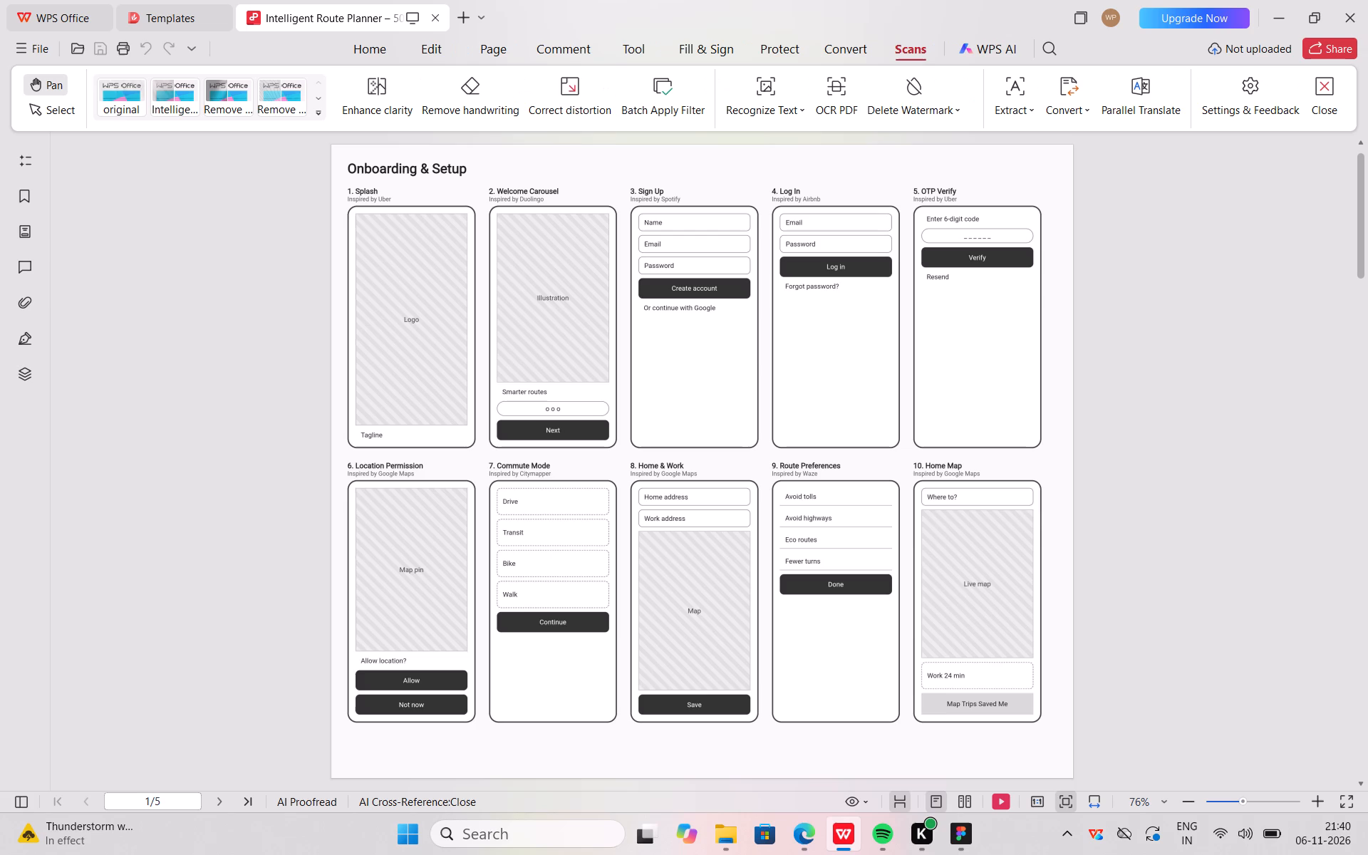
scroll(512, 392, "up", 1, "ctrl")
middle_click_drag(512, 392, 512, 399, "ctrl")
scroll(512, 393, "down", 3, "ctrl")
scroll(512, 399, "up", 4, "ctrl")
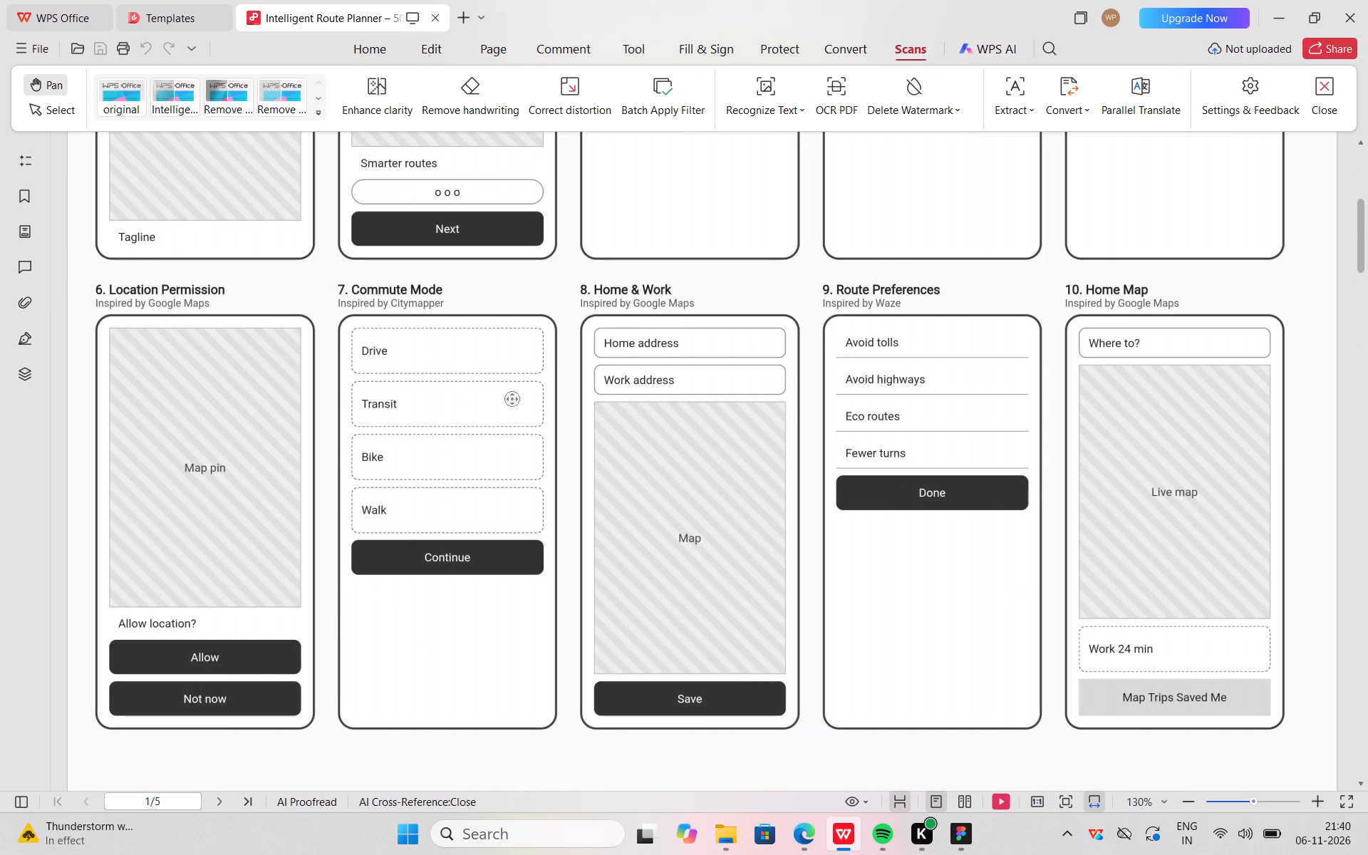
left_click(547, 219)
left_click_drag(270, 230, 274, 224)
left_click_drag(313, 181, 324, 167)
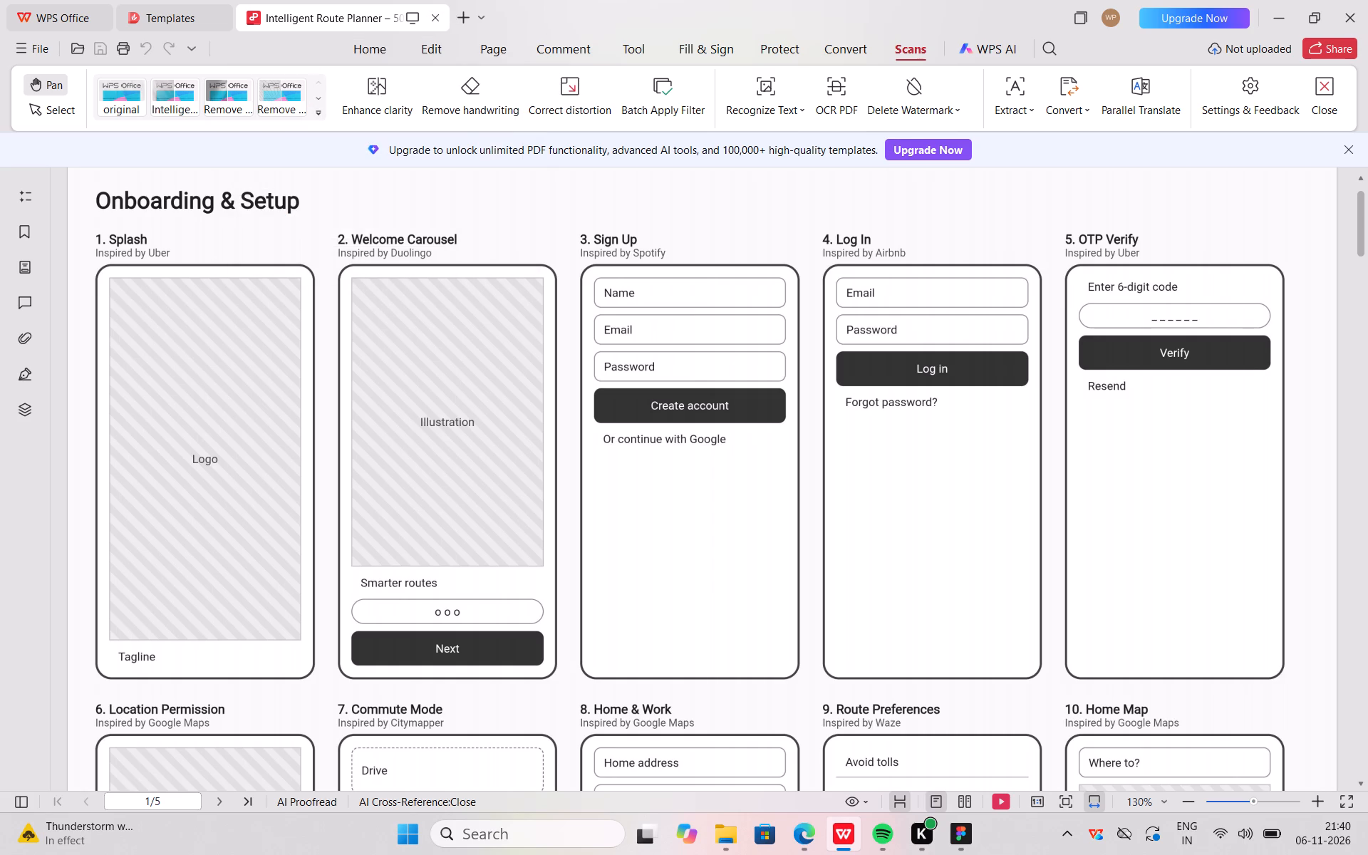
left_click(1282, 14)
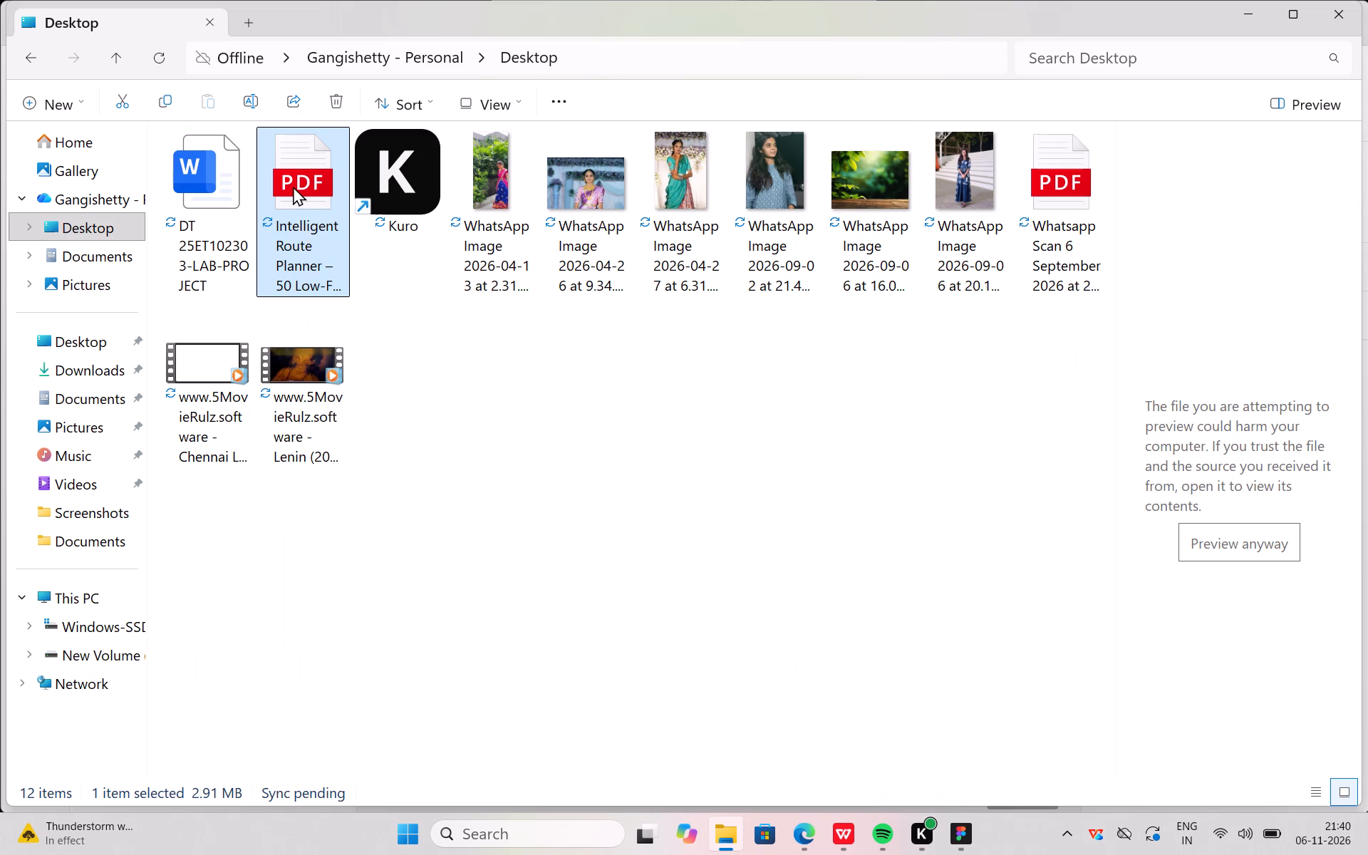
Open the Intelligent Route Planner PDF from the Desktop folder with Opera Internet Browser and maximize the browser window.
right_click(293, 186)
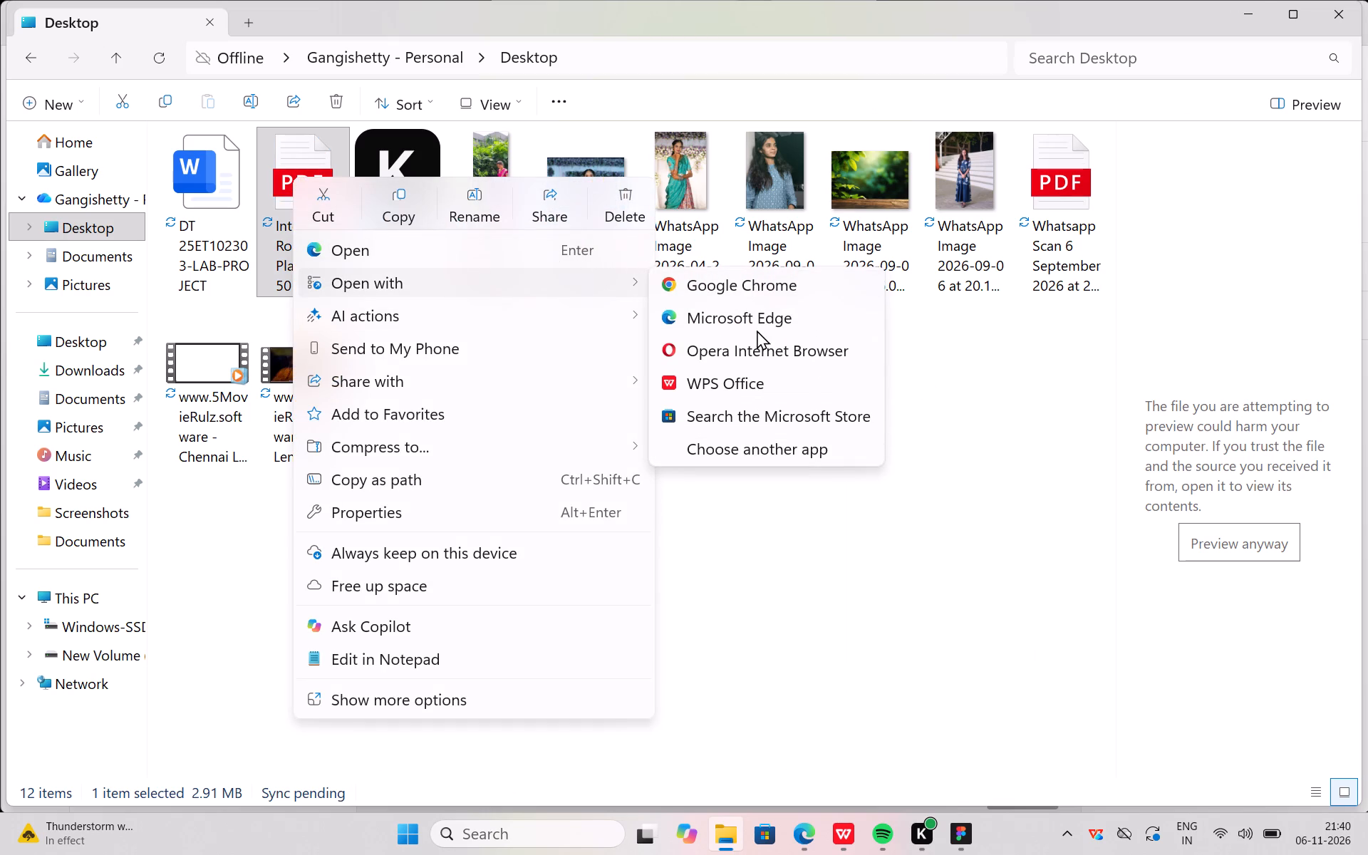
left_click(752, 353)
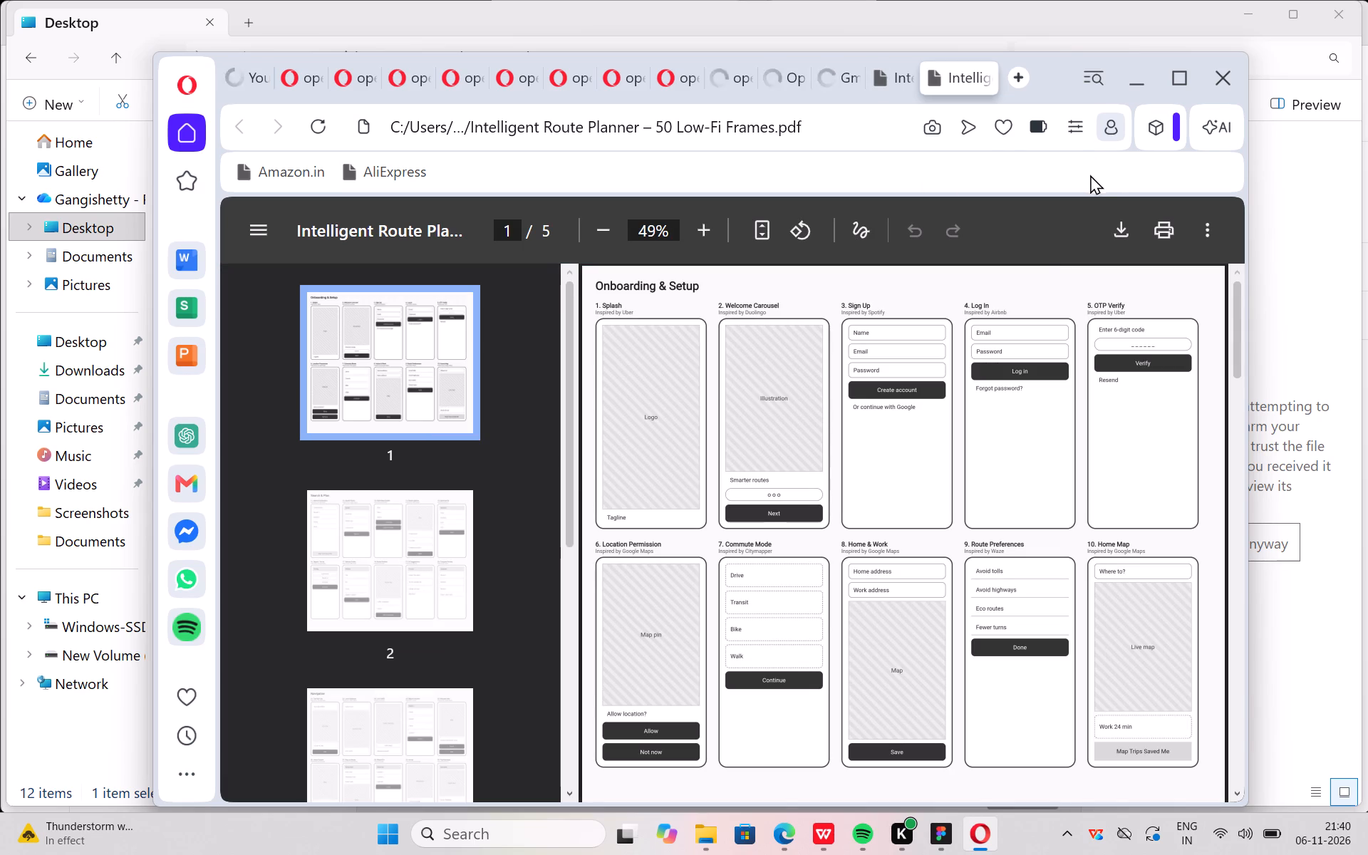
left_click(1205, 223)
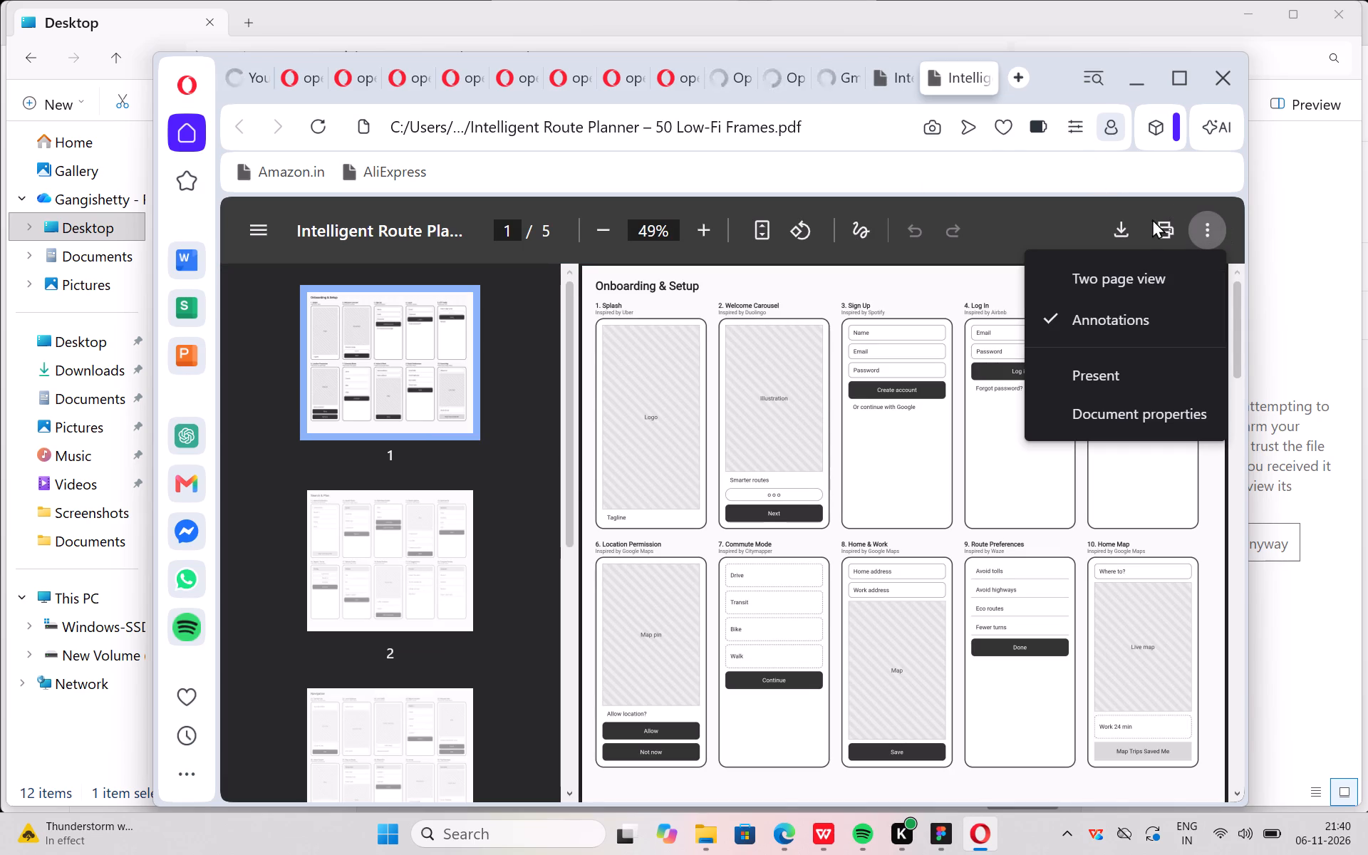
left_click(1169, 77)
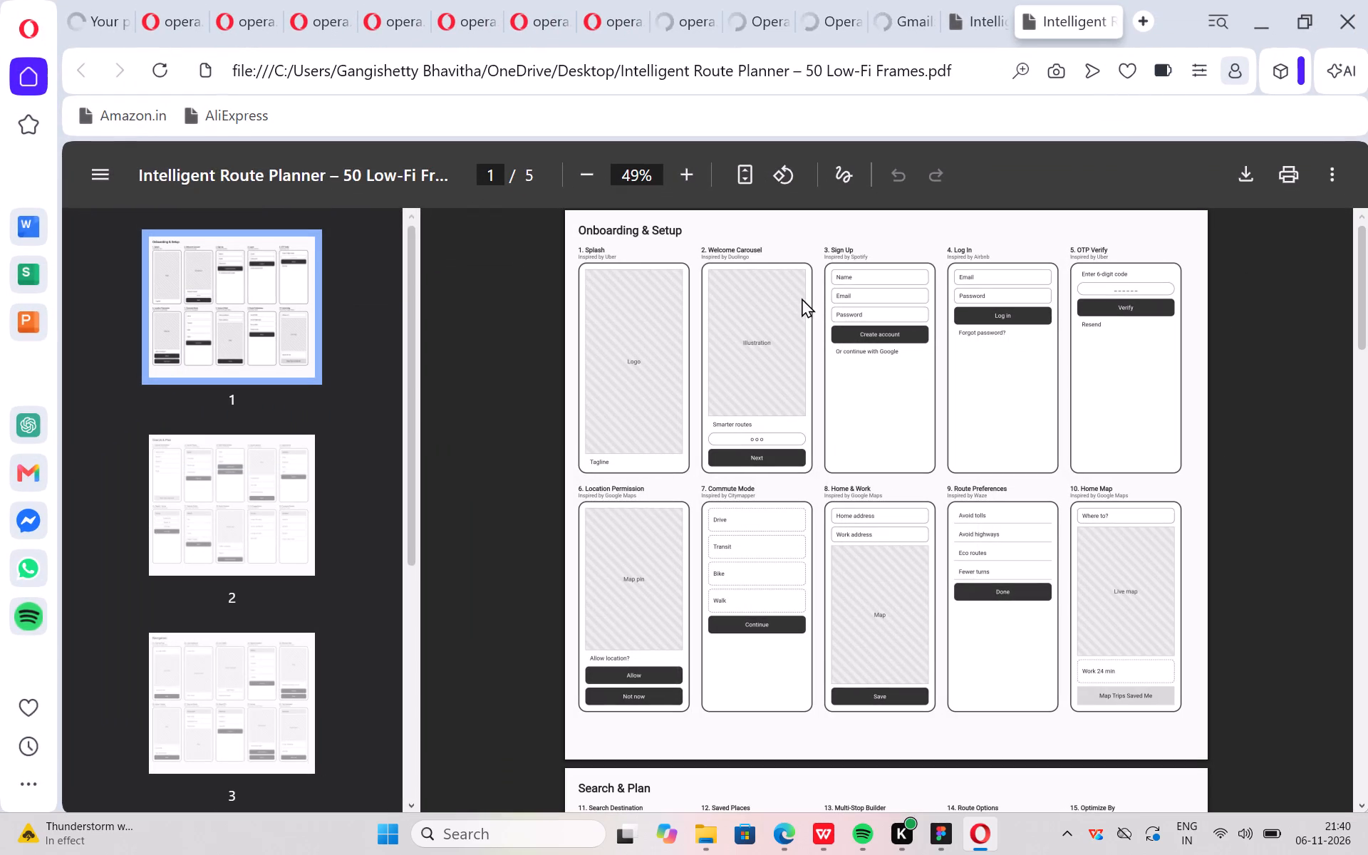
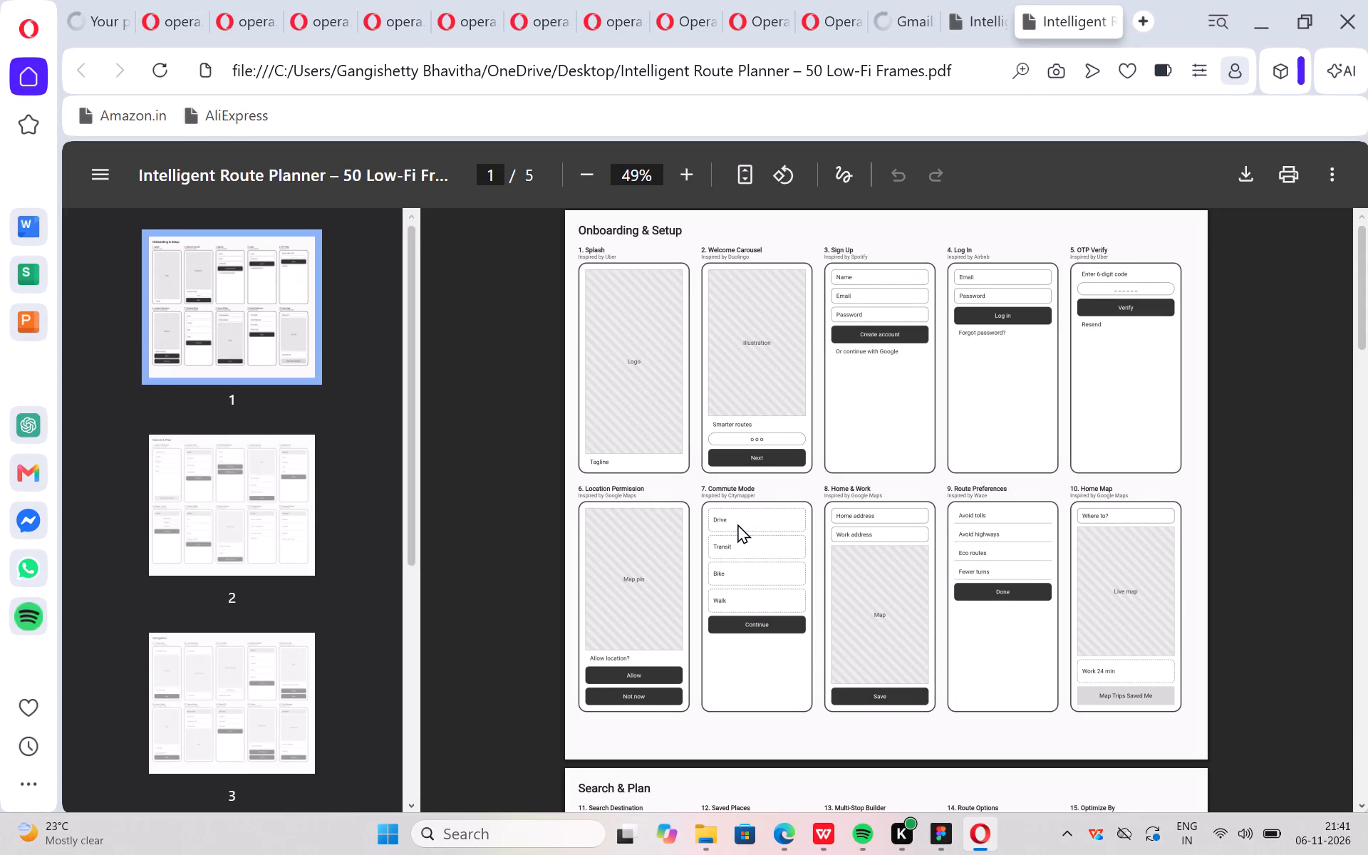
Examine the 9. Route Preferences wireframe in the PDF and compare it with the matching frame in Figma.
scroll(983, 631, "left", 2)
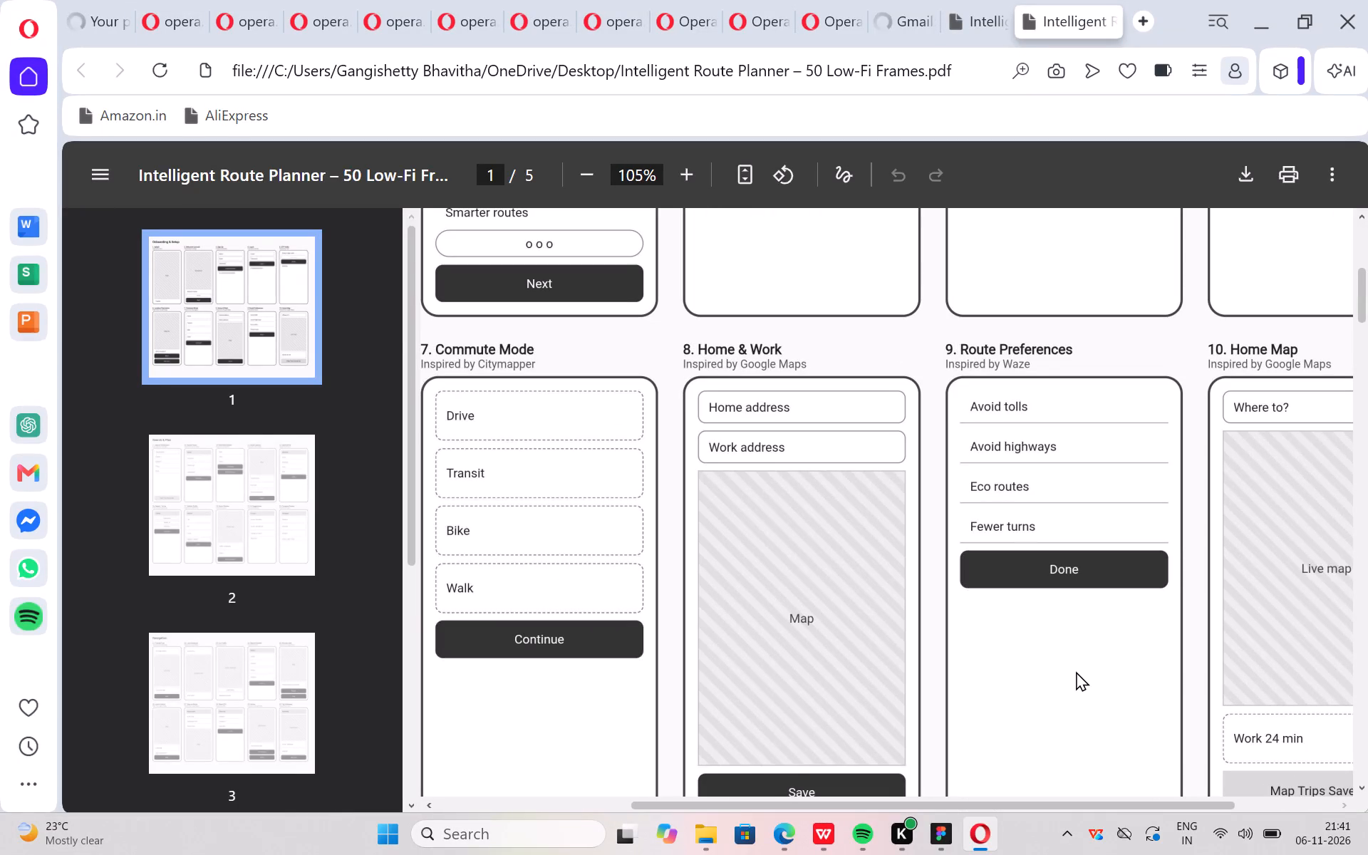
scroll(1081, 668, "left", 3)
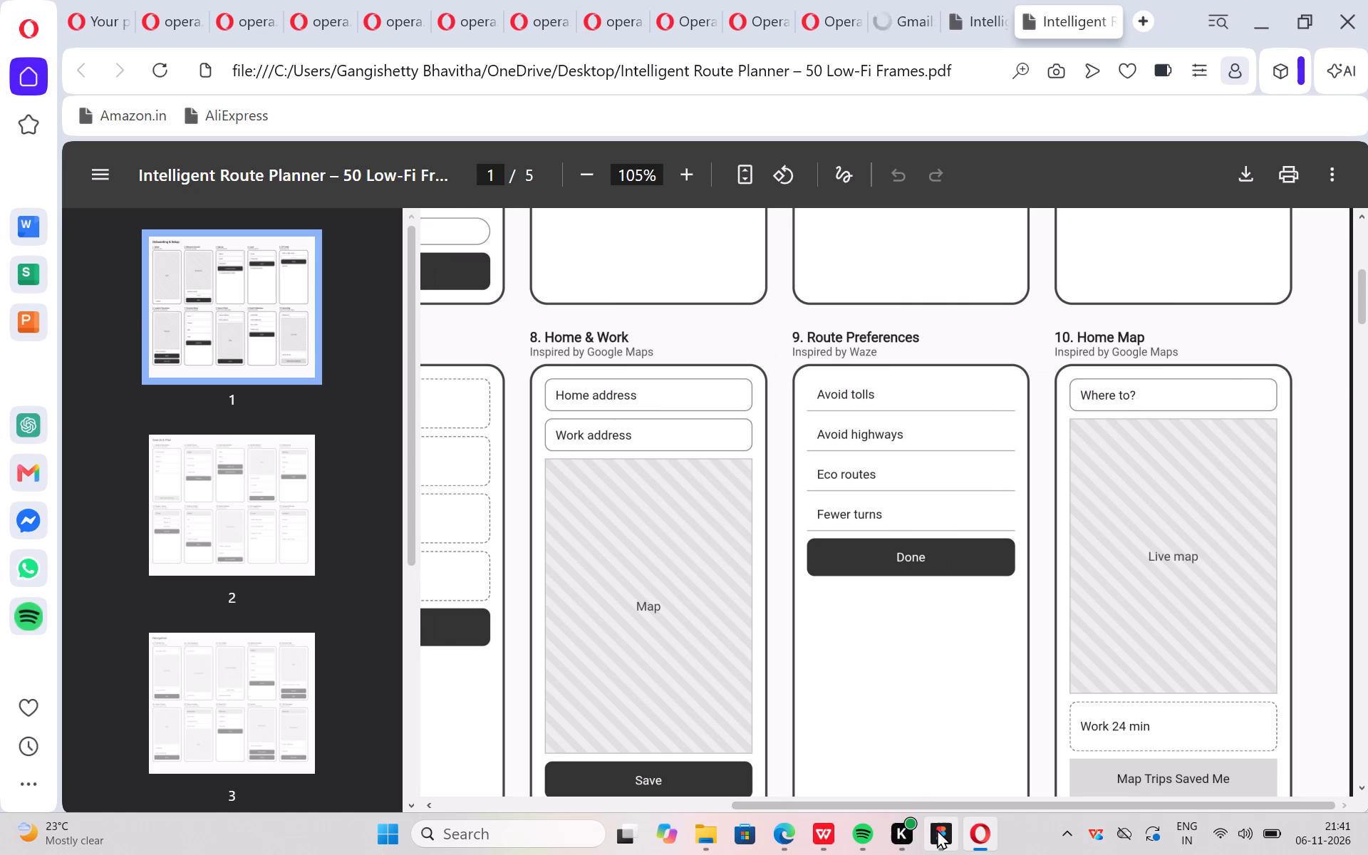
left_click(940, 750)
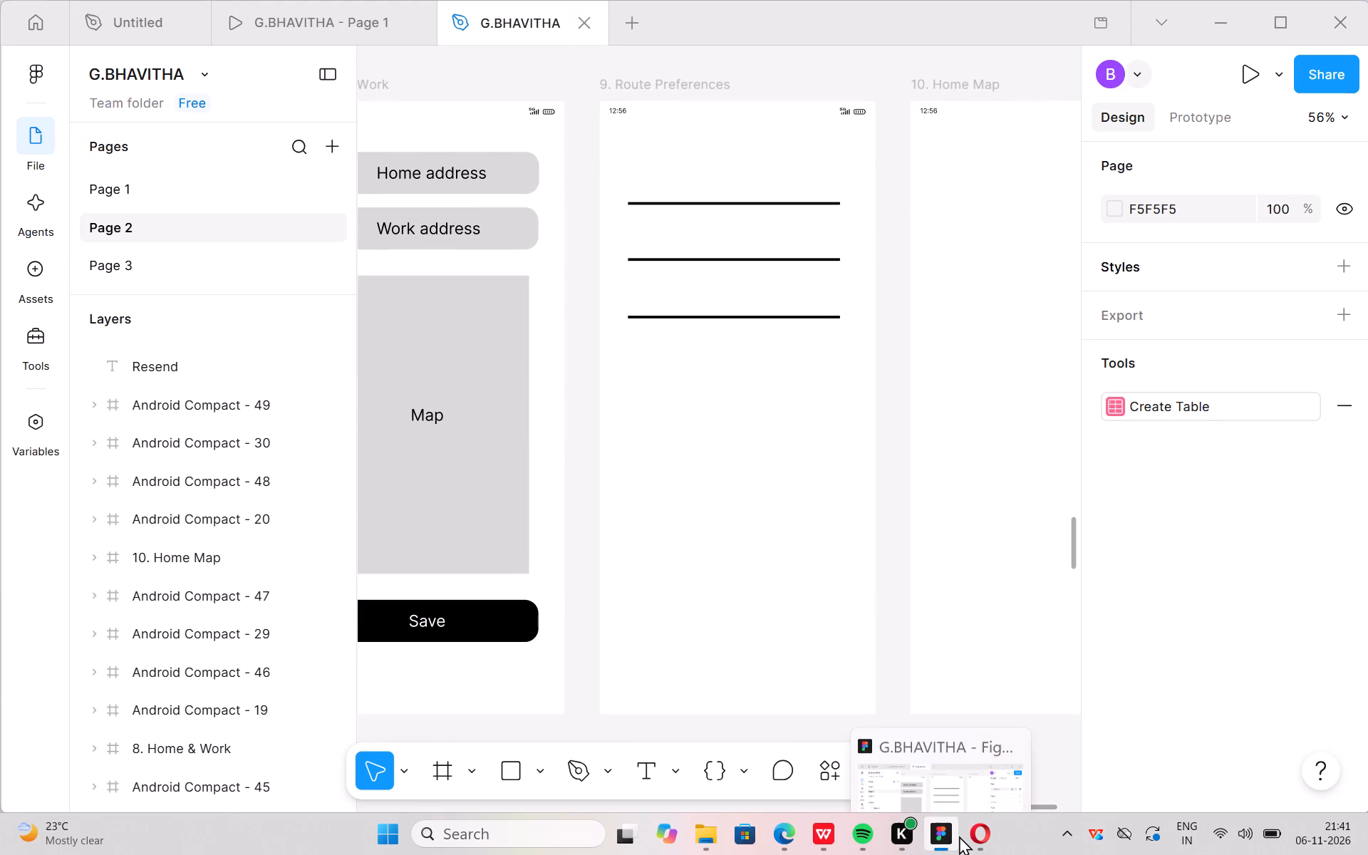
left_click(971, 769)
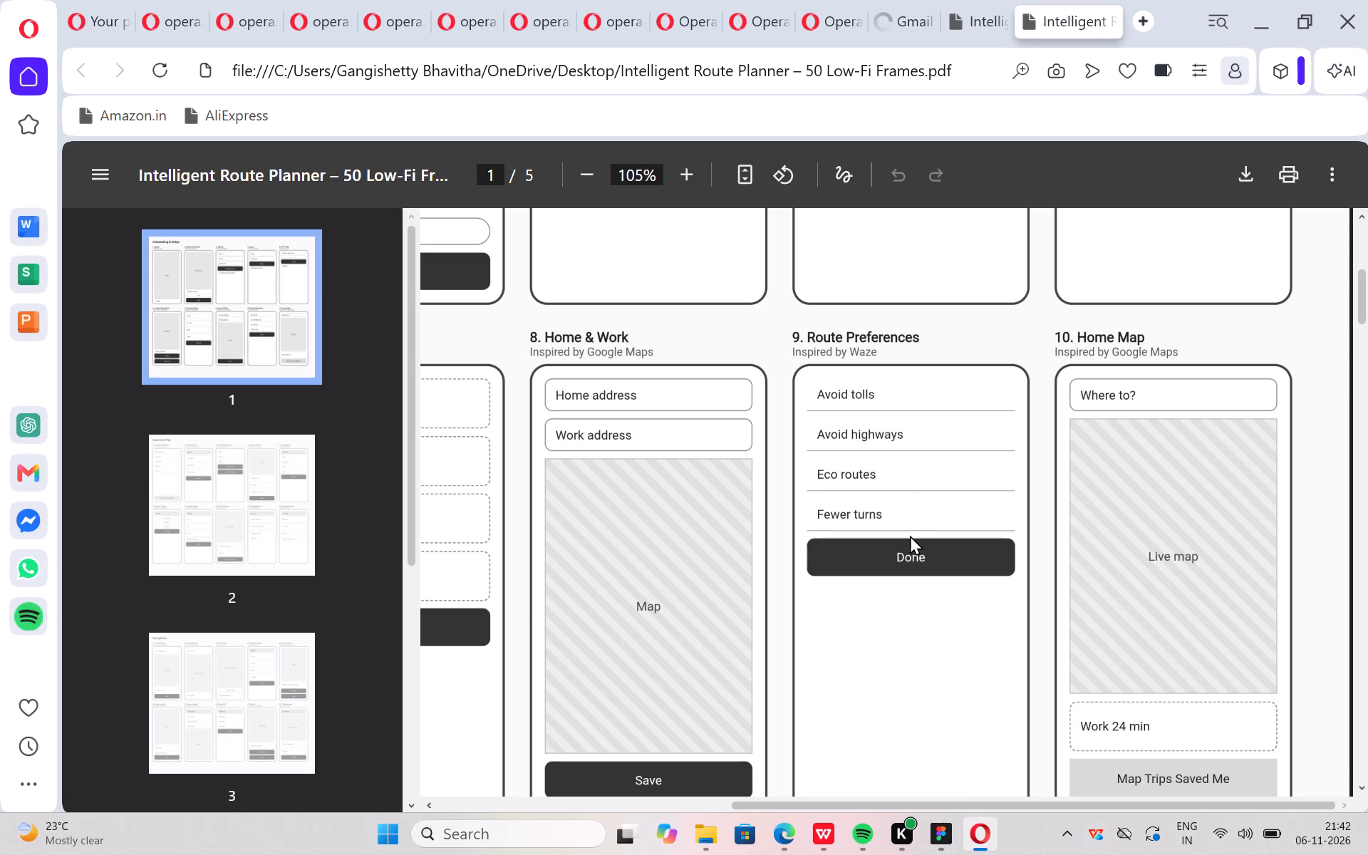
left_click(931, 767)
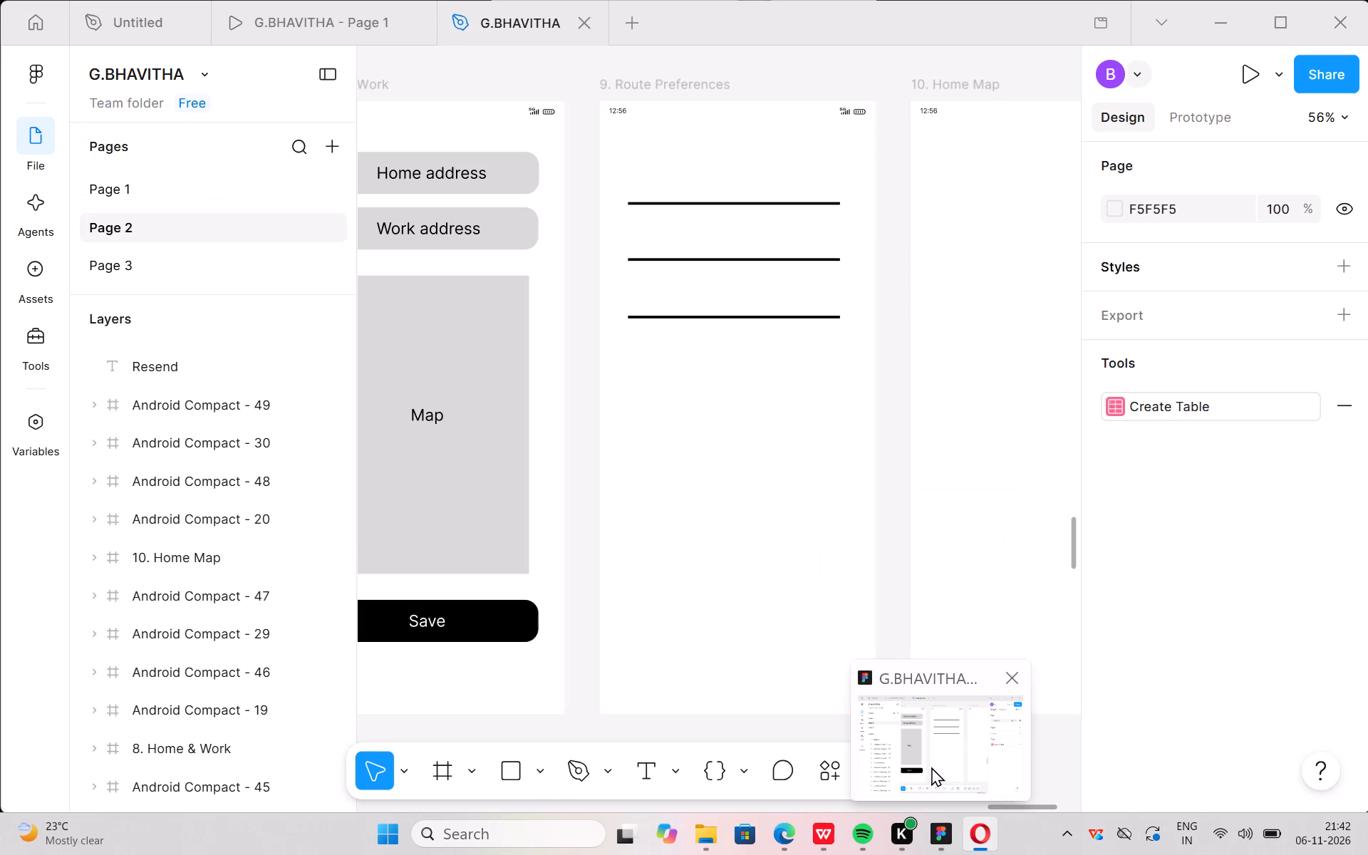
Reposition the three divider lines in the 9. Route Preferences frame at about Y 117, 194 and 269, aligned at X 42.
left_click(741, 316)
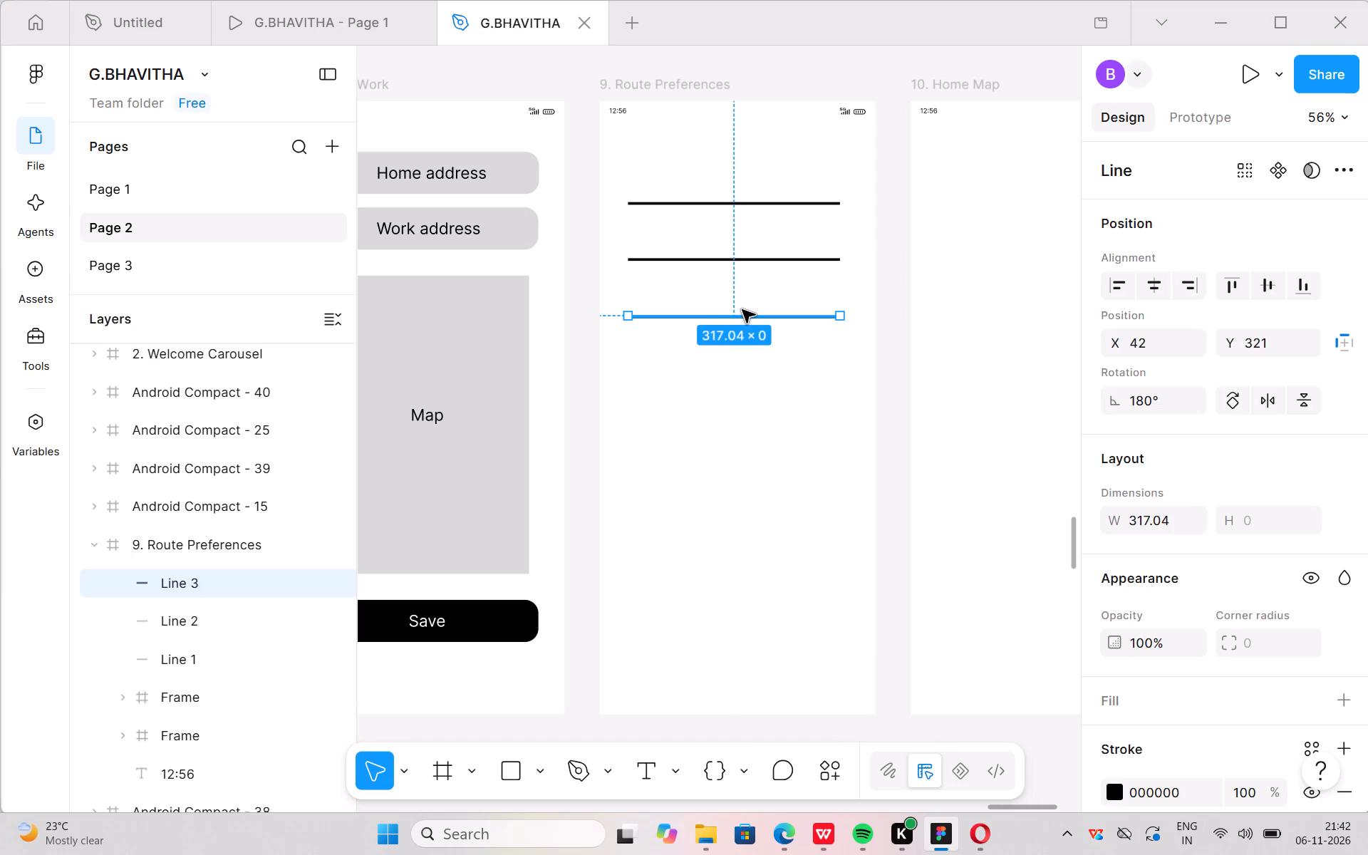
left_click(748, 368)
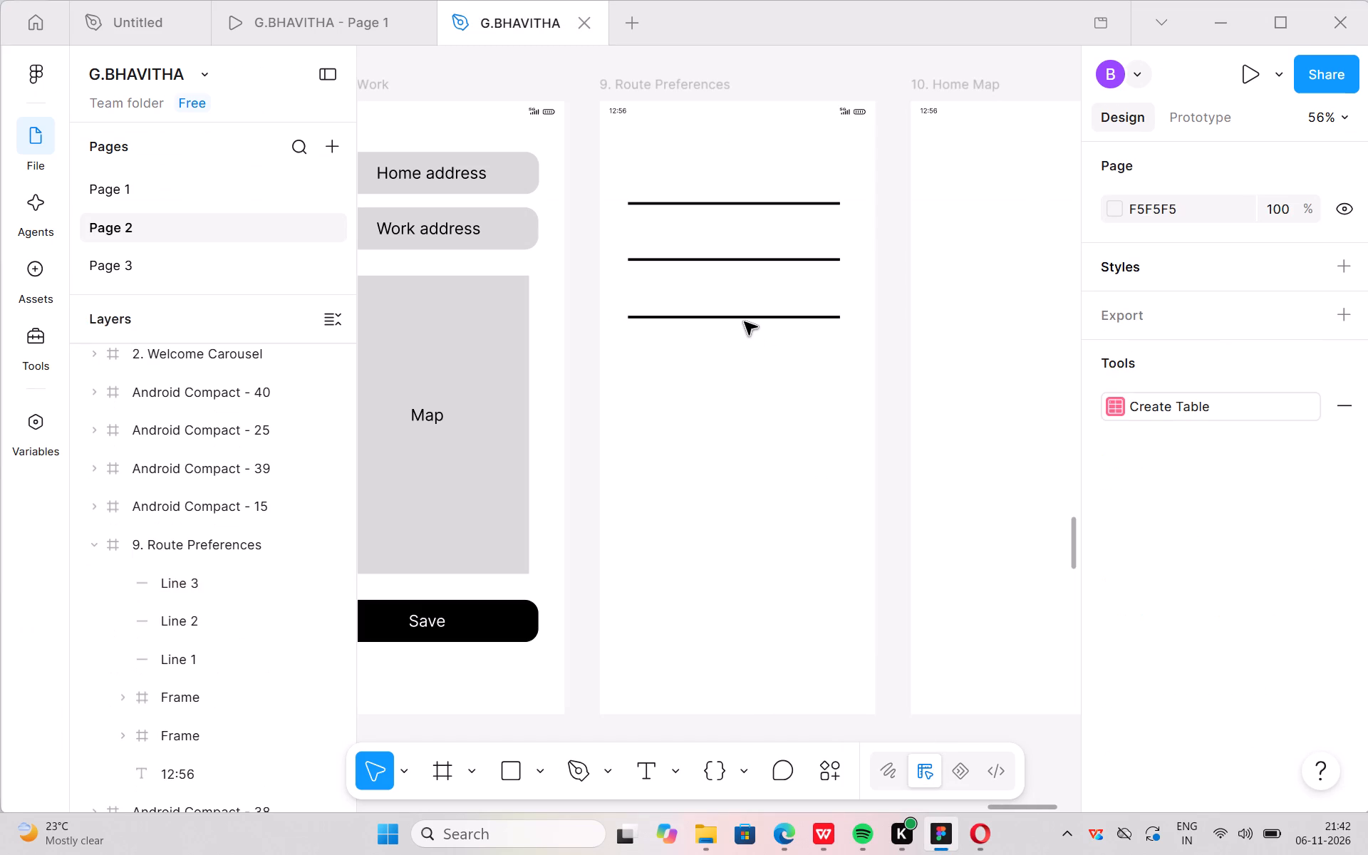
left_click(744, 317)
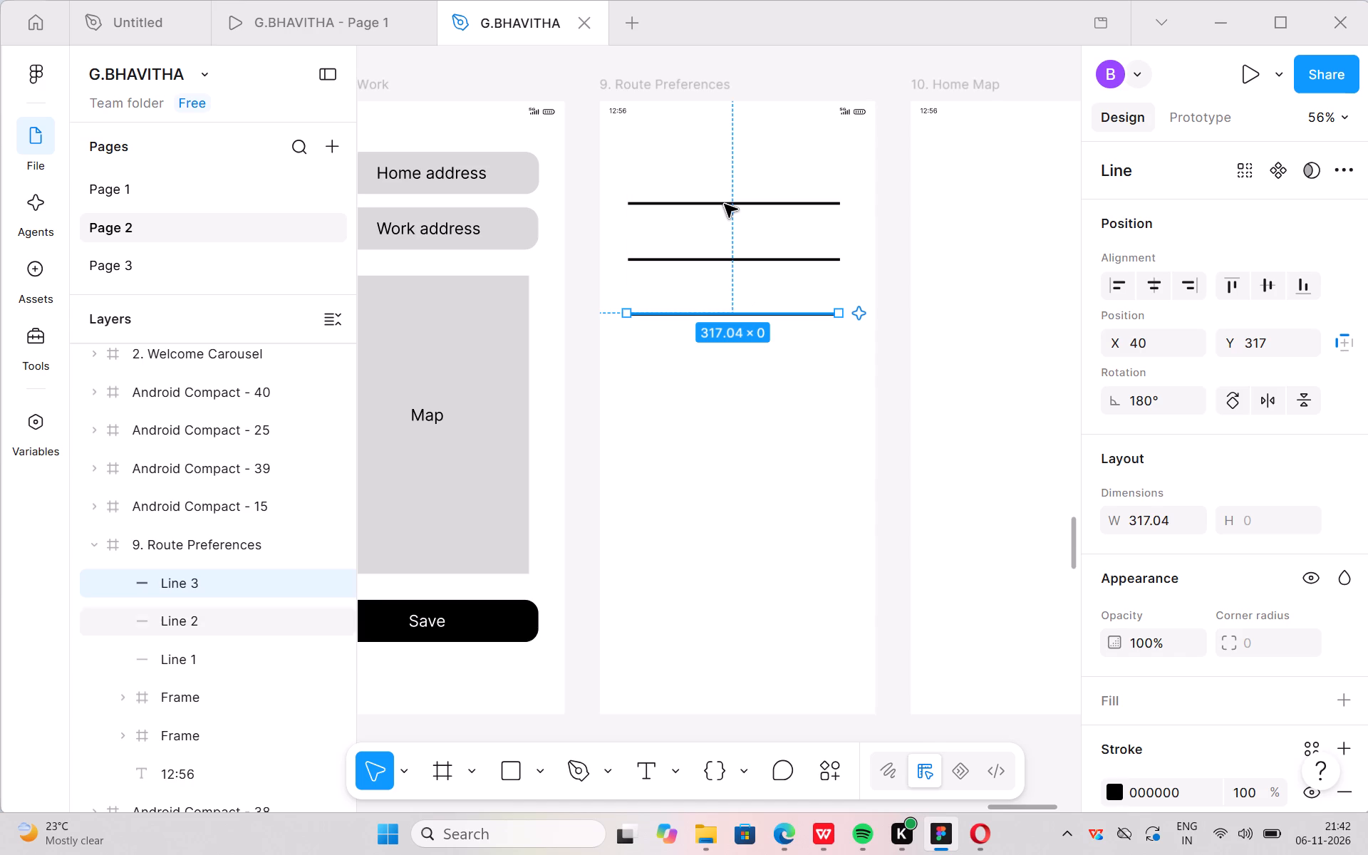
left_click_drag(725, 203, 725, 182)
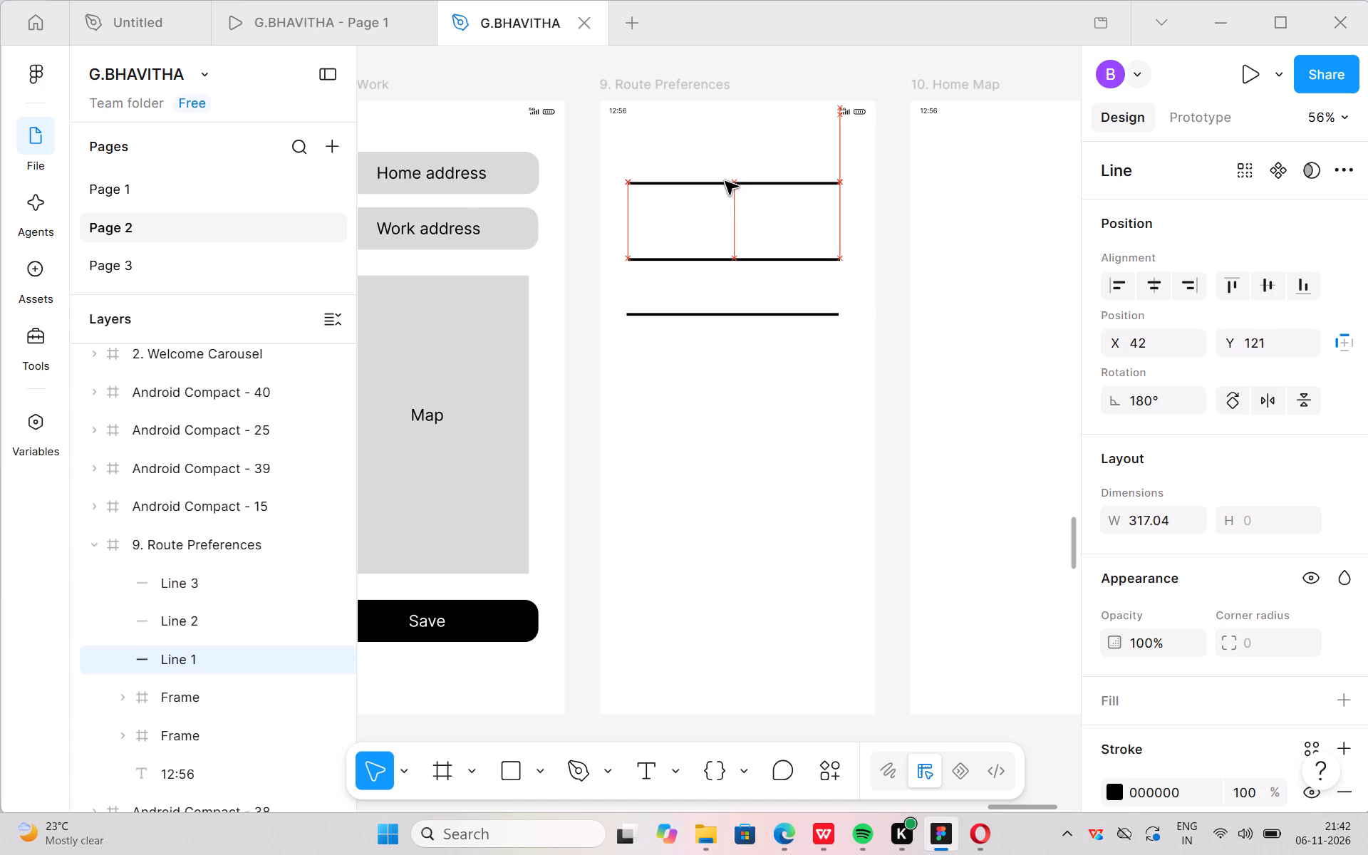
left_click_drag(725, 182, 725, 179)
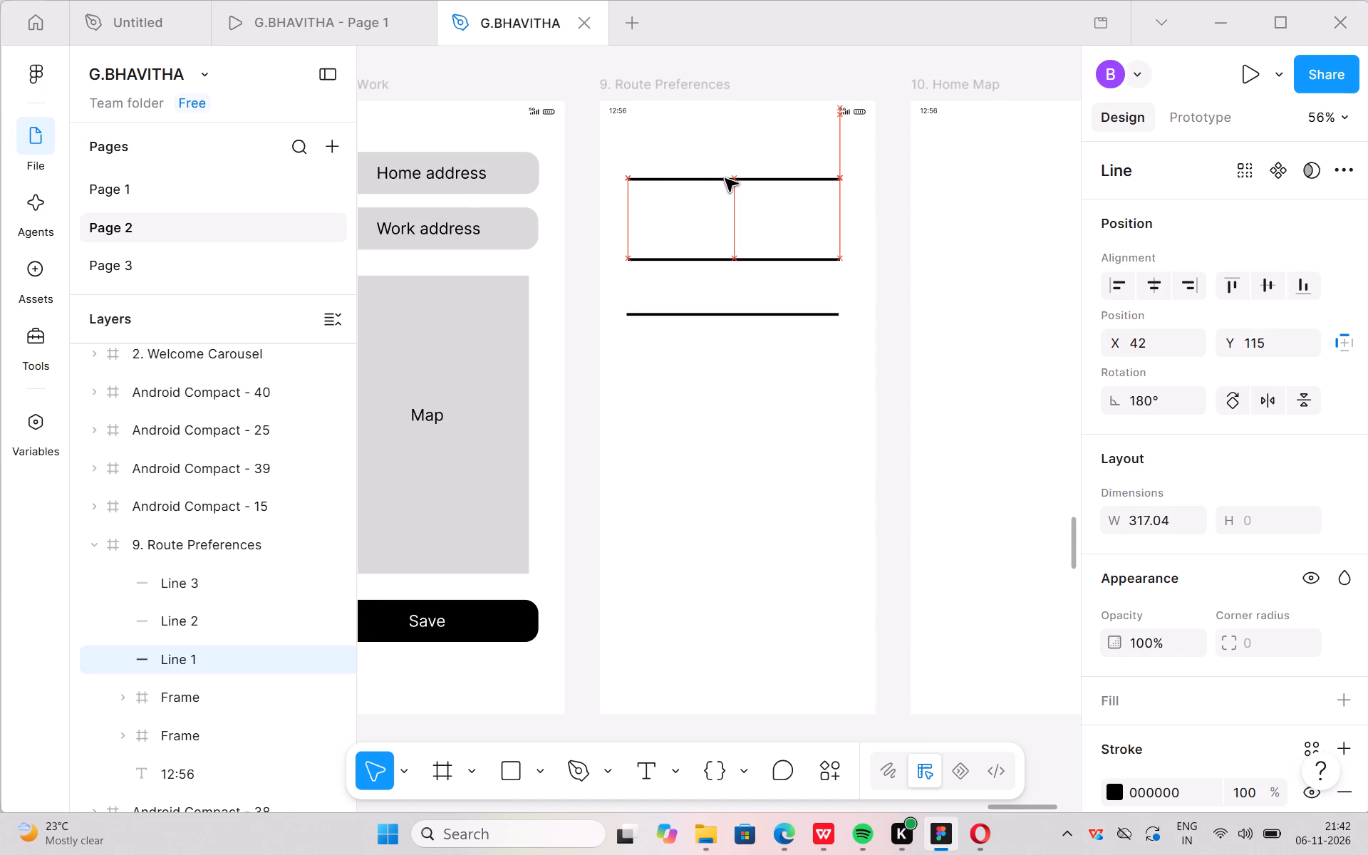
left_click_drag(725, 179, 728, 188)
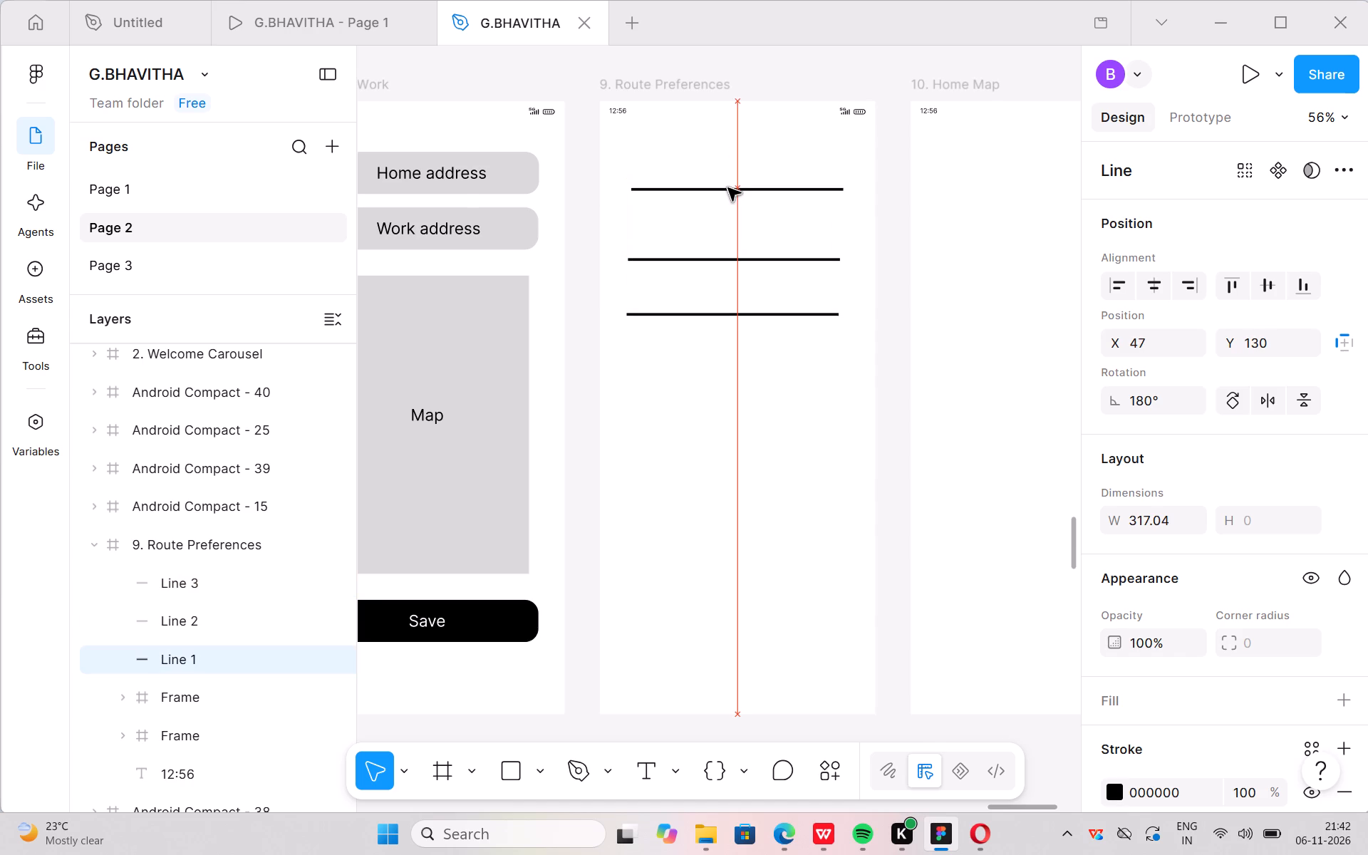
left_click_drag(728, 188, 725, 191)
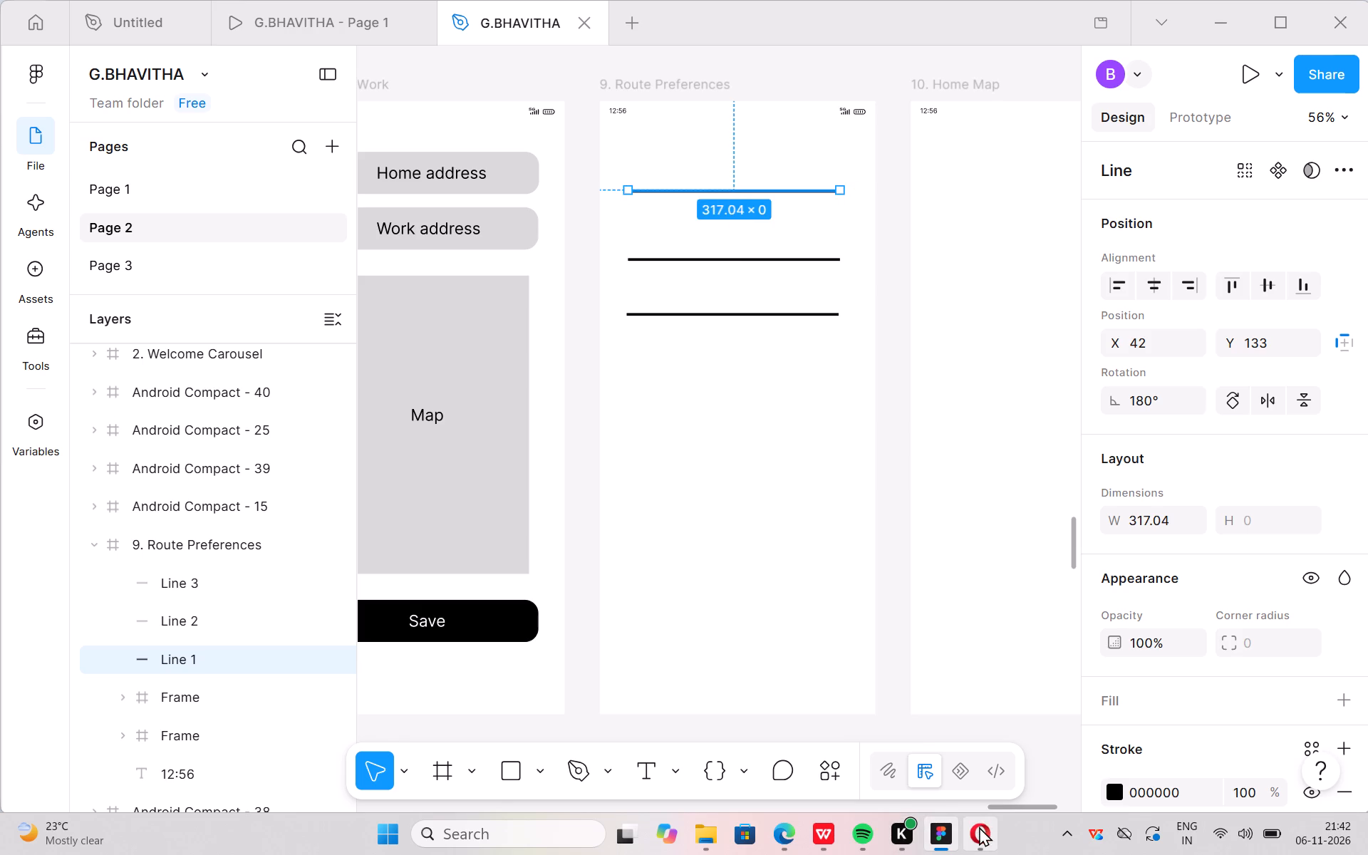
left_click(978, 776)
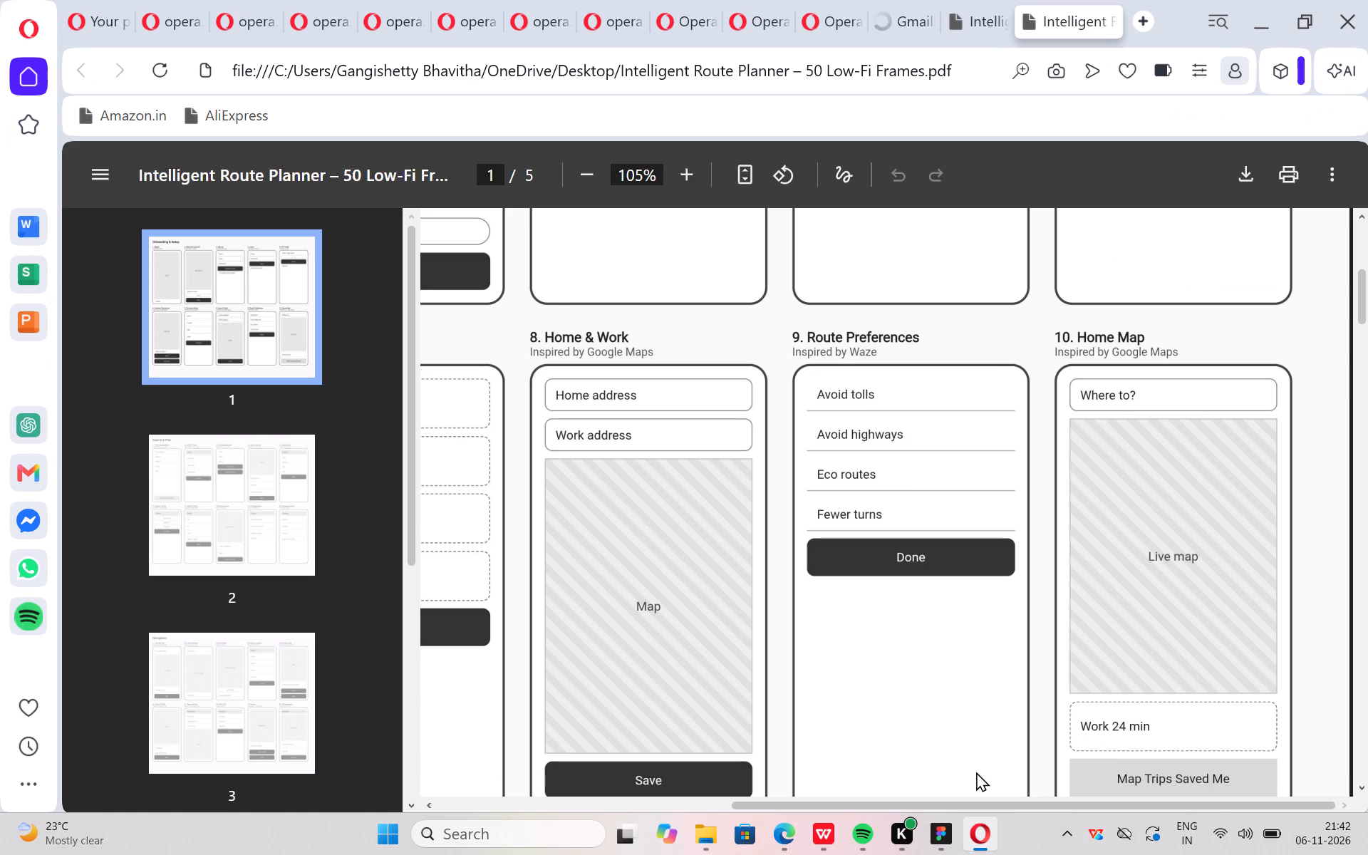
left_click(941, 737)
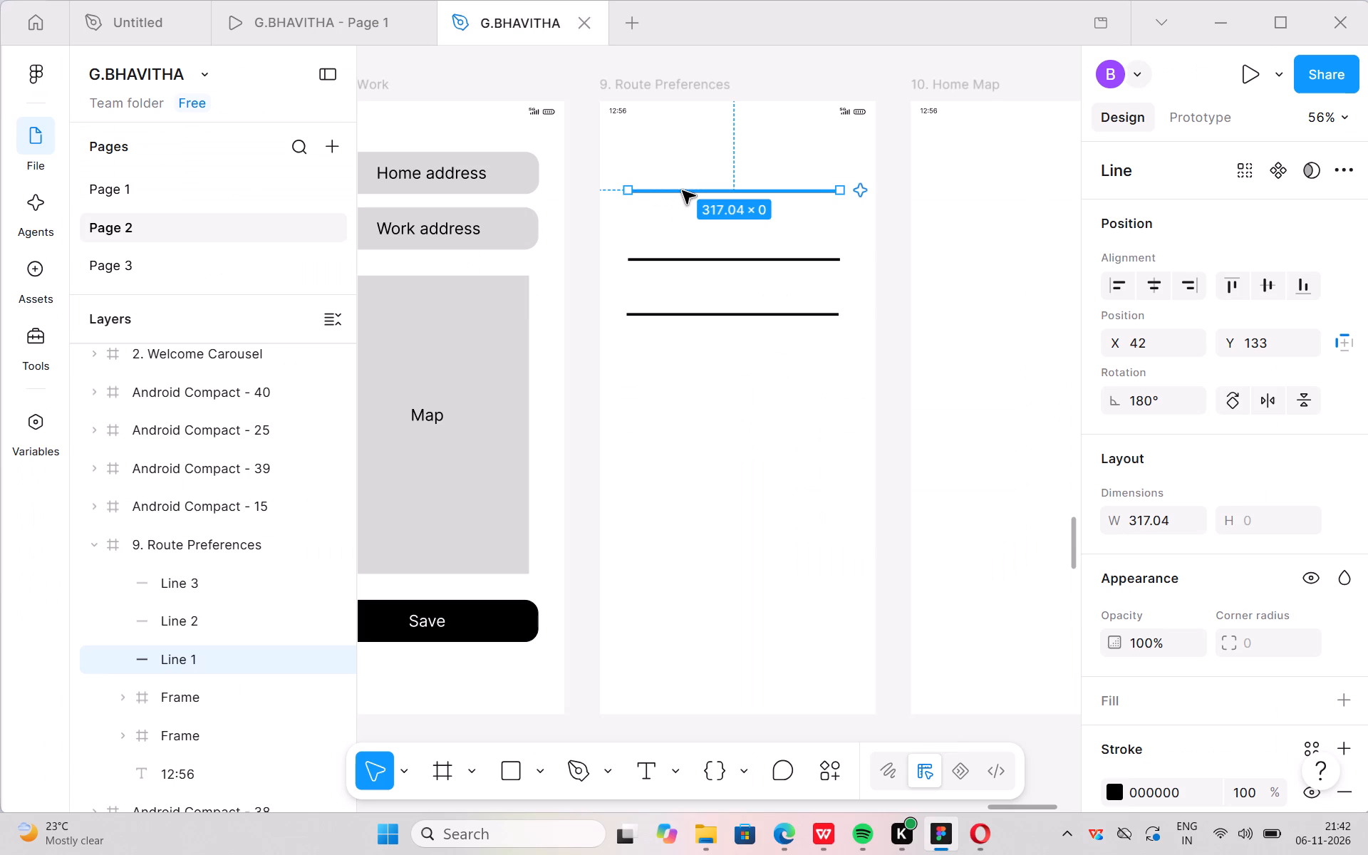
left_click_drag(683, 191, 685, 180)
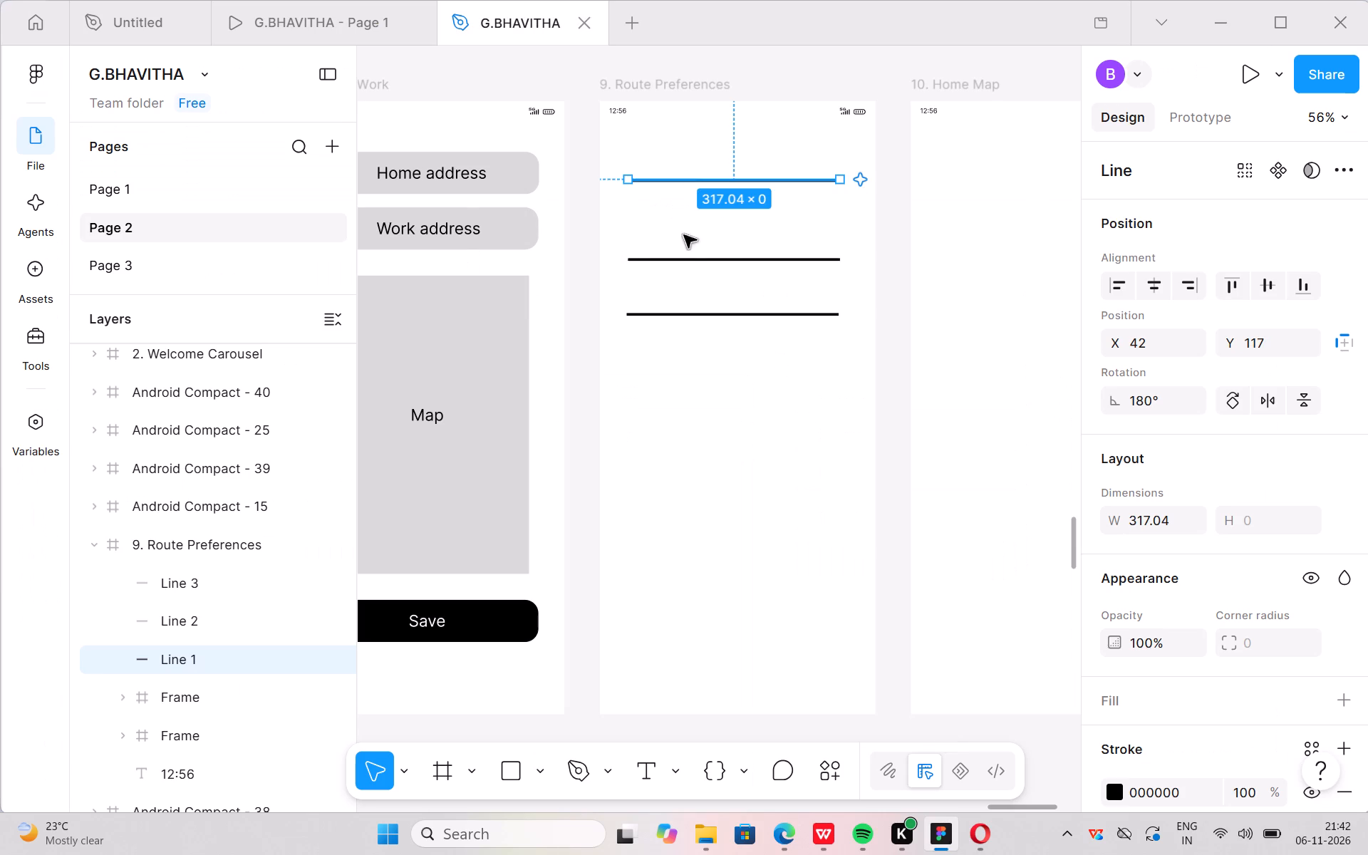
left_click_drag(683, 260, 684, 228)
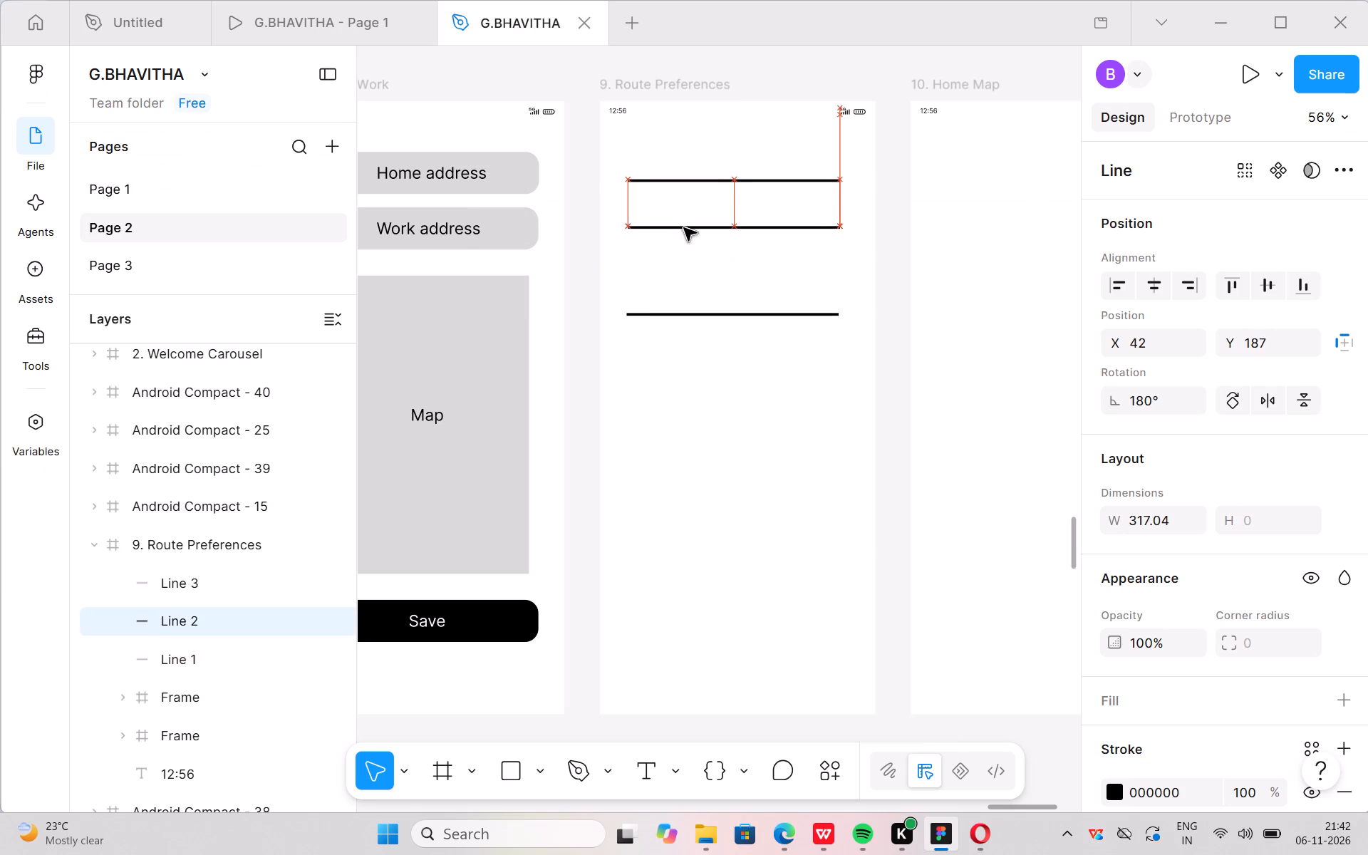
left_click_drag(684, 228, 685, 232)
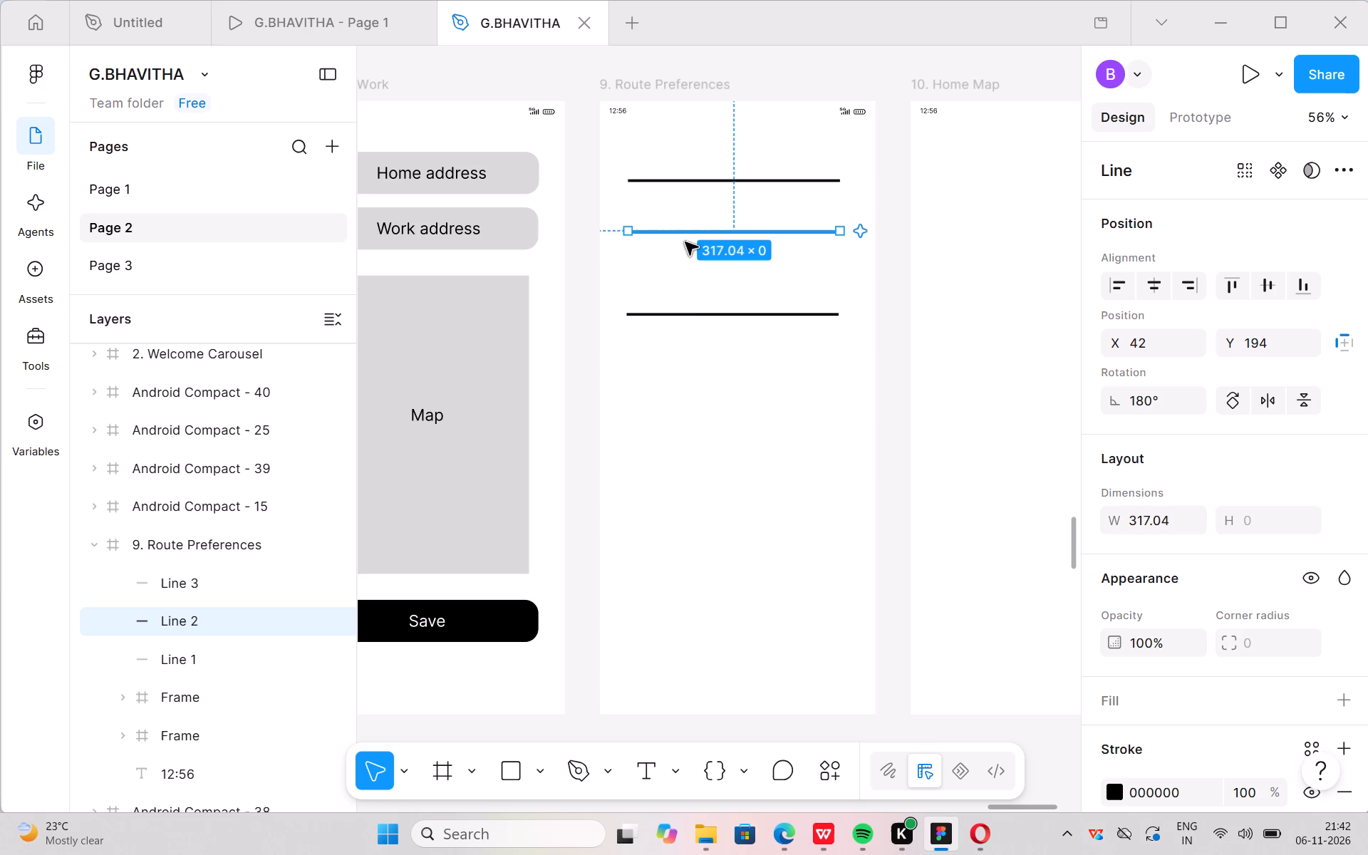
left_click_drag(685, 313, 686, 282)
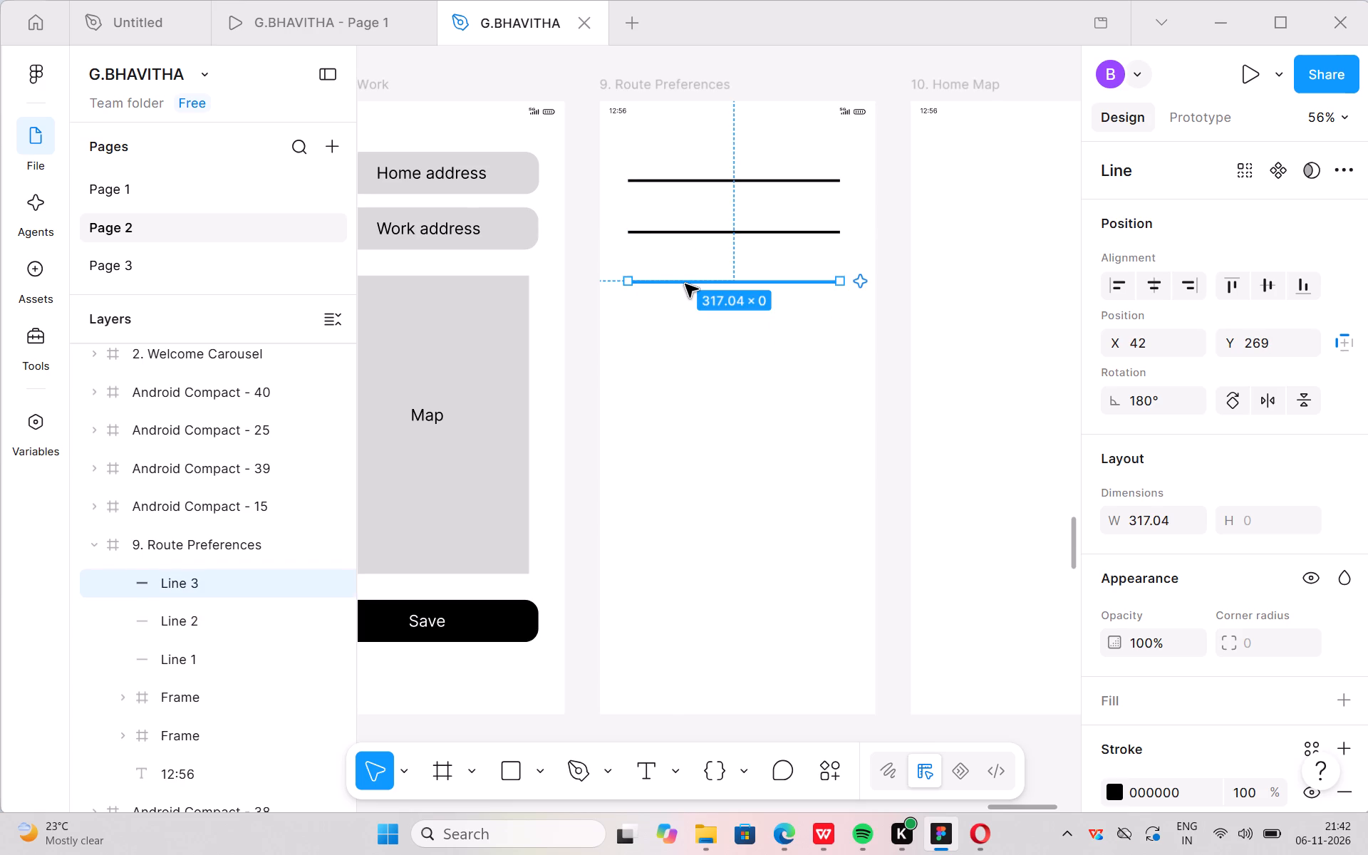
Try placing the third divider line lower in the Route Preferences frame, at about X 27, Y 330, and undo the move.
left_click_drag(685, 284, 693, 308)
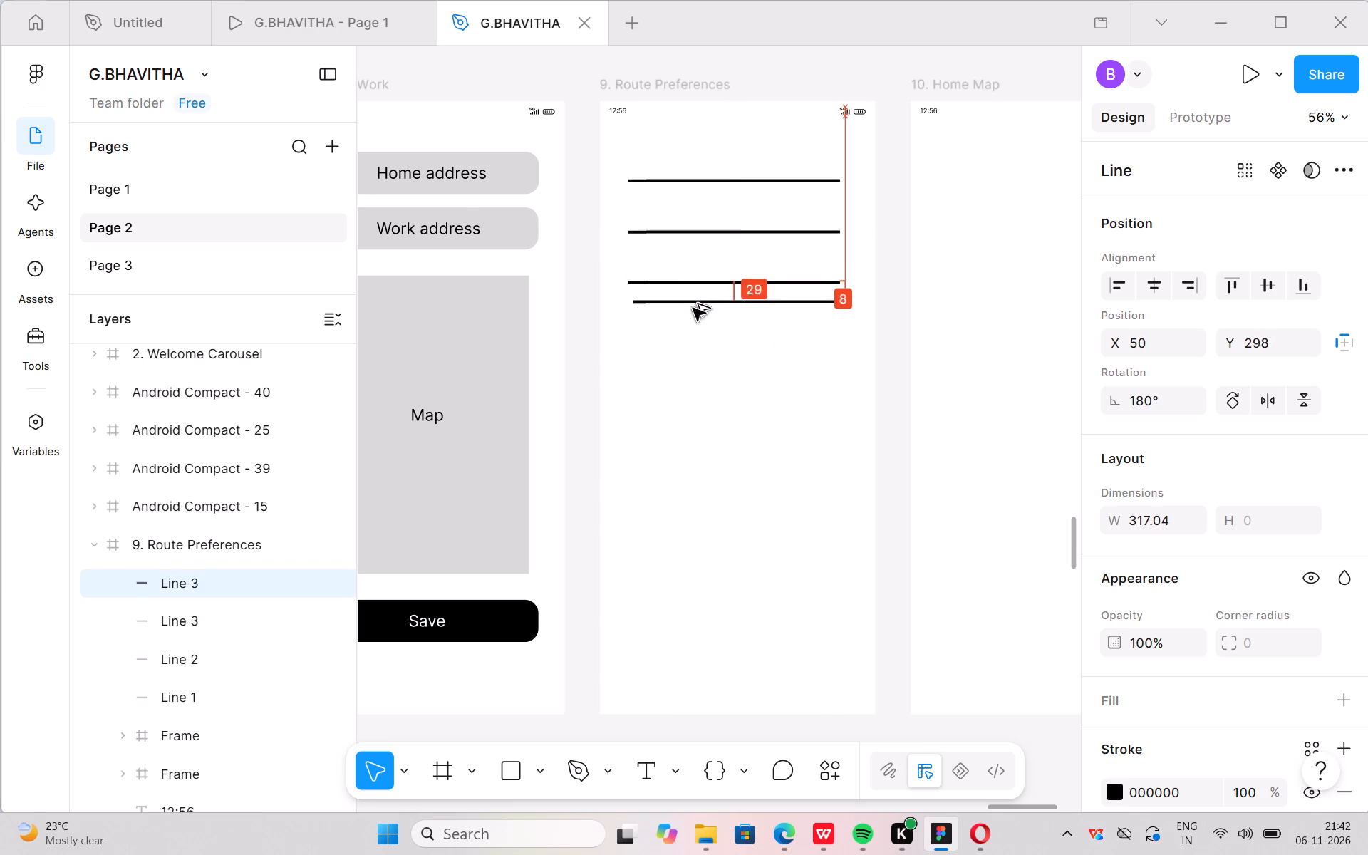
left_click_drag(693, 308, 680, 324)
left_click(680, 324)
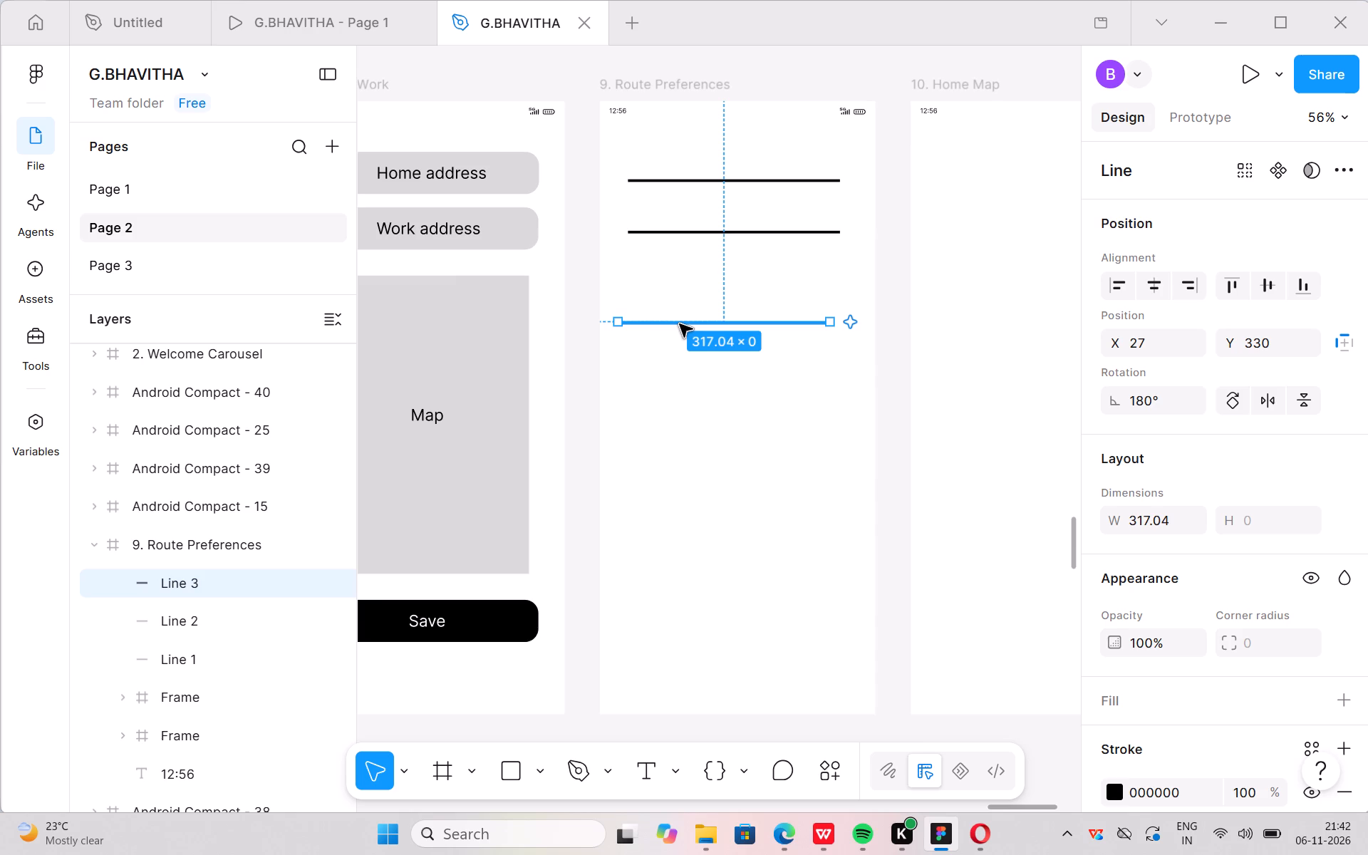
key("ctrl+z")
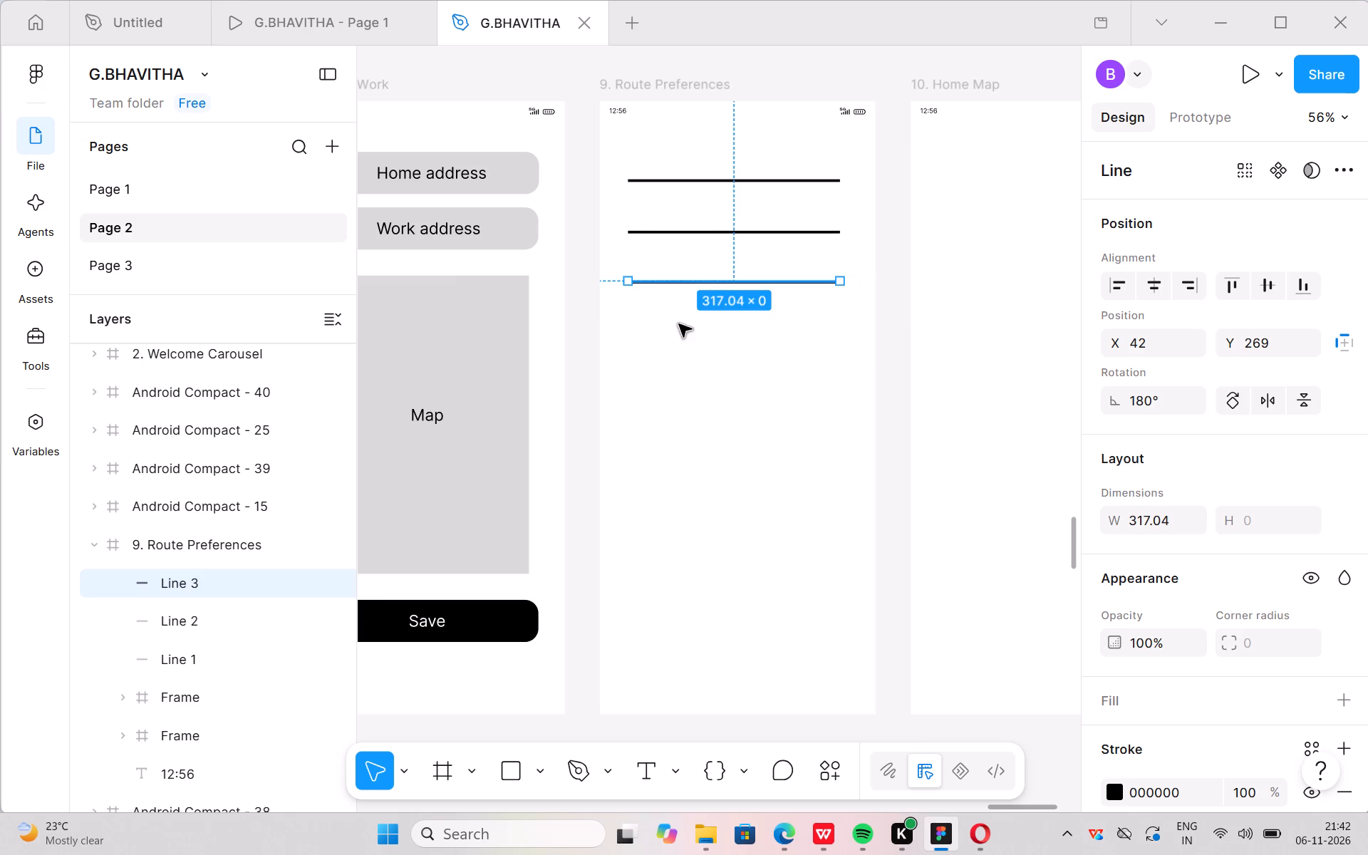
Duplicate the third divider line in the Route Preferences frame, placing the two lowest lines at about Y 267 and Y 341.
left_click_drag(678, 280, 678, 281)
left_click_drag(678, 281, 678, 340)
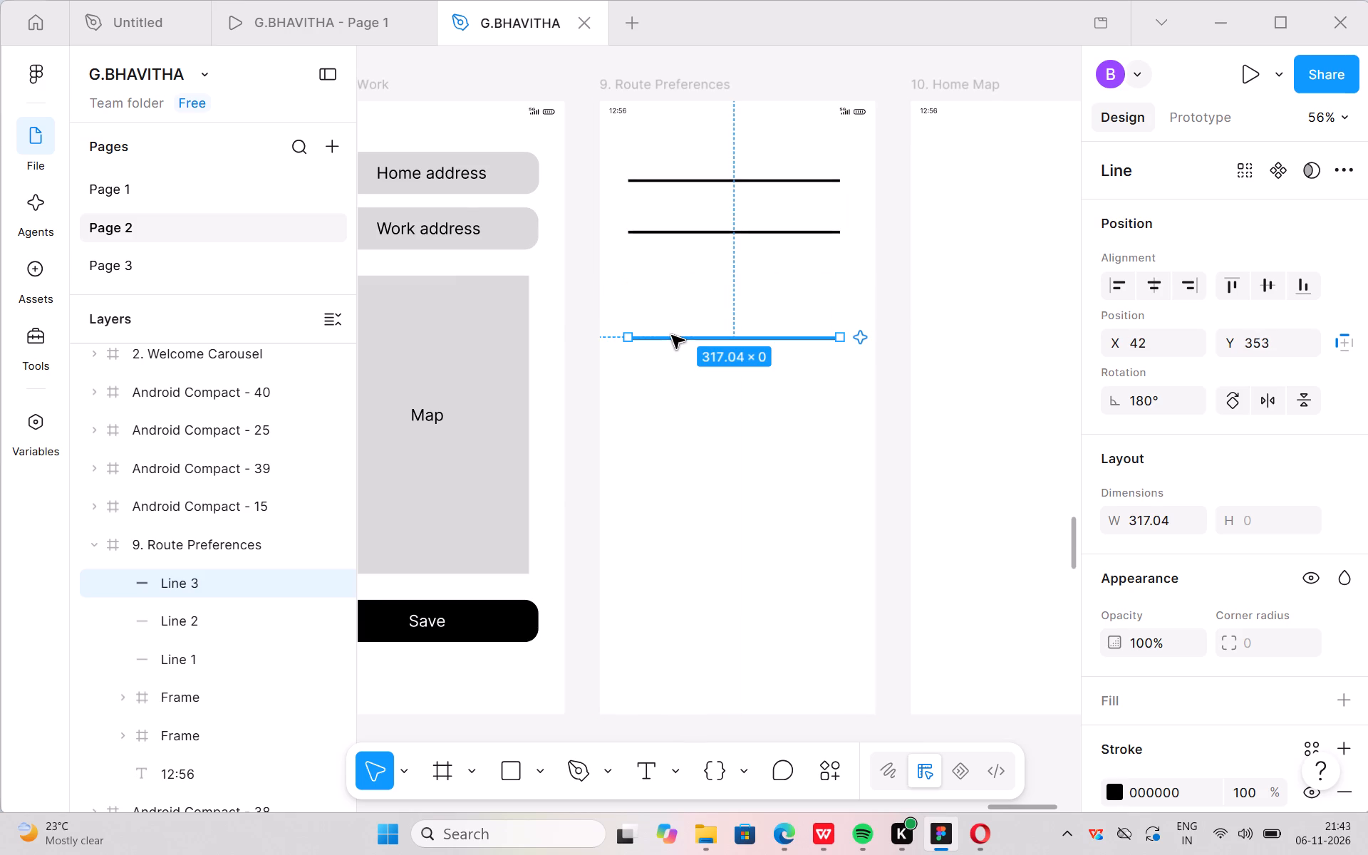
left_click_drag(672, 338, 672, 283)
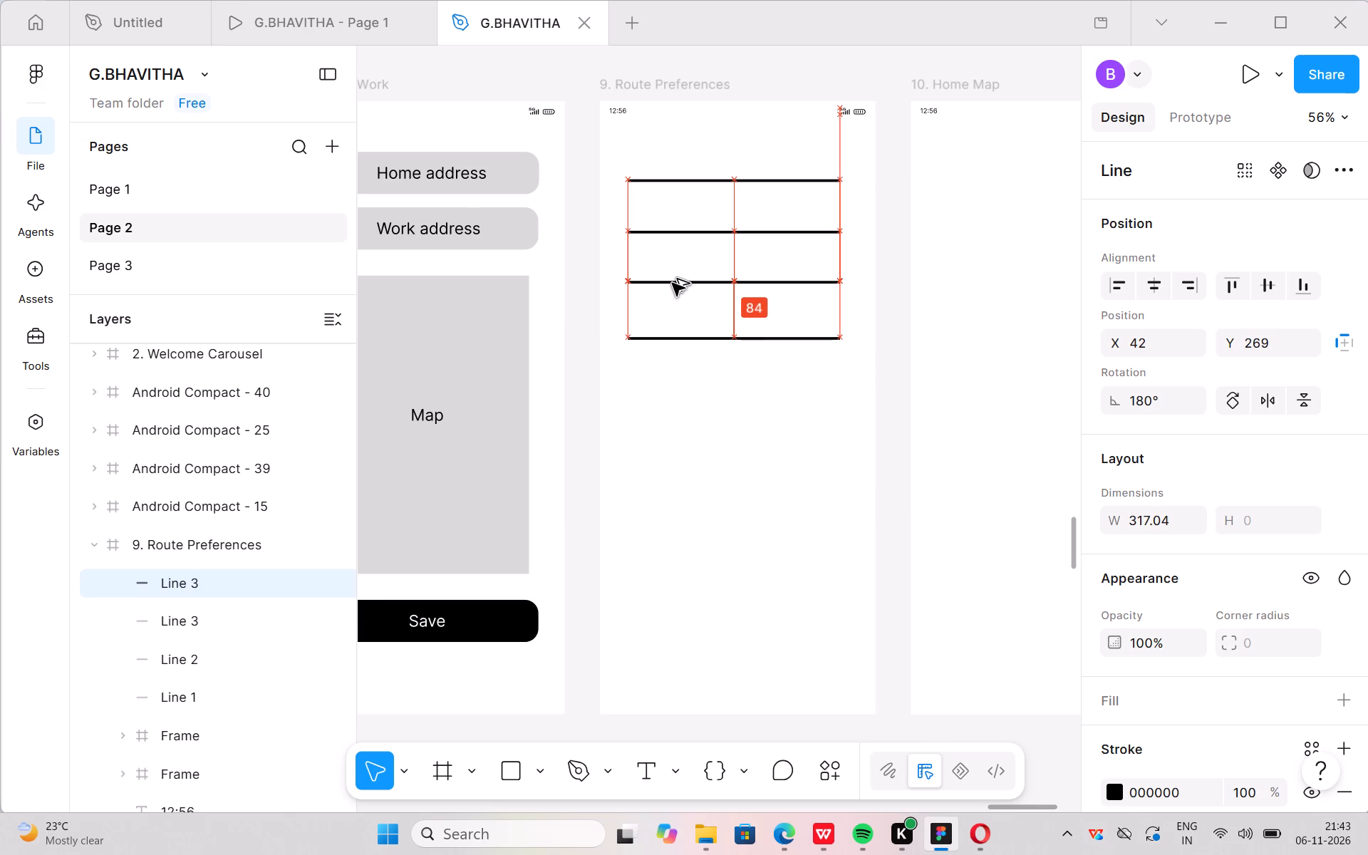
left_click_drag(672, 283, 672, 282)
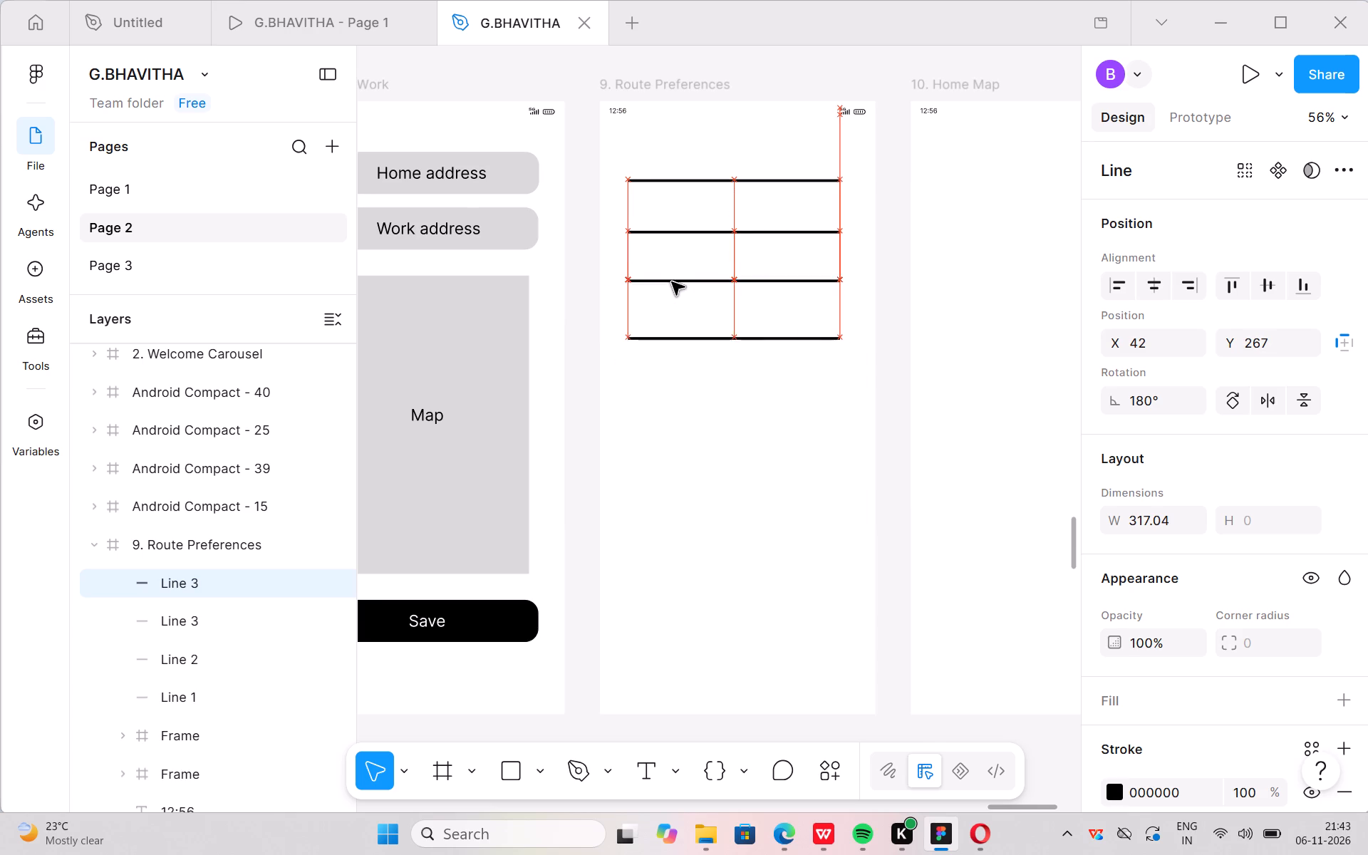
left_click(672, 282)
left_click_drag(679, 337, 679, 336)
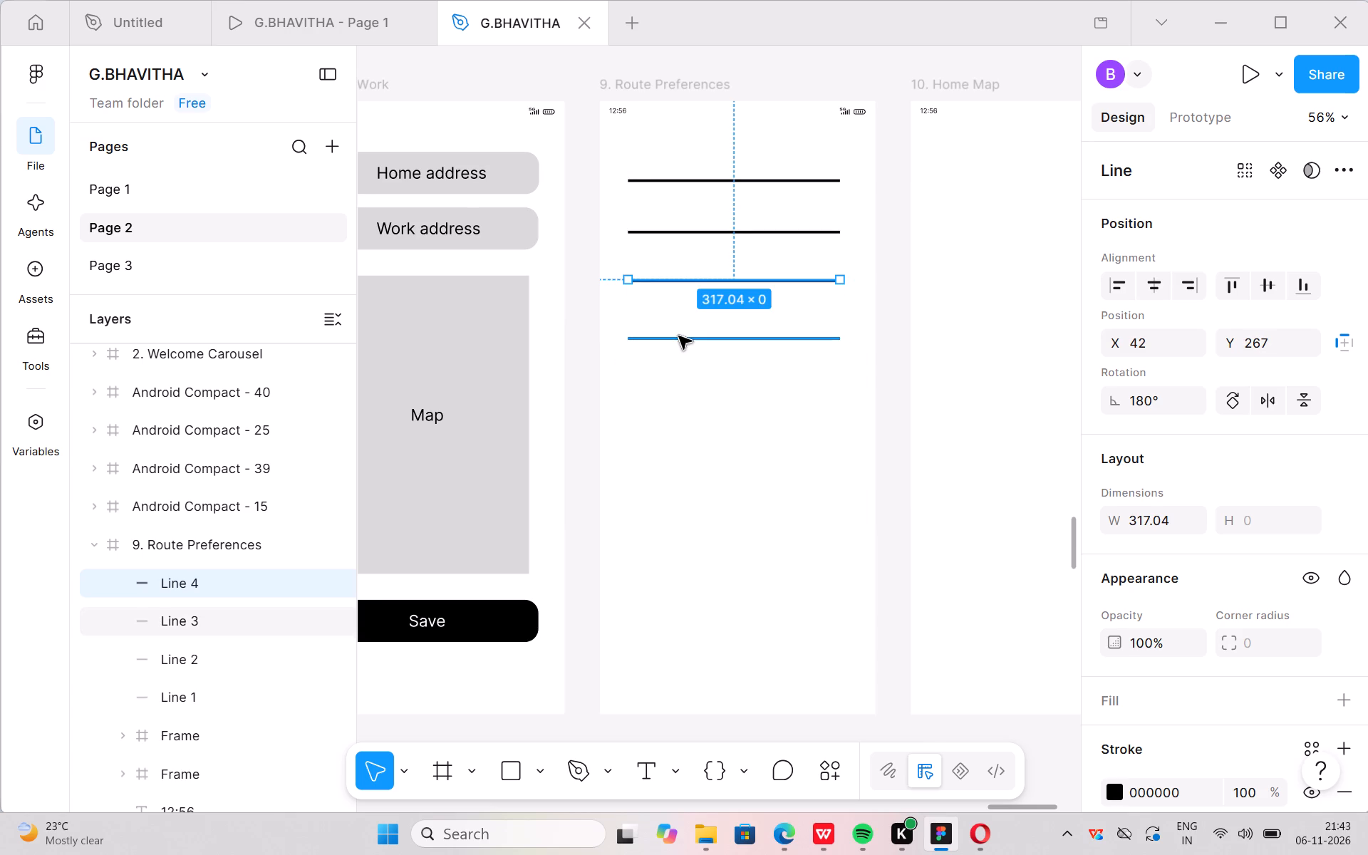
left_click_drag(679, 336, 678, 322)
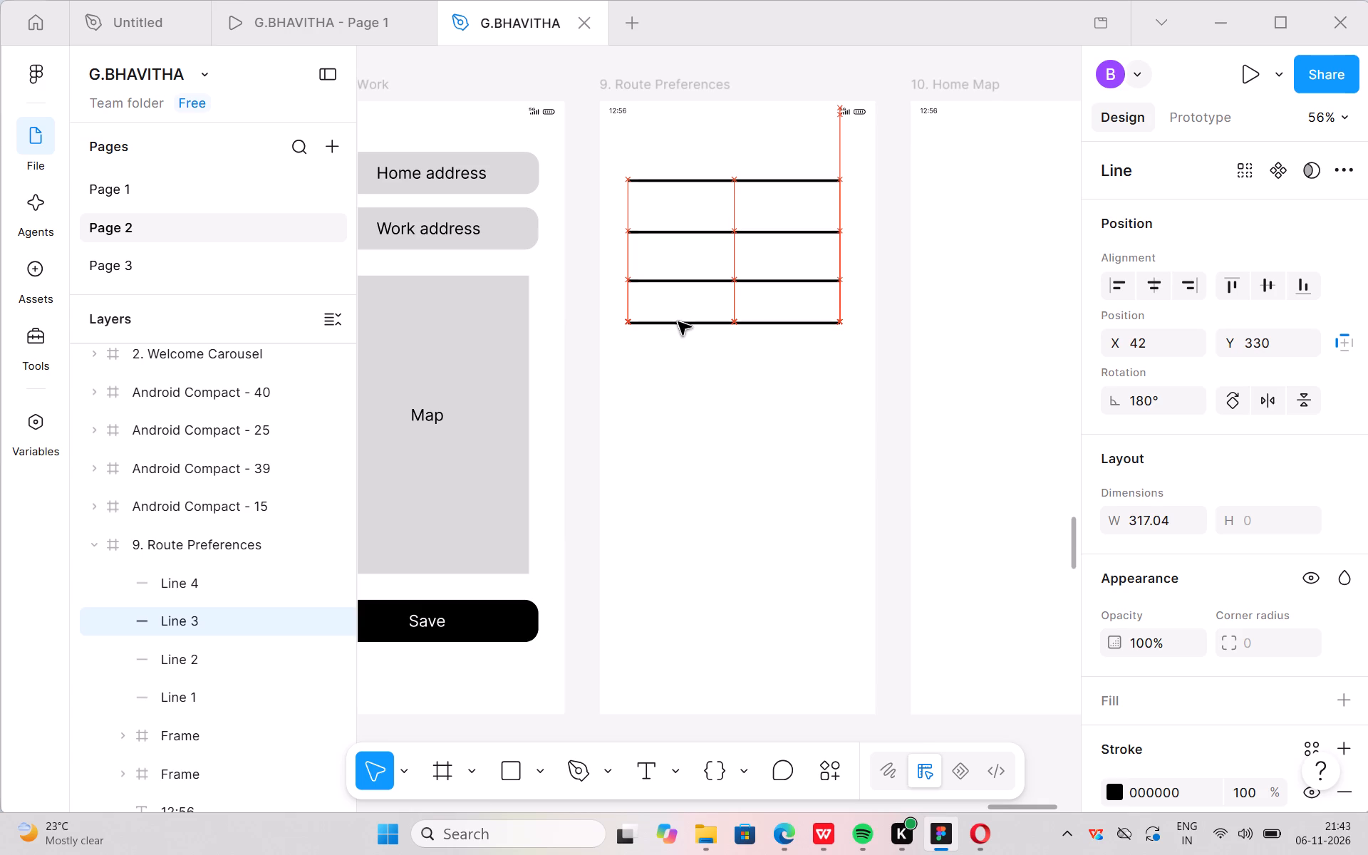
left_click_drag(678, 322, 678, 328)
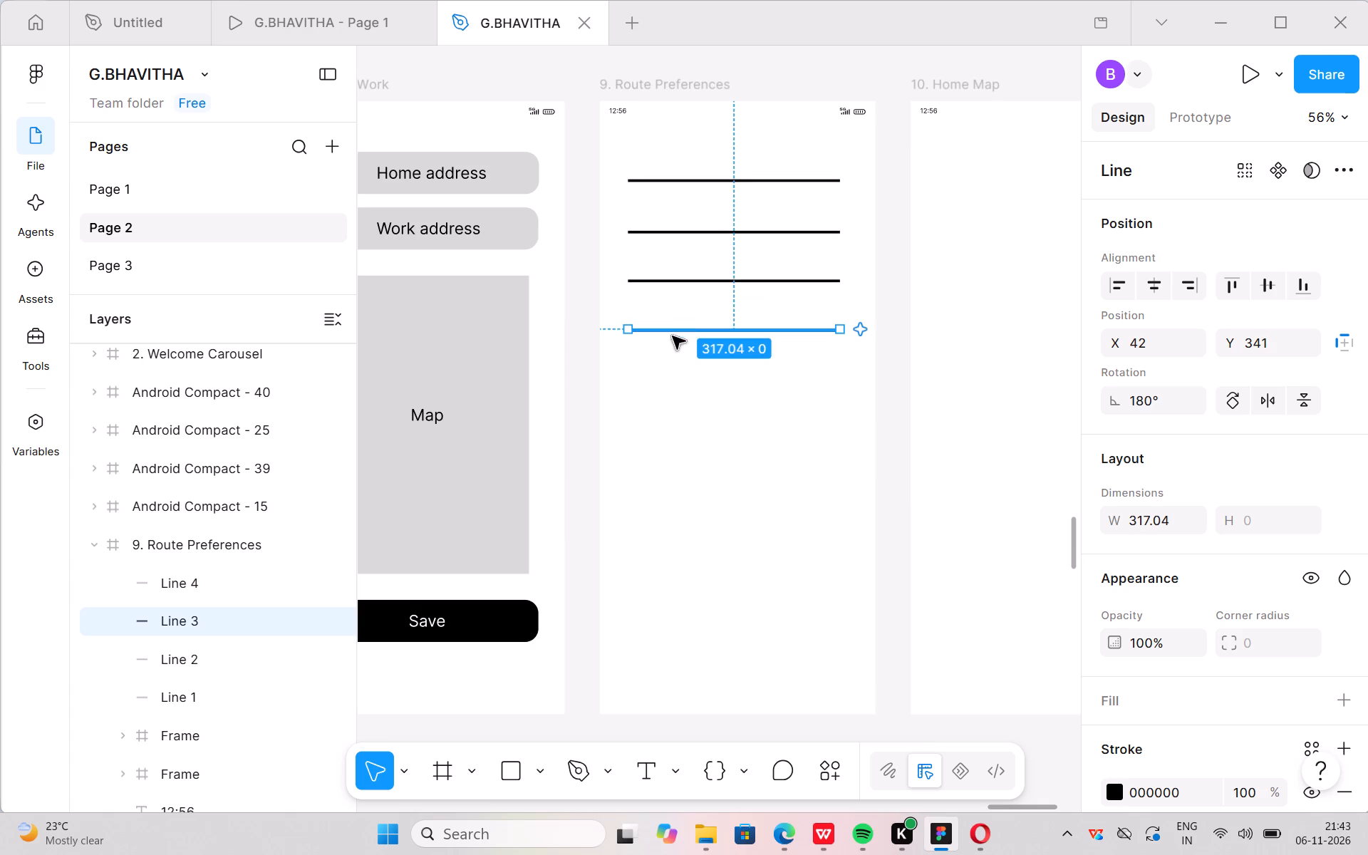
left_click(667, 380)
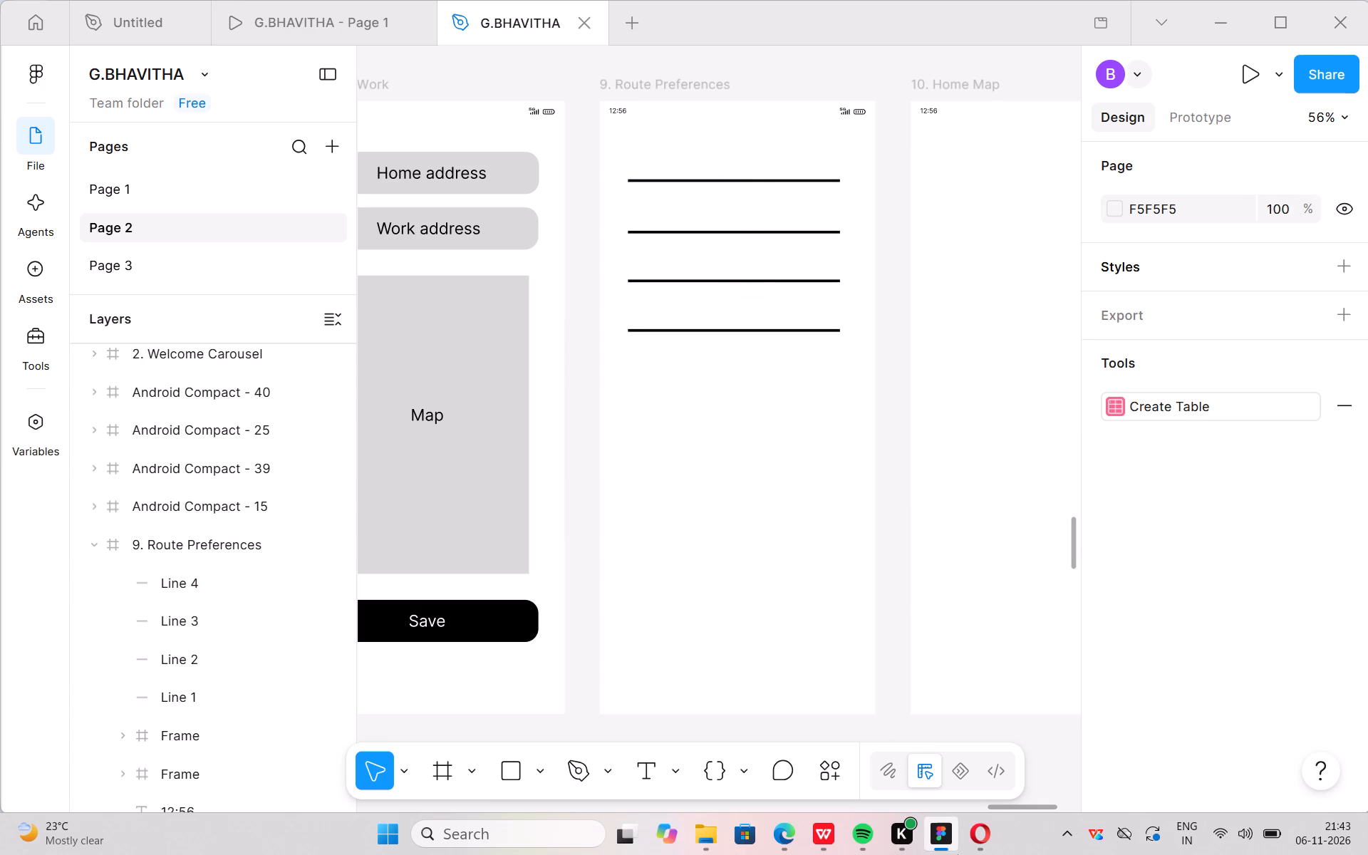
Copy the label Avoid tolls from the 9. Route Preferences wireframe in the reference PDF and return to Figma.
left_click(978, 772)
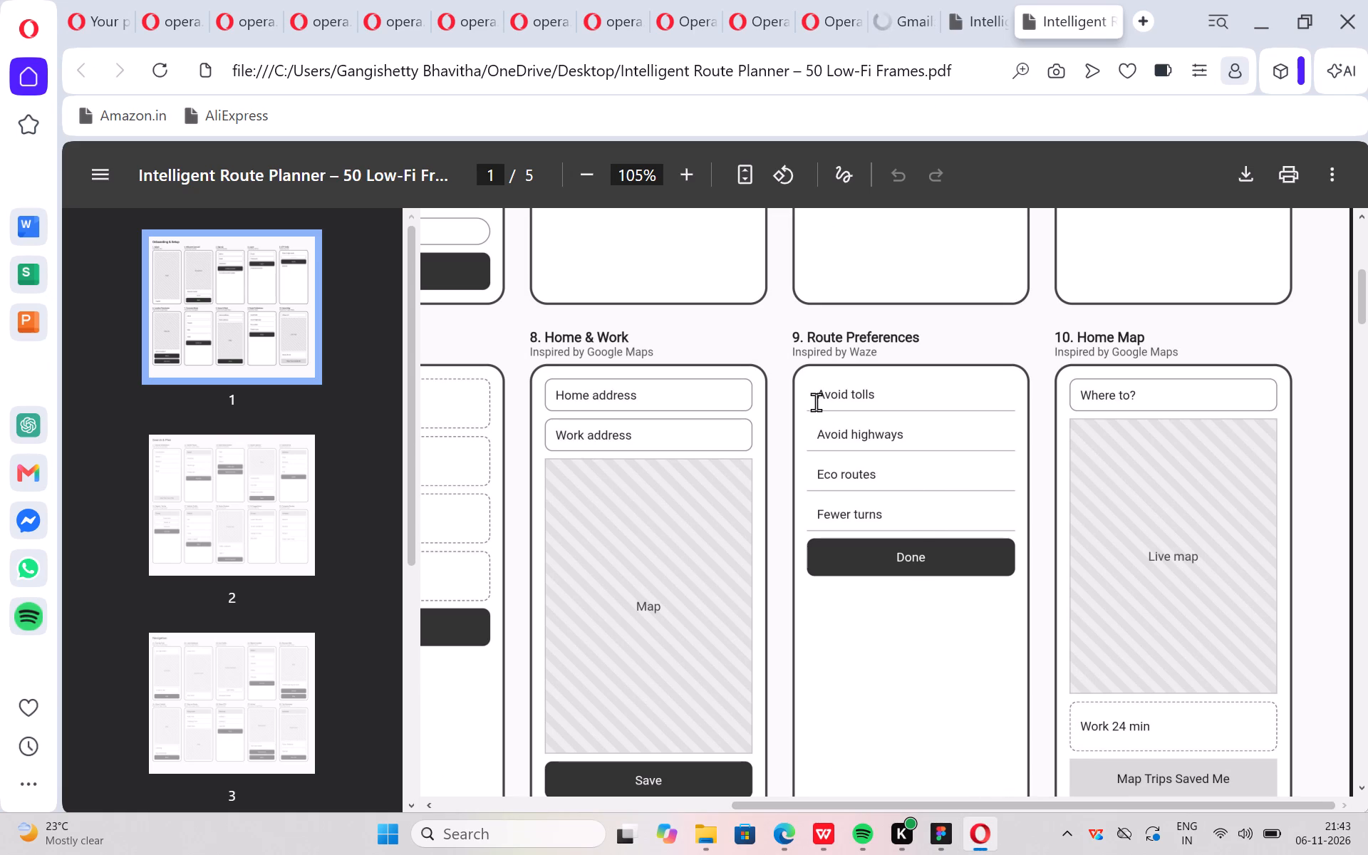
left_click_drag(813, 394, 871, 394)
left_click_drag(871, 394, 878, 396)
key("ctrl+c")
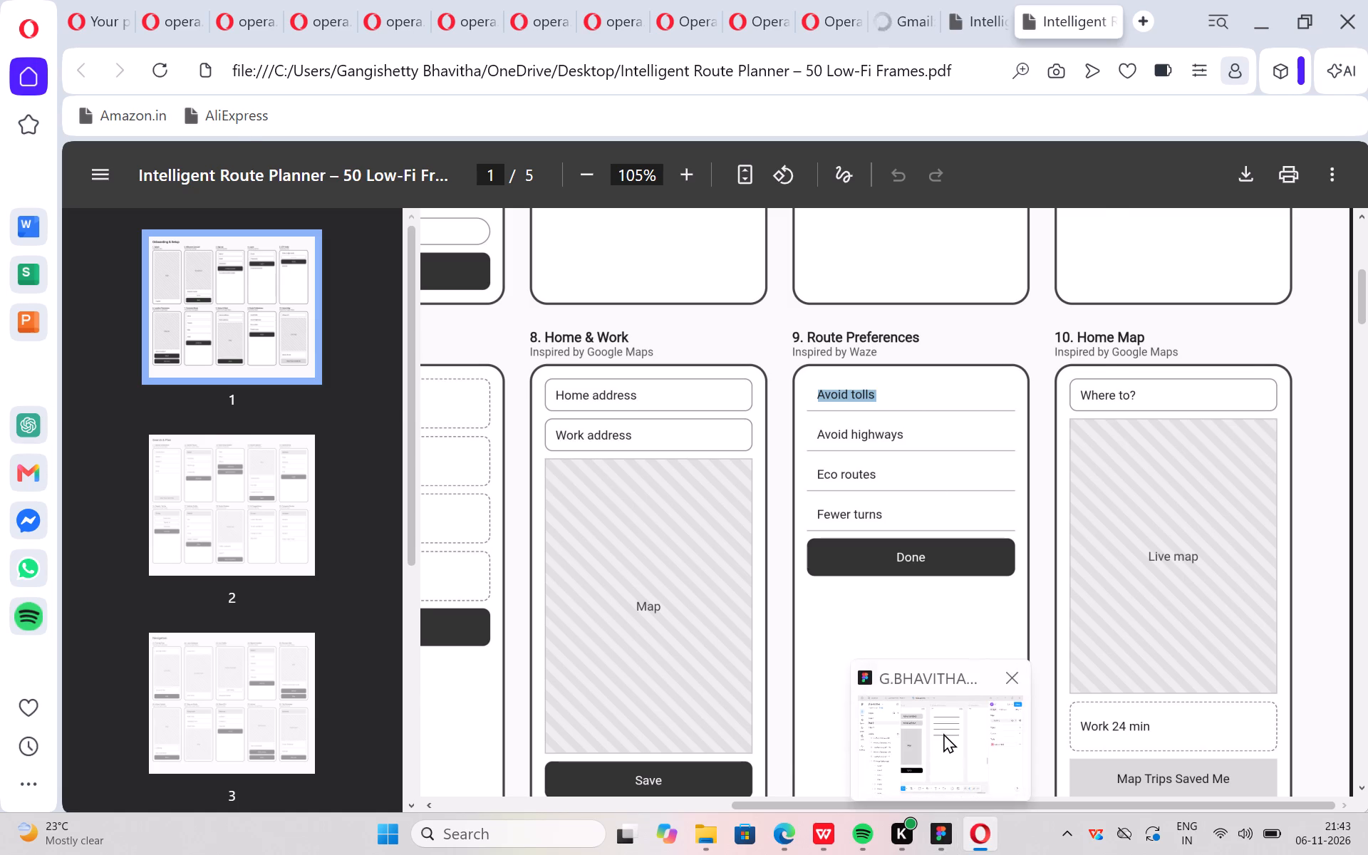
left_click(943, 733)
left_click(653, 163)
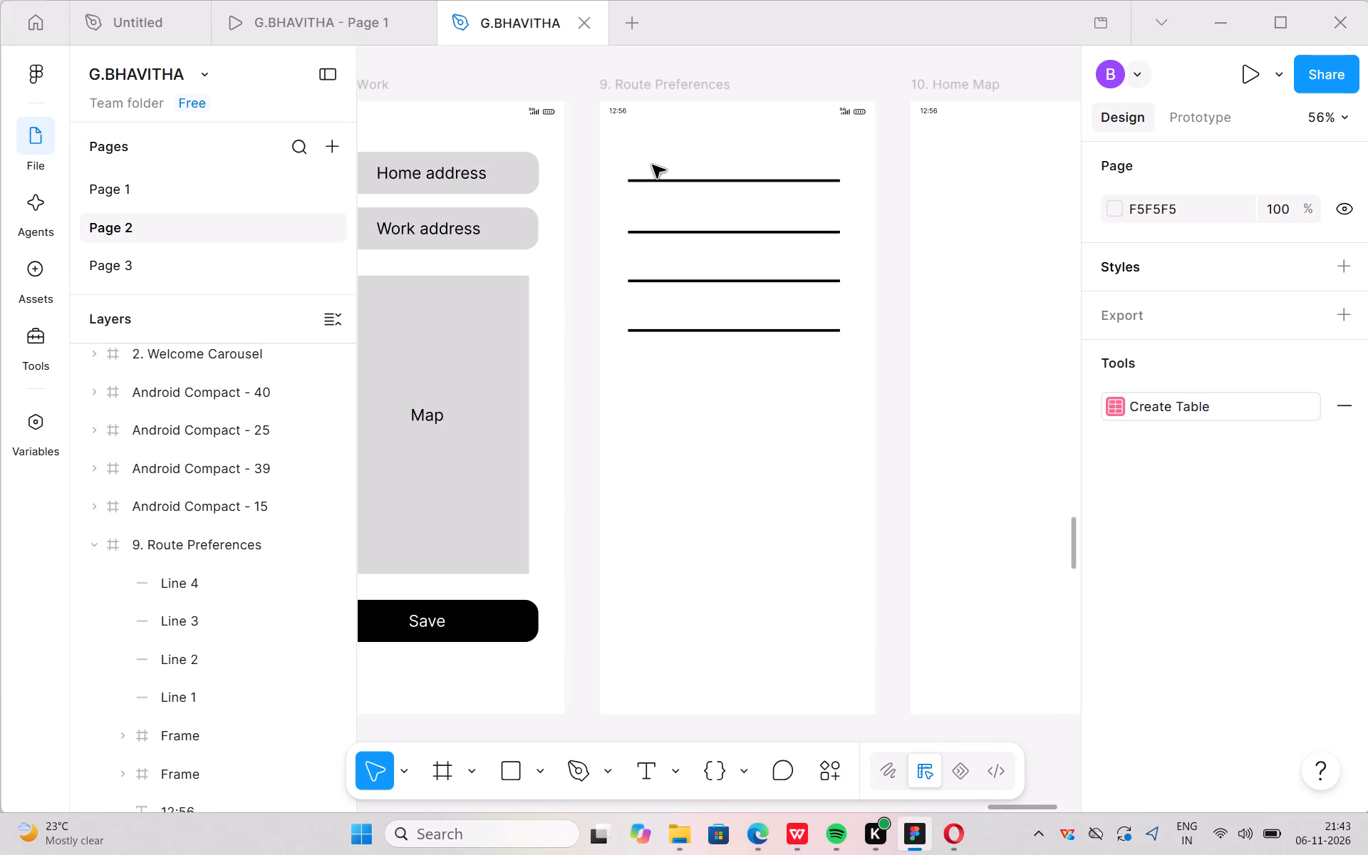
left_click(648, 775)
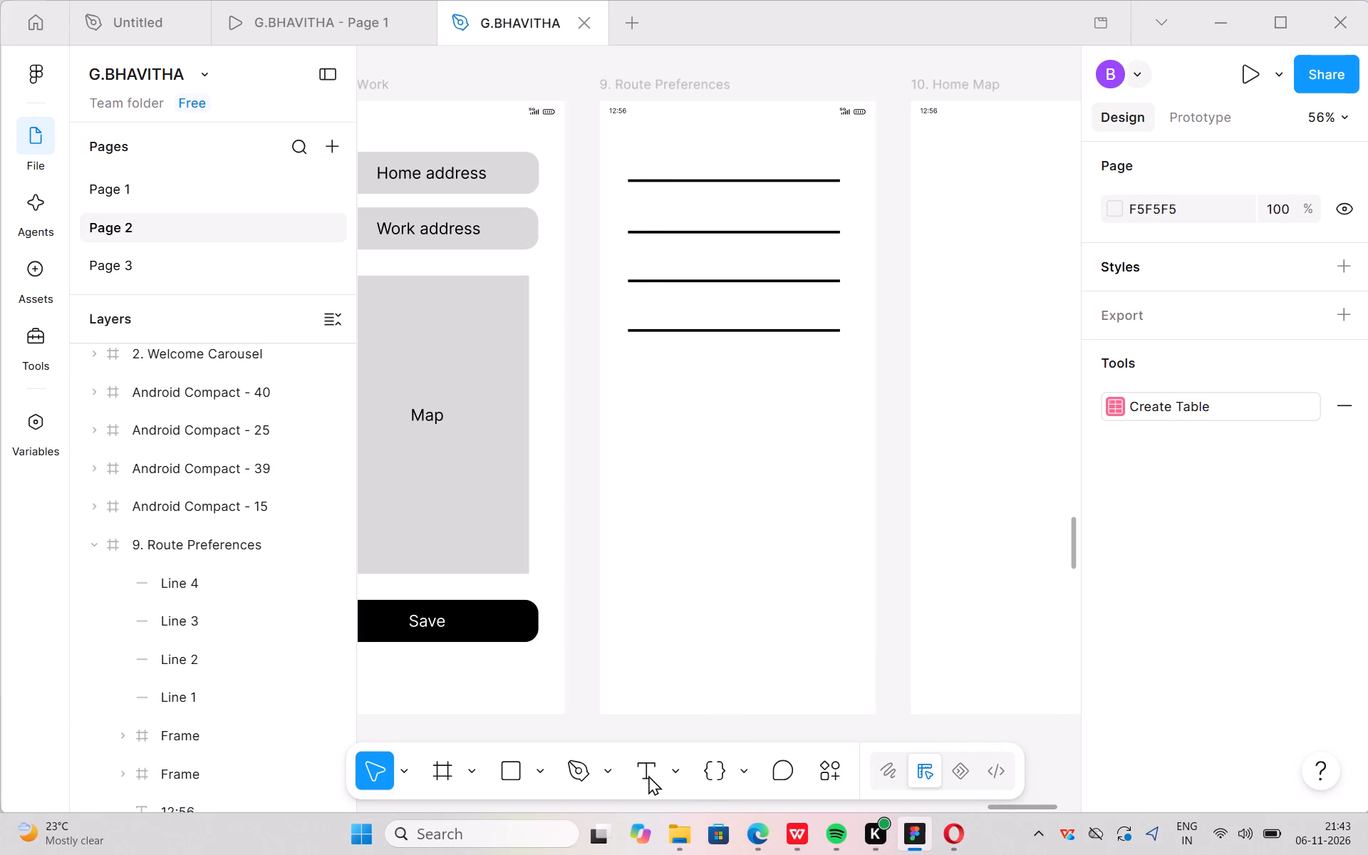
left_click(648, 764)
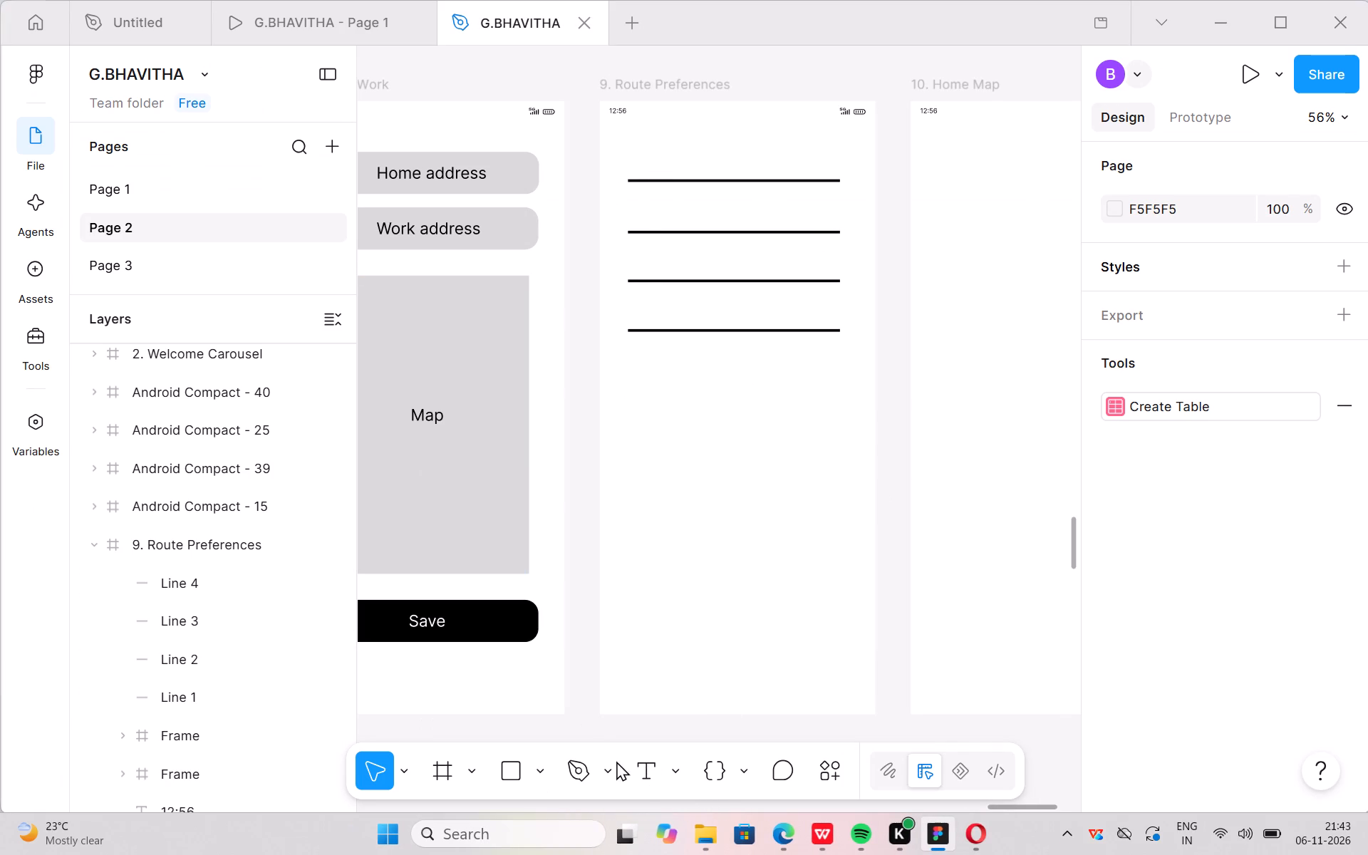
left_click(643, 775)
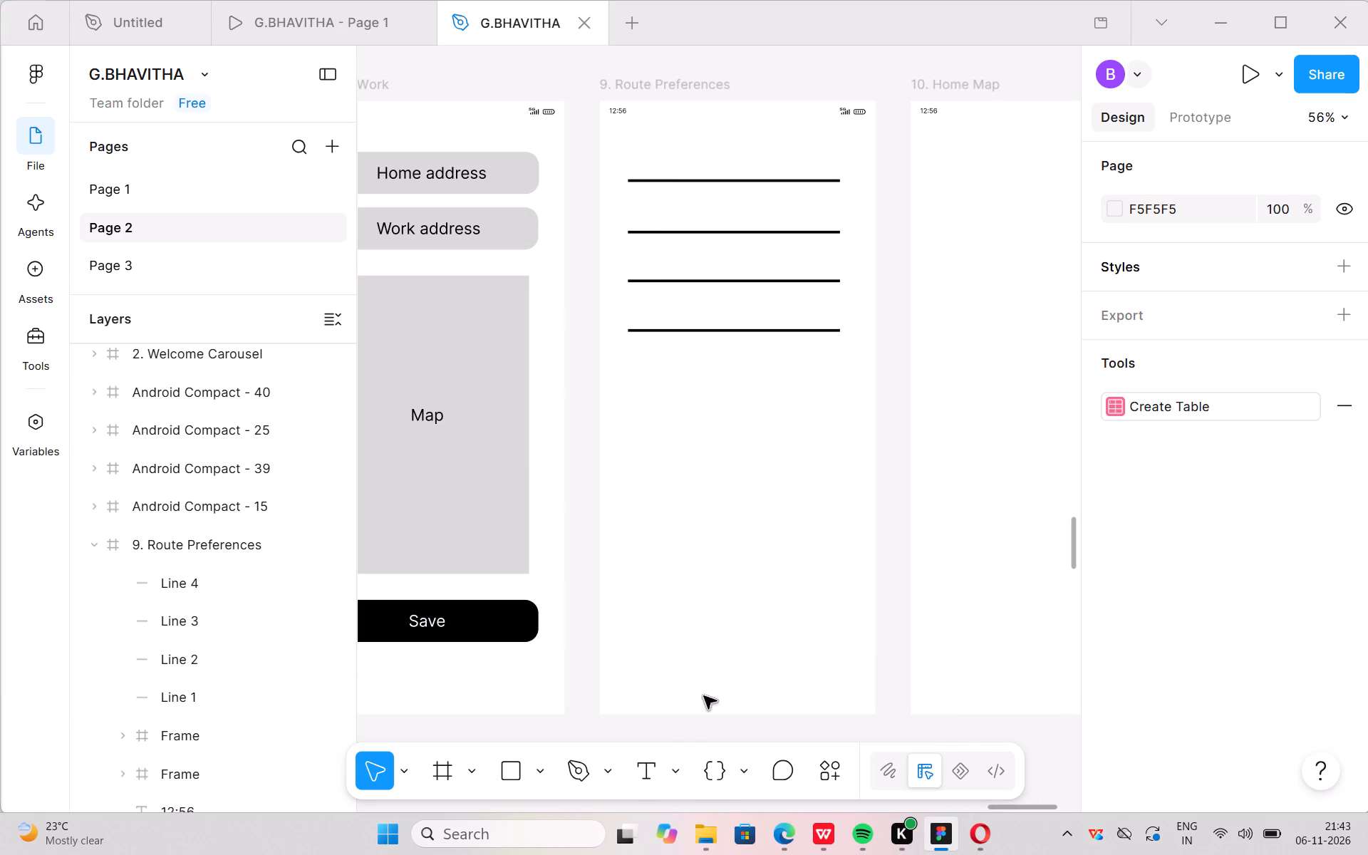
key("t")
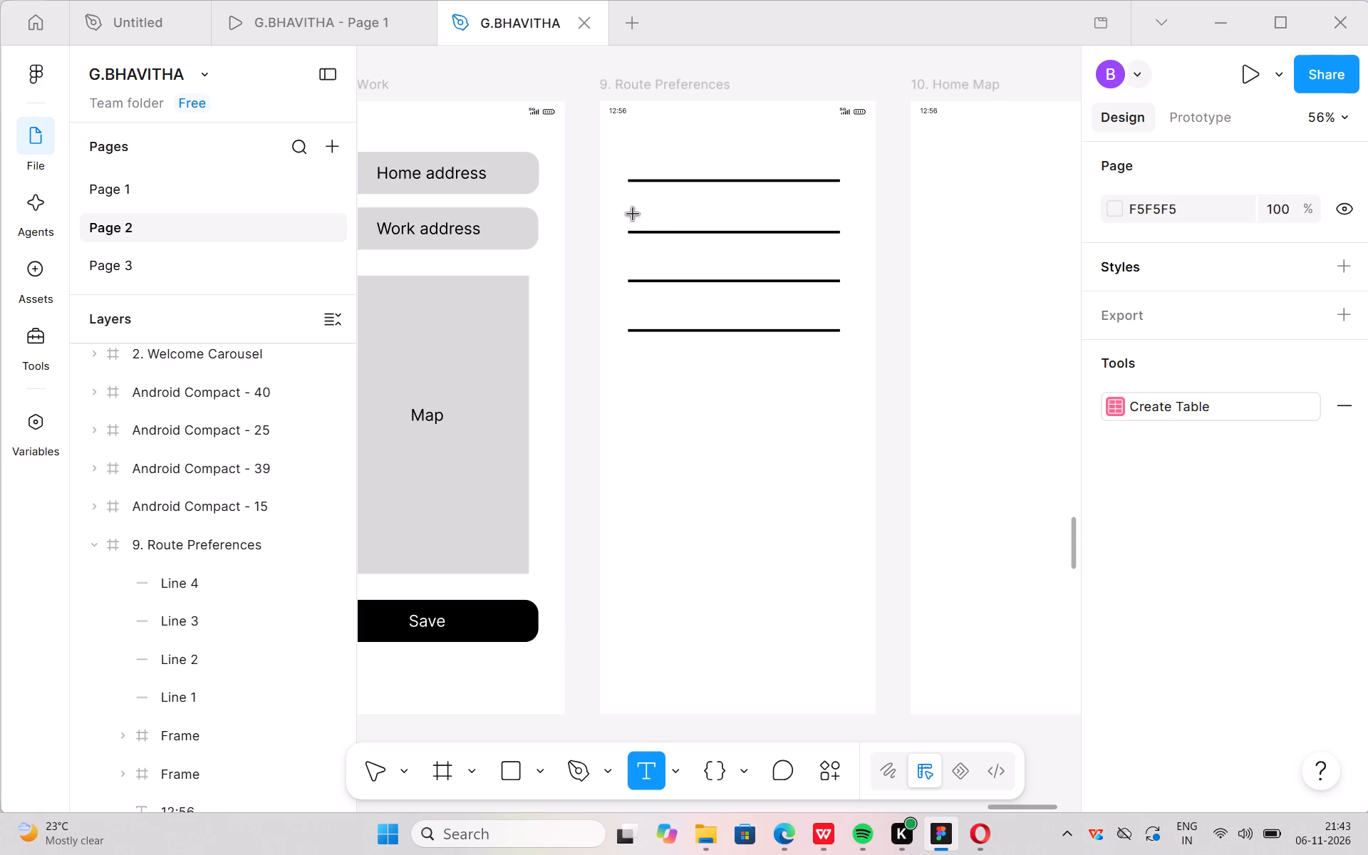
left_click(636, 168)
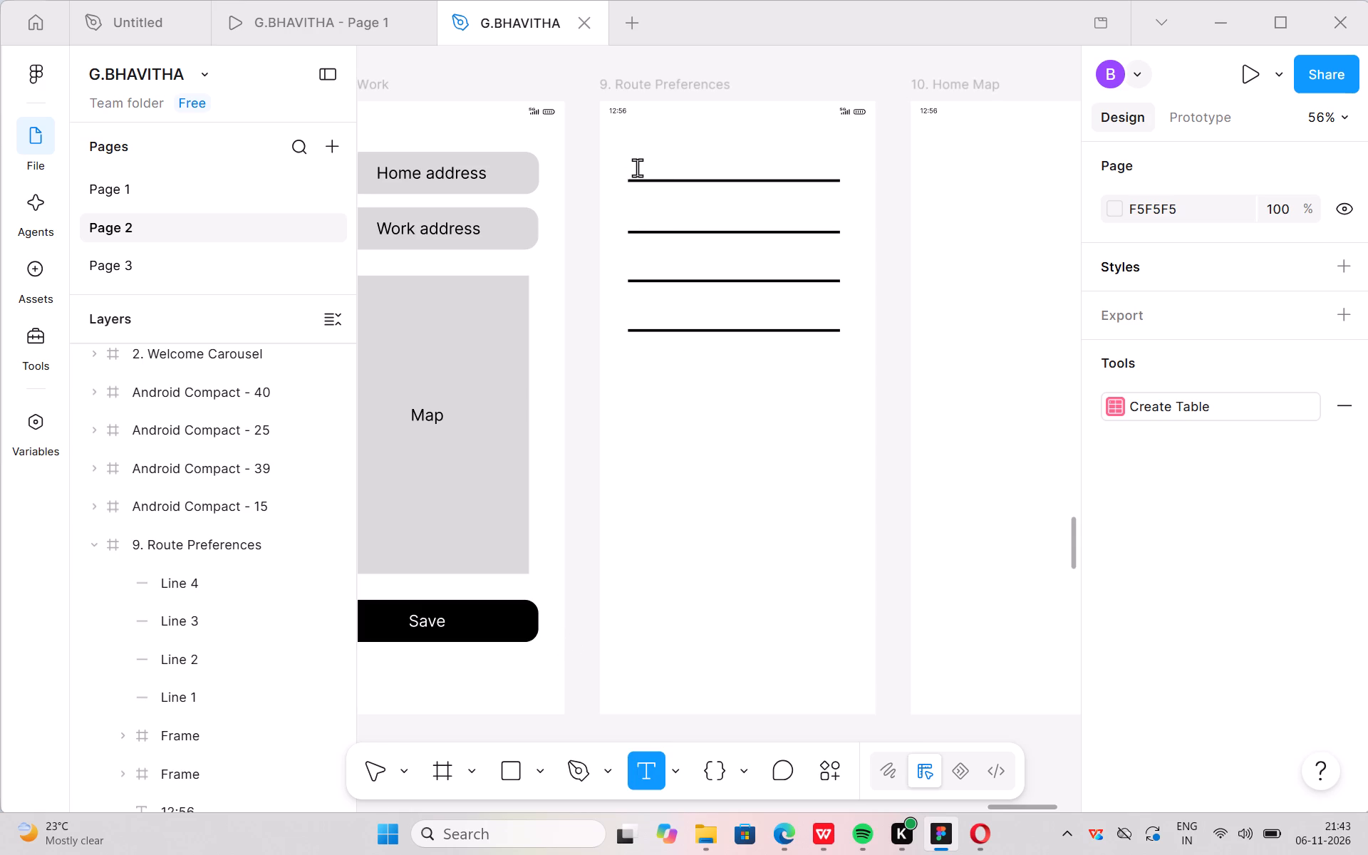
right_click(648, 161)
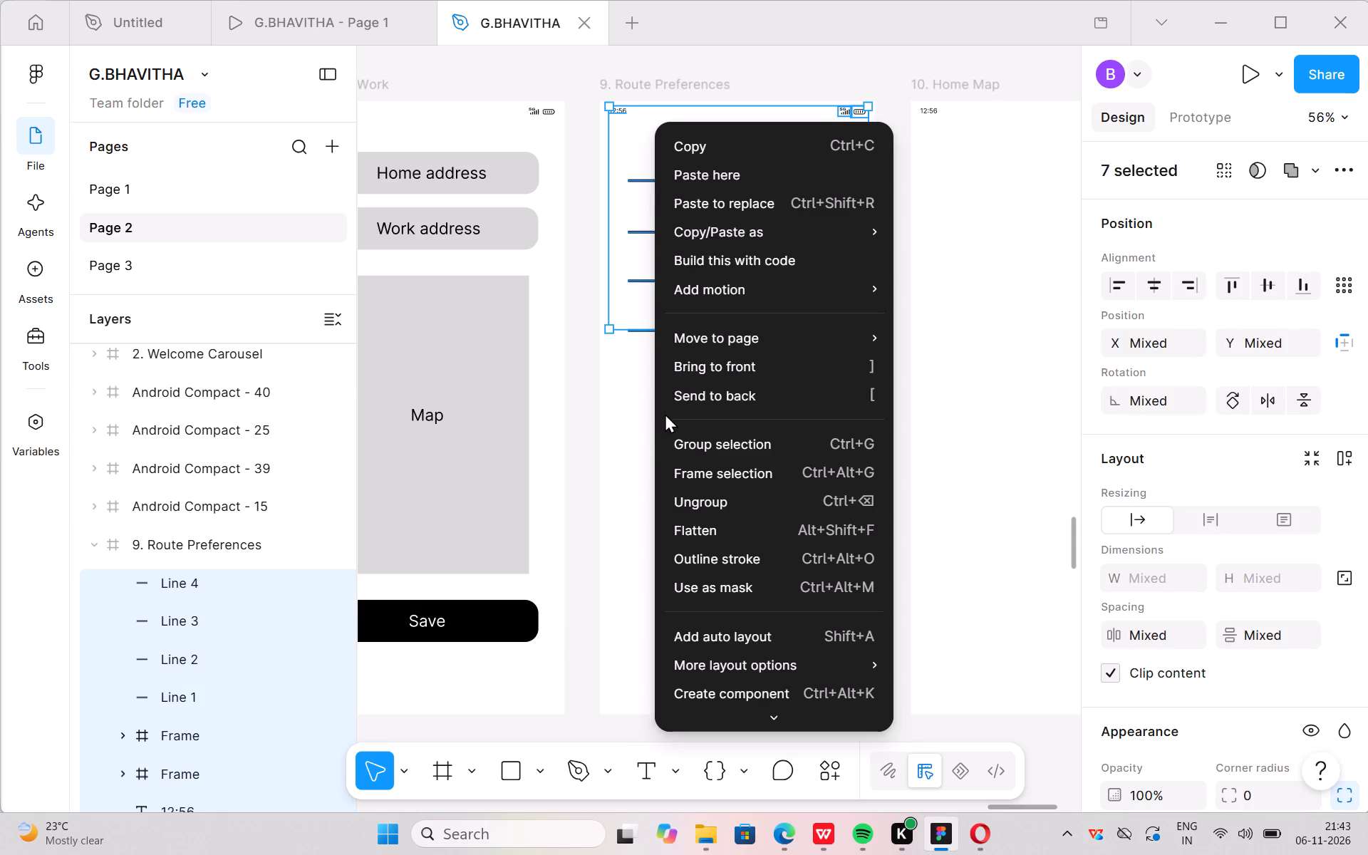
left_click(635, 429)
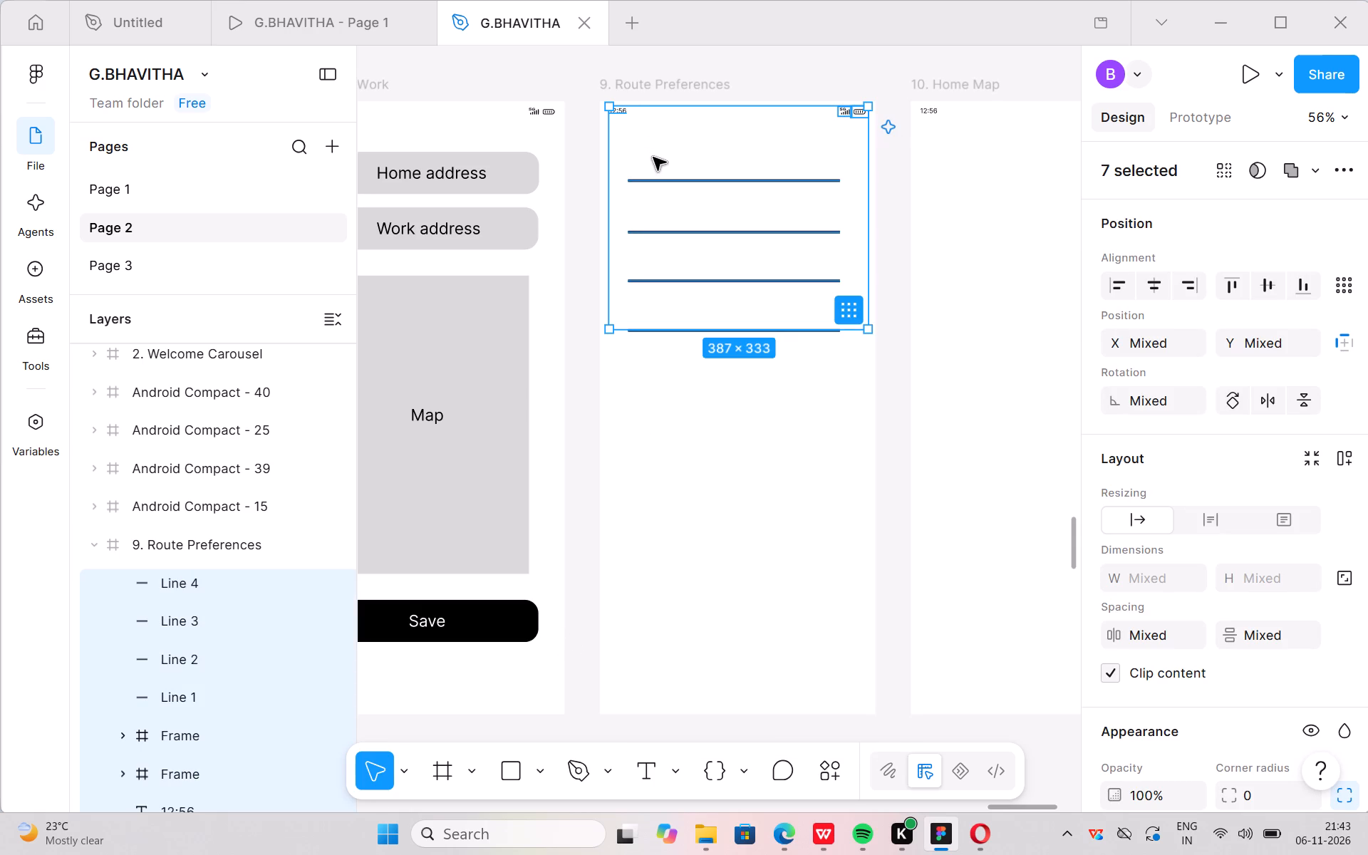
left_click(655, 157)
Paste the copied Avoid tolls label as text just above the first divider line in the 9. Route Preferences frame.
left_click(646, 765)
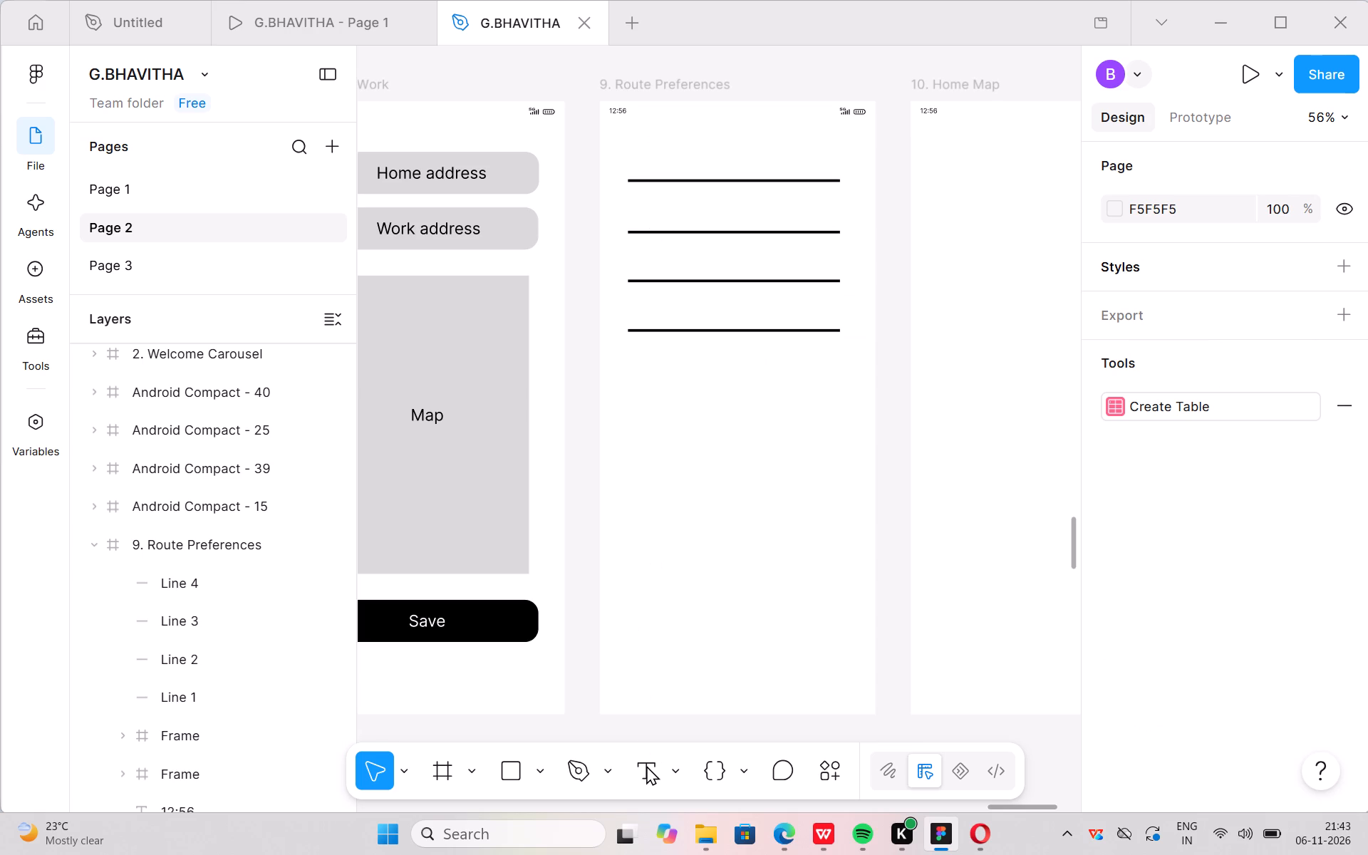
key("t")
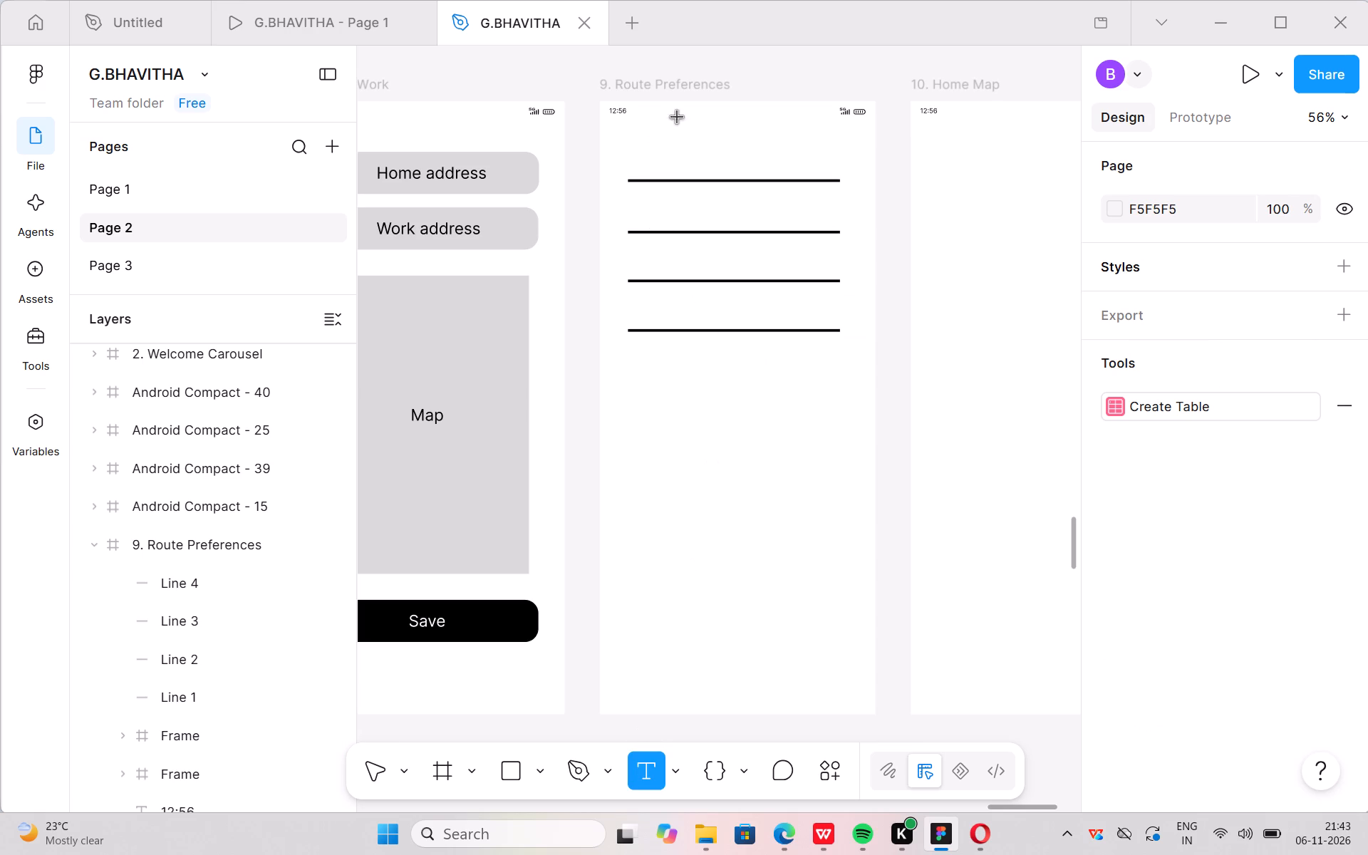
left_click(636, 163)
key("ctrl+v")
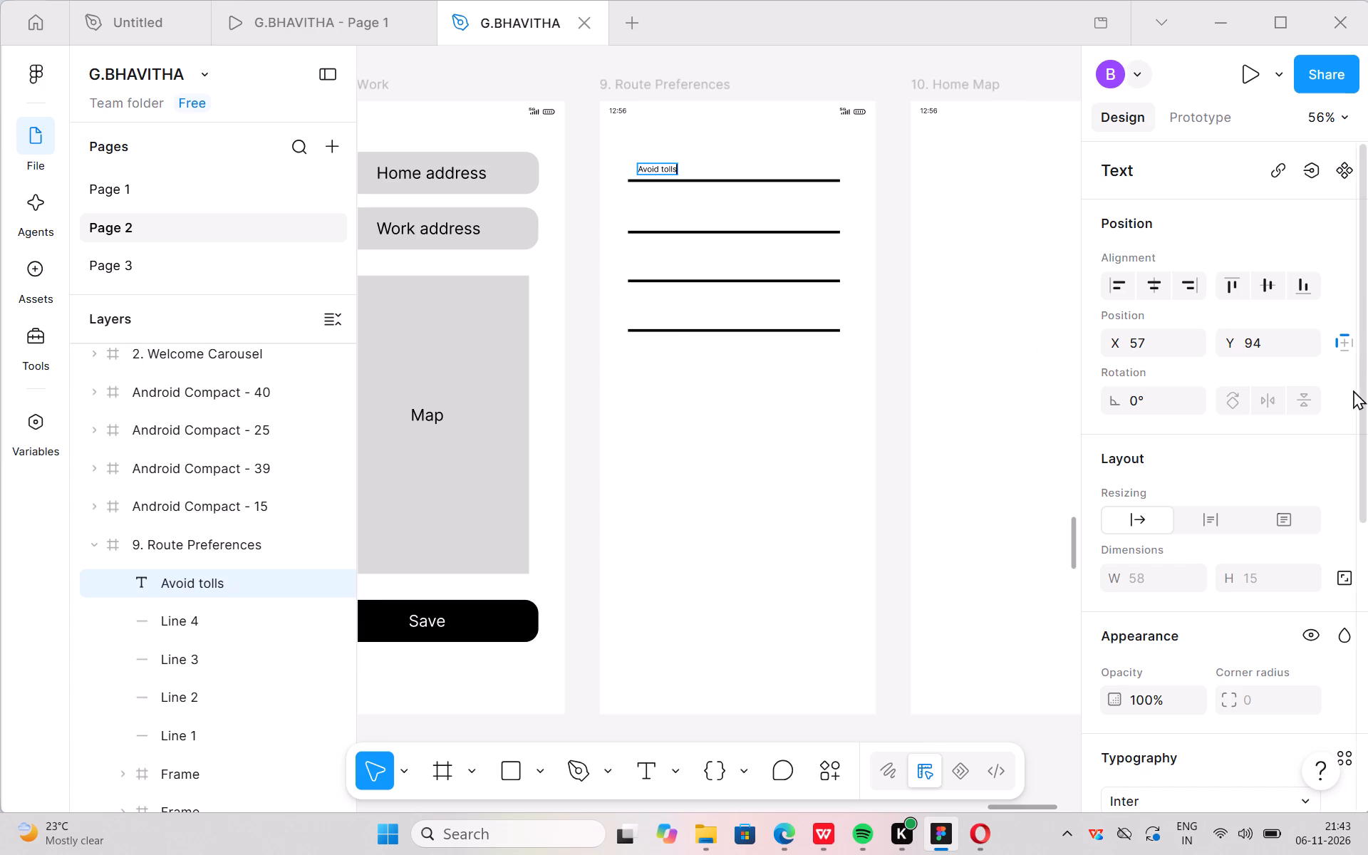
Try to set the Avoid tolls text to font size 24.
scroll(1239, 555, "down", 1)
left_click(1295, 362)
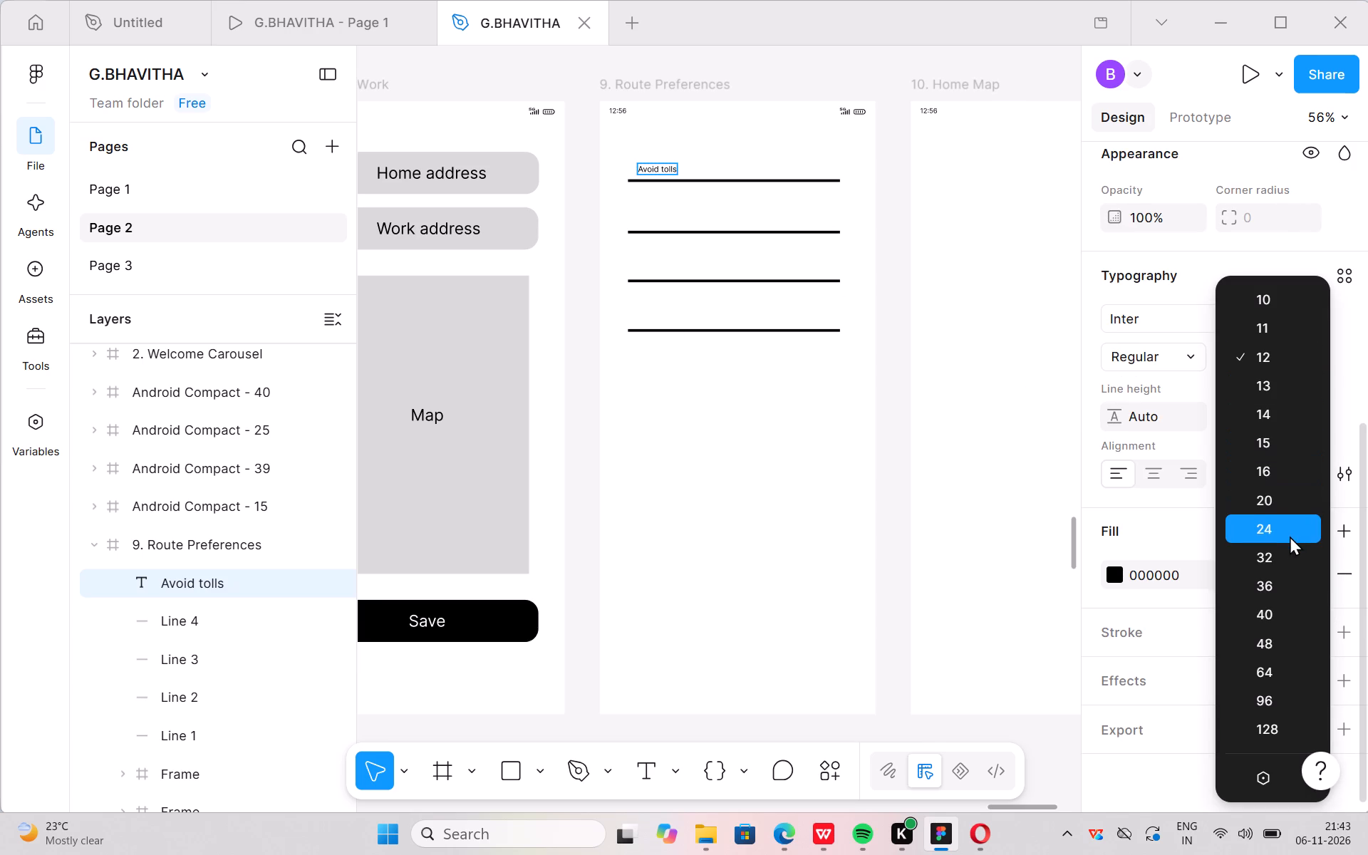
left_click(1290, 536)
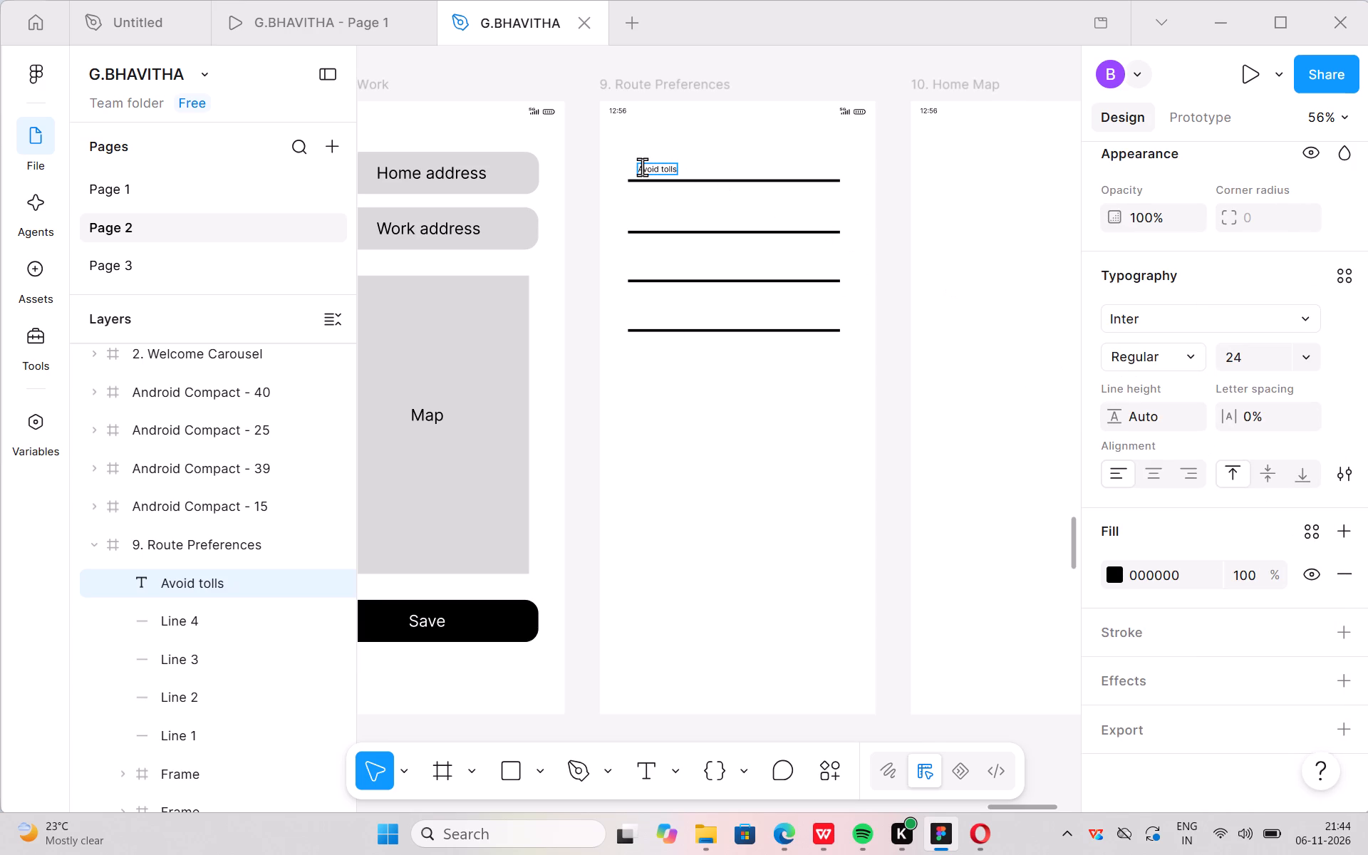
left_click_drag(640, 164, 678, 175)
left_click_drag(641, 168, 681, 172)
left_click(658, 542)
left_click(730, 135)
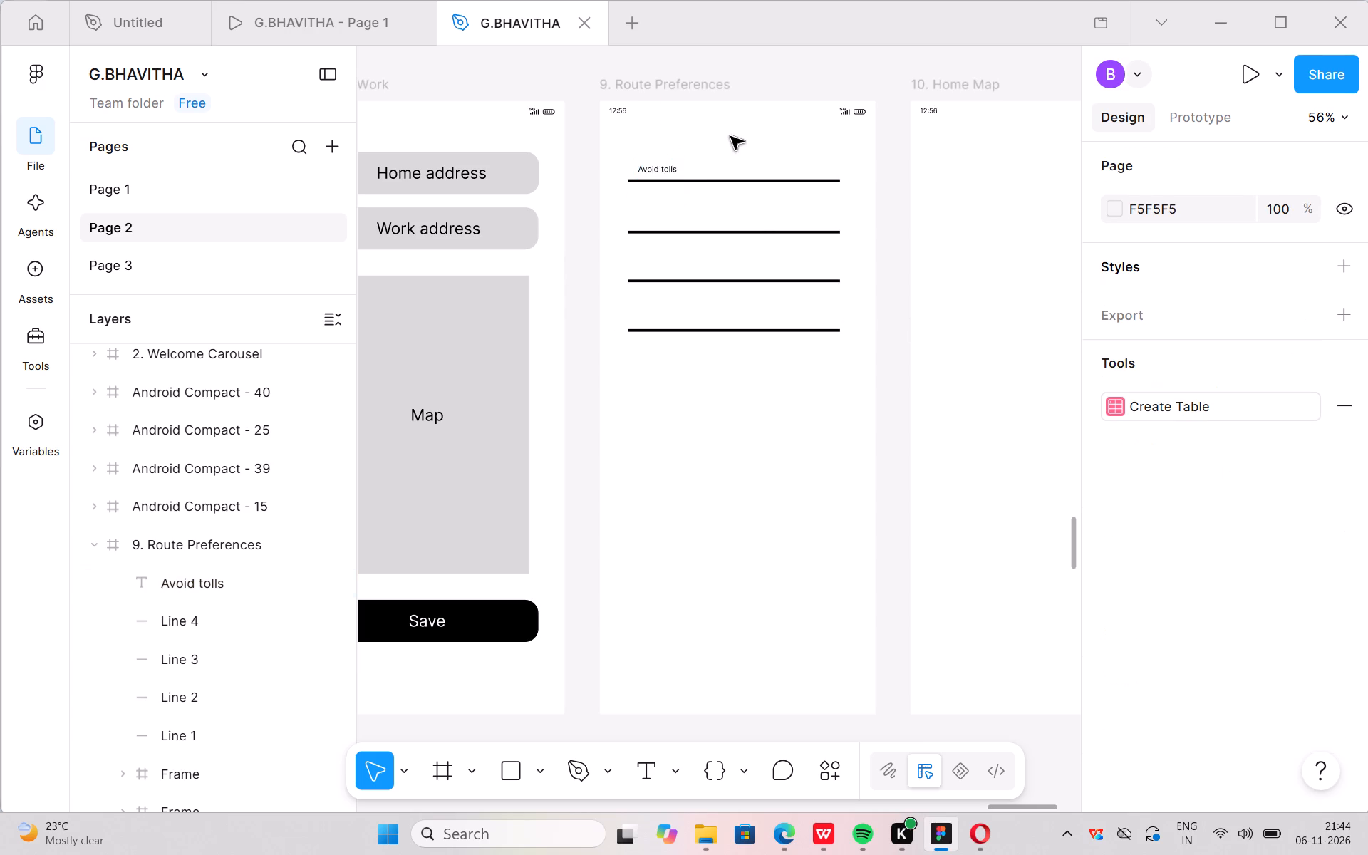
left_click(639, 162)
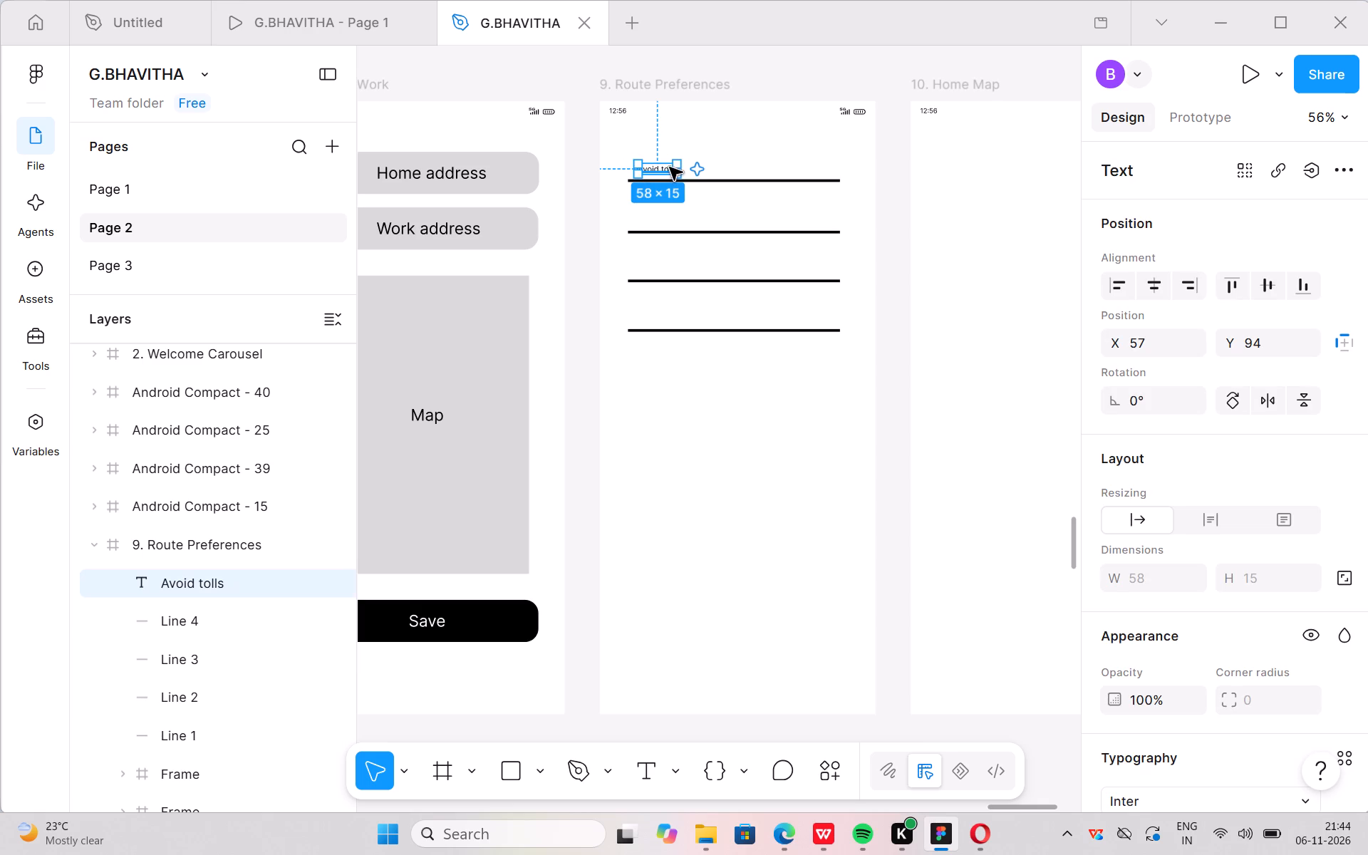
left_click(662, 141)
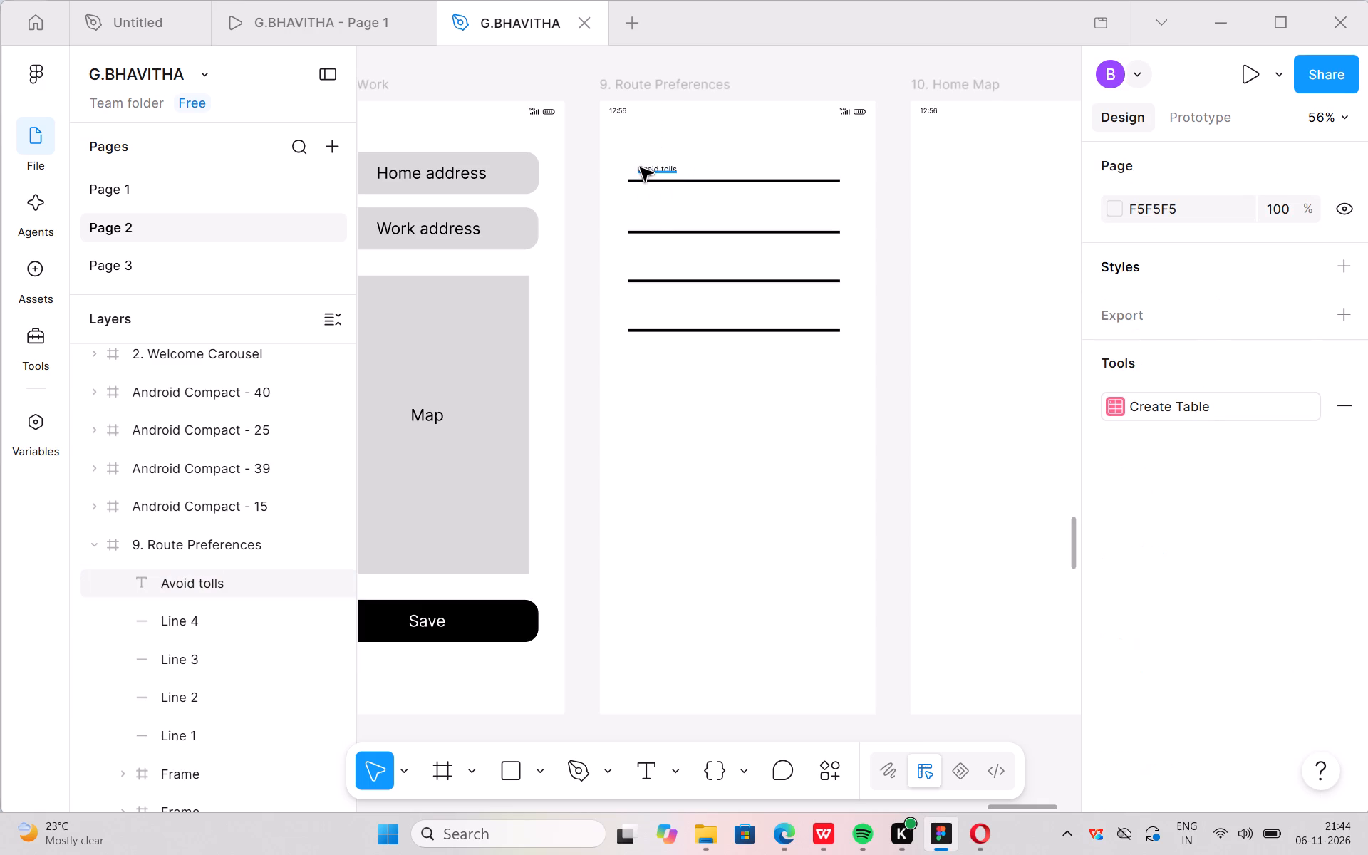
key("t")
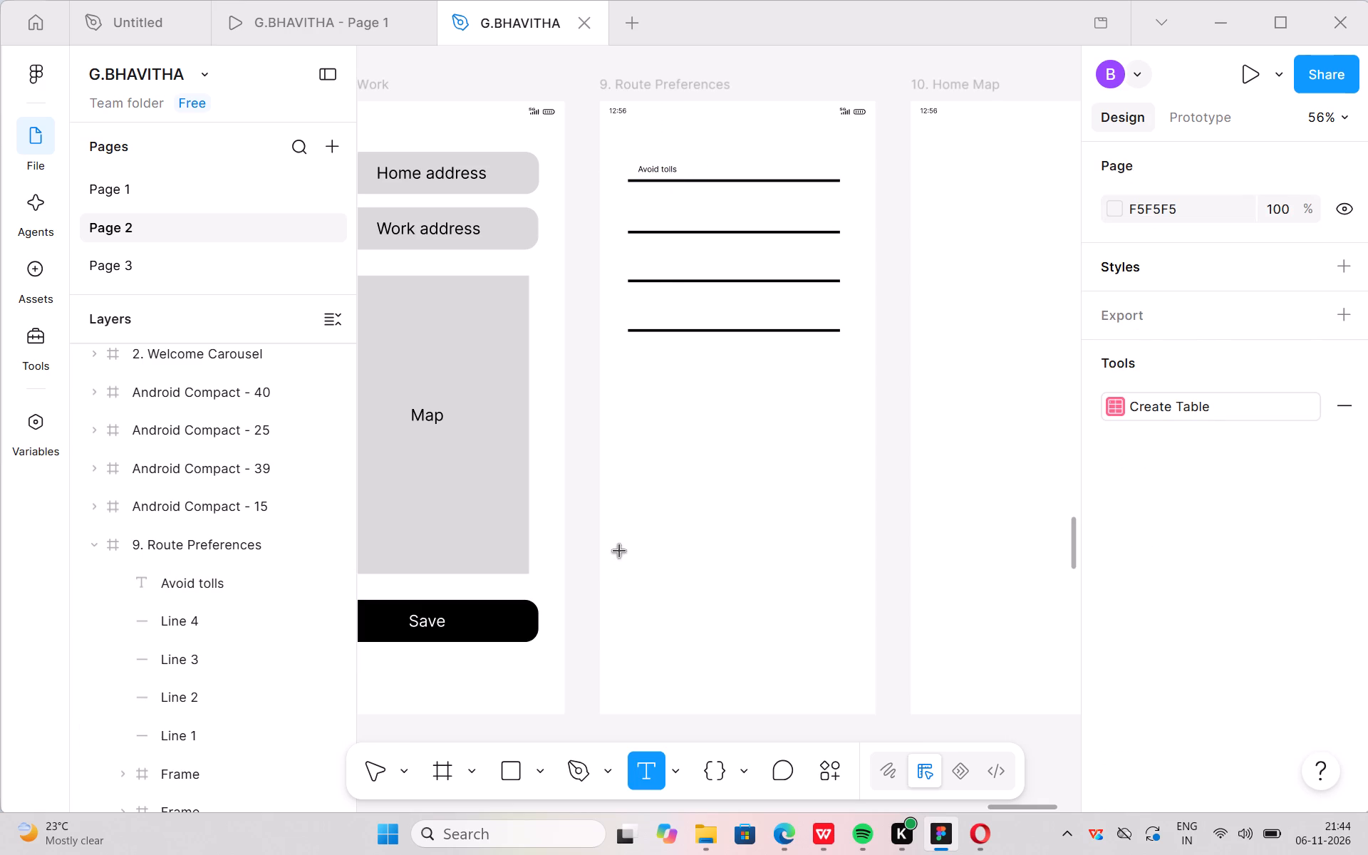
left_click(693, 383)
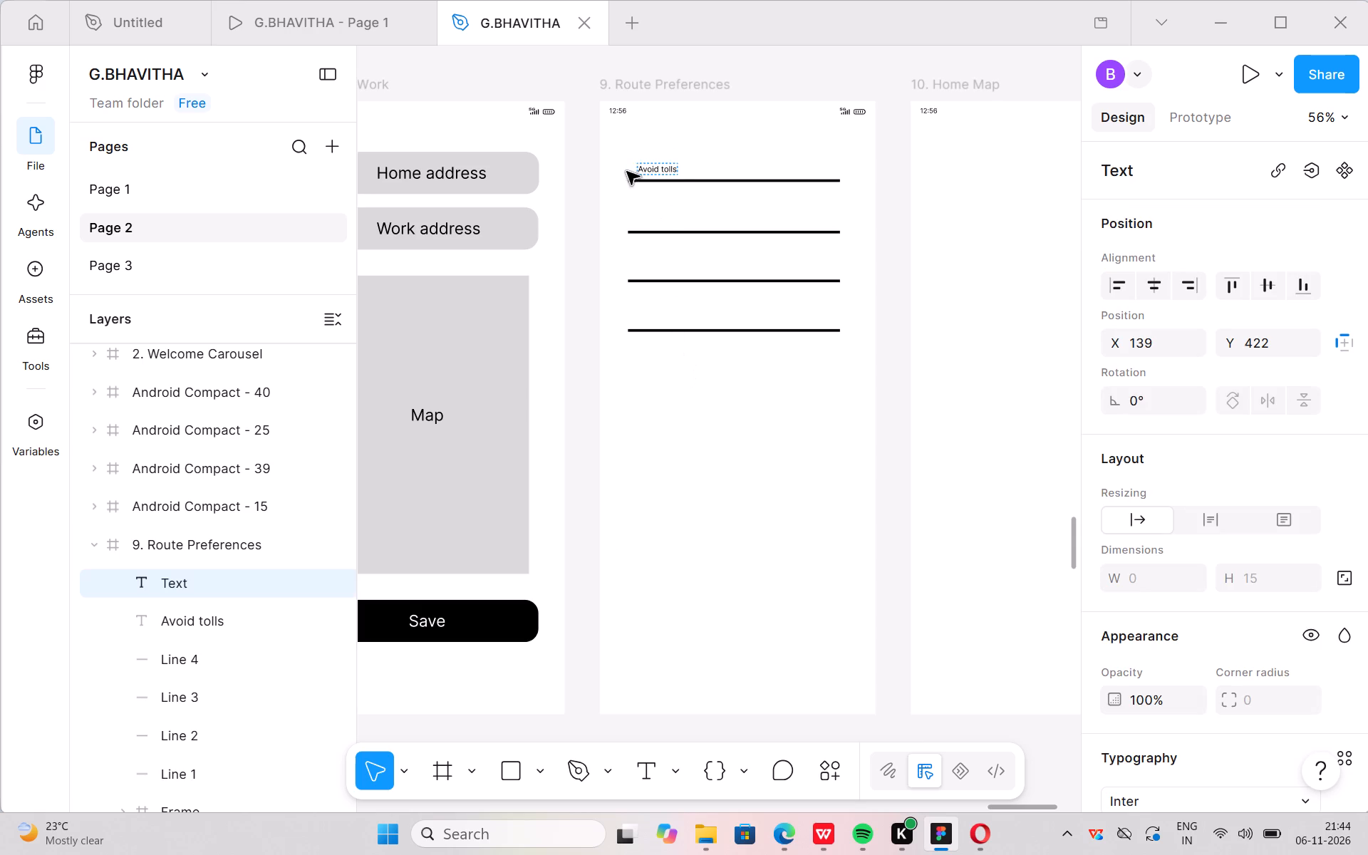
Set the whole Avoid tolls text, including its first letter, to font size 24.
left_click_drag(640, 166, 680, 170)
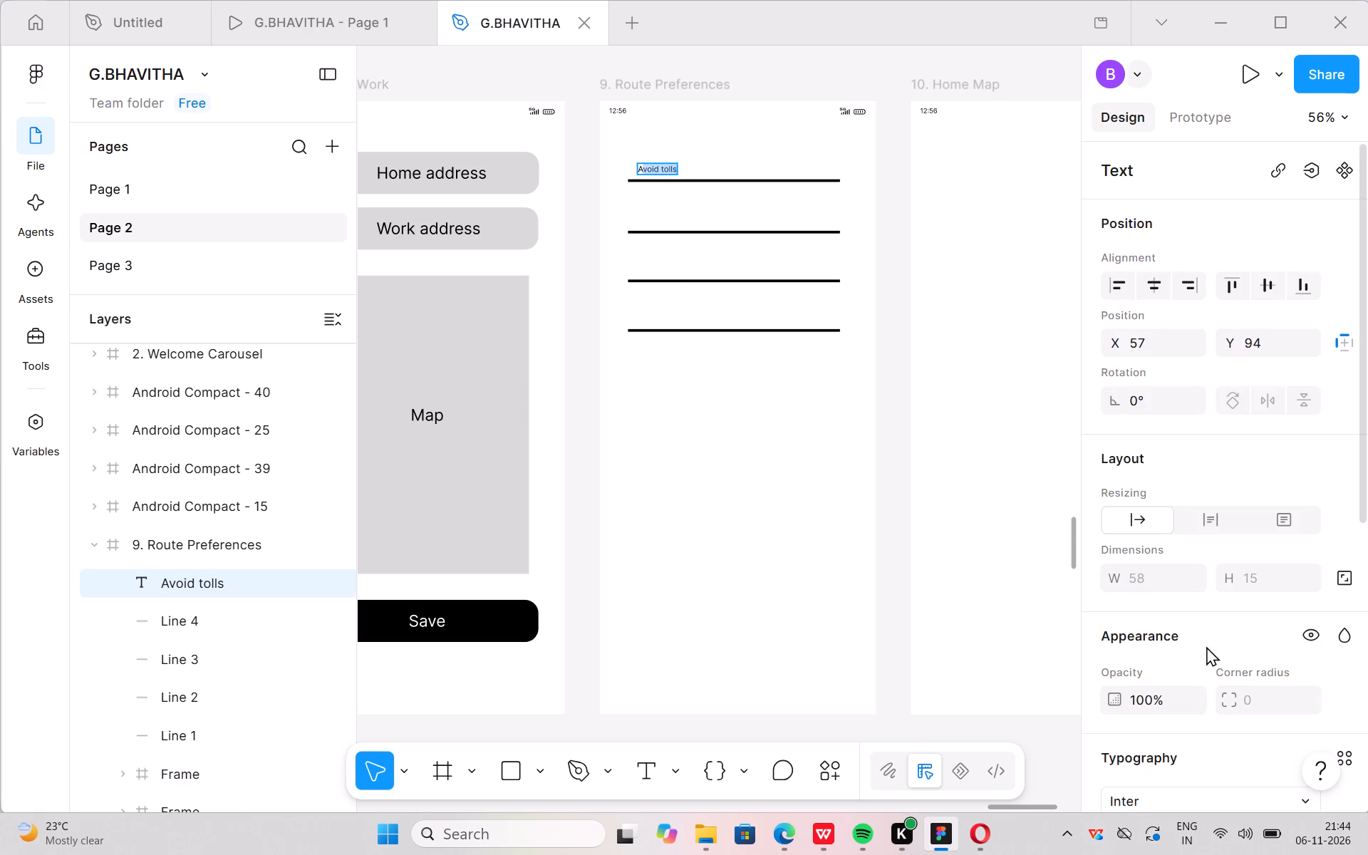
scroll(1209, 646, "down", 1)
left_click(1302, 356)
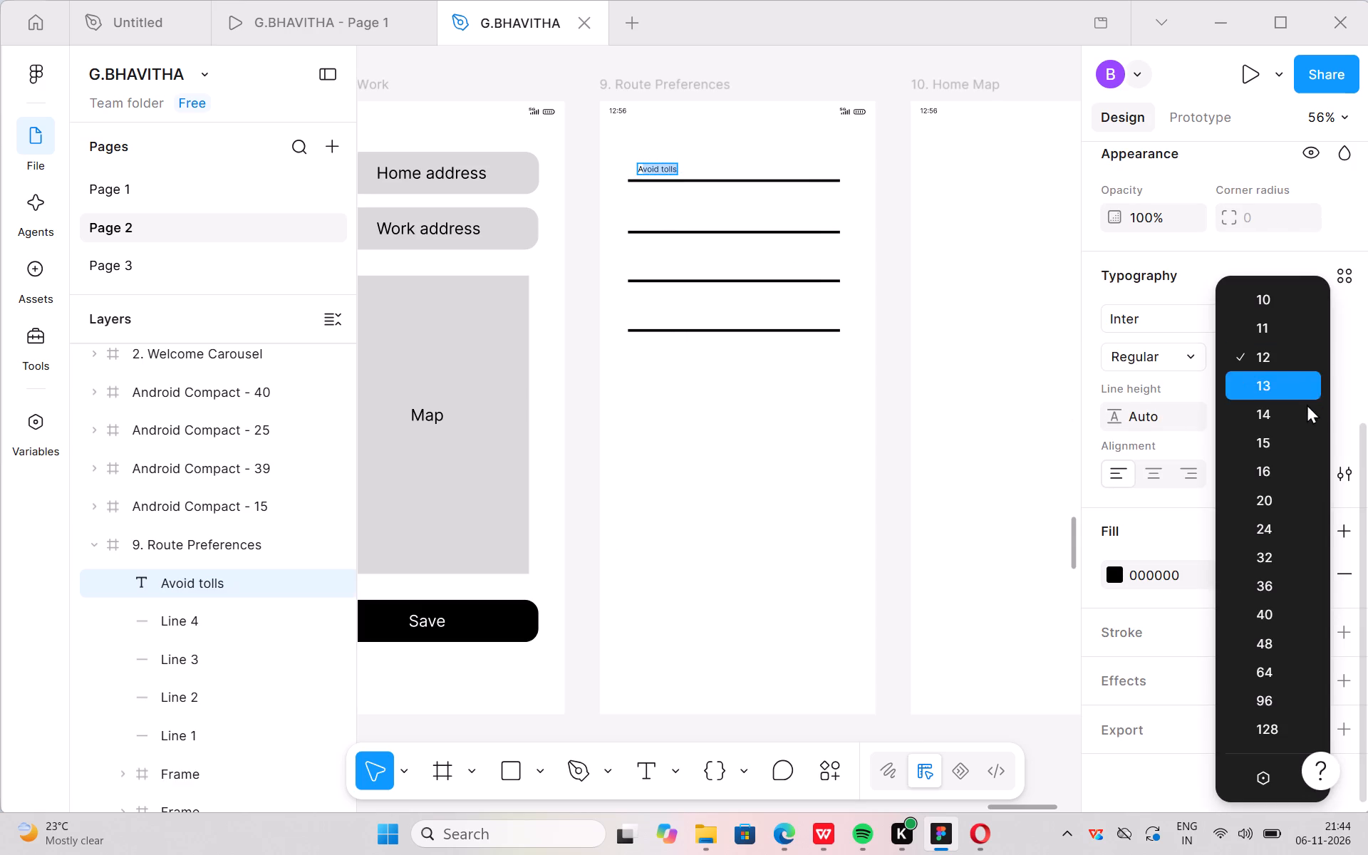
left_click(1289, 519)
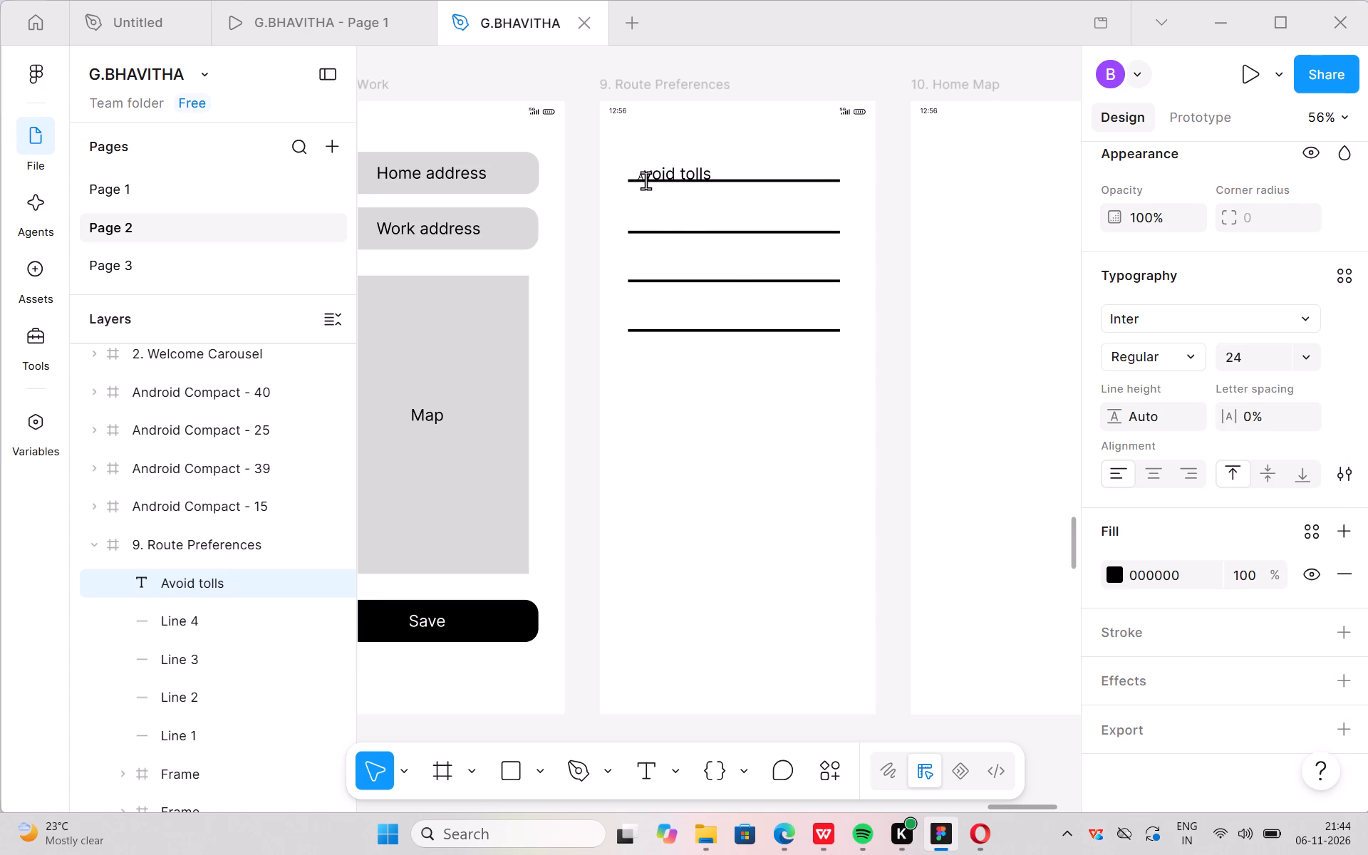
left_click_drag(645, 175, 636, 175)
left_click_drag(636, 175, 607, 187)
left_click_drag(607, 187, 604, 189)
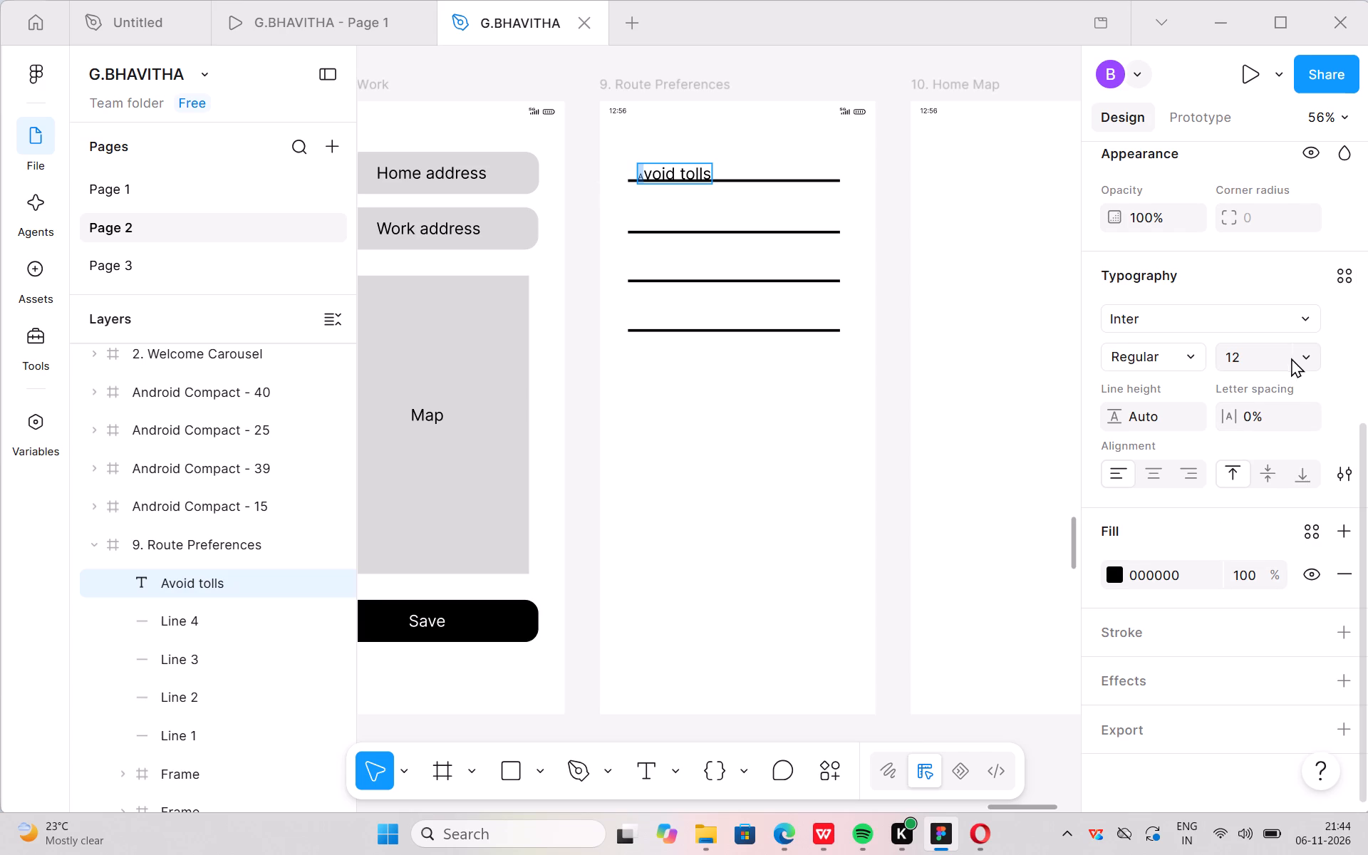
left_click(1306, 360)
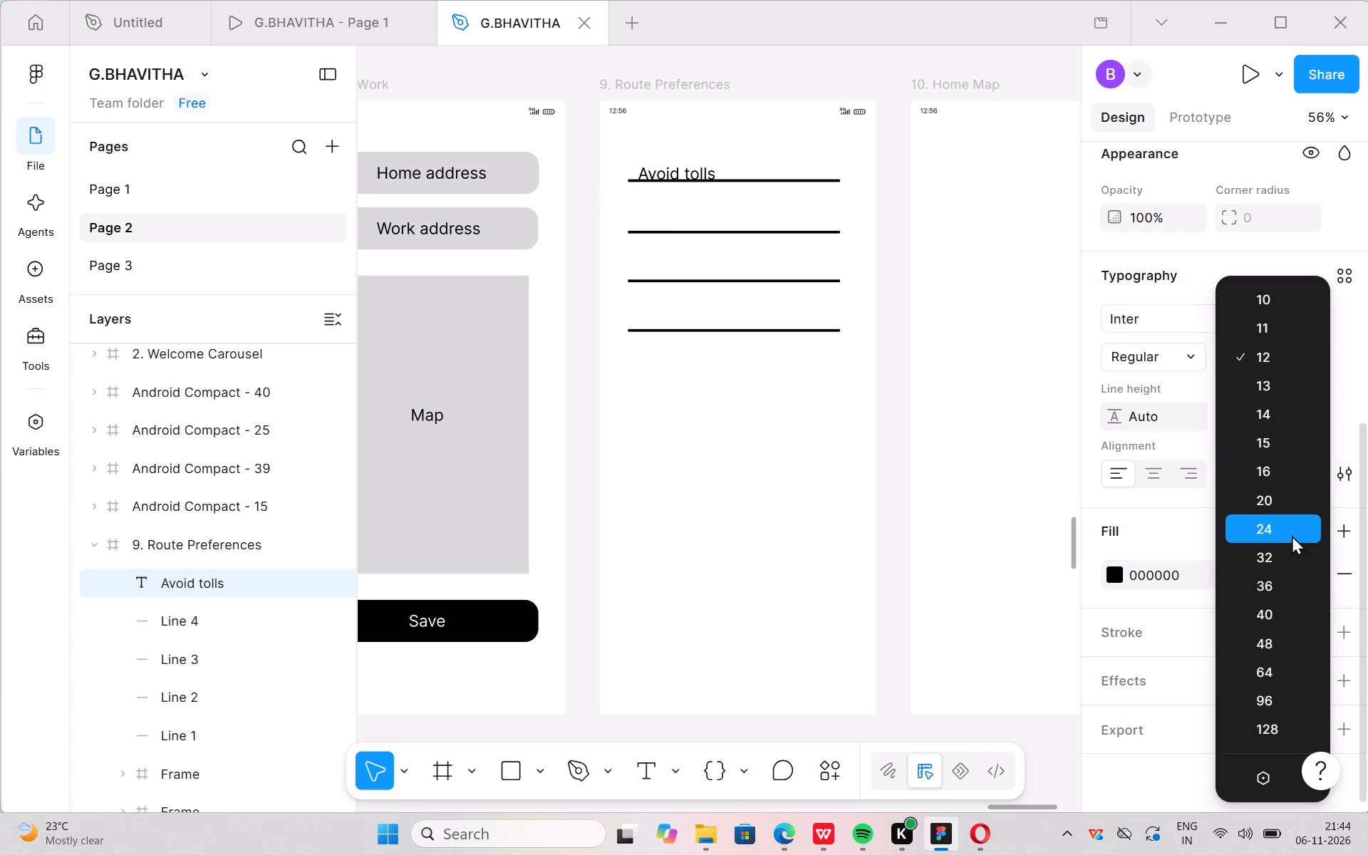
left_click(1292, 535)
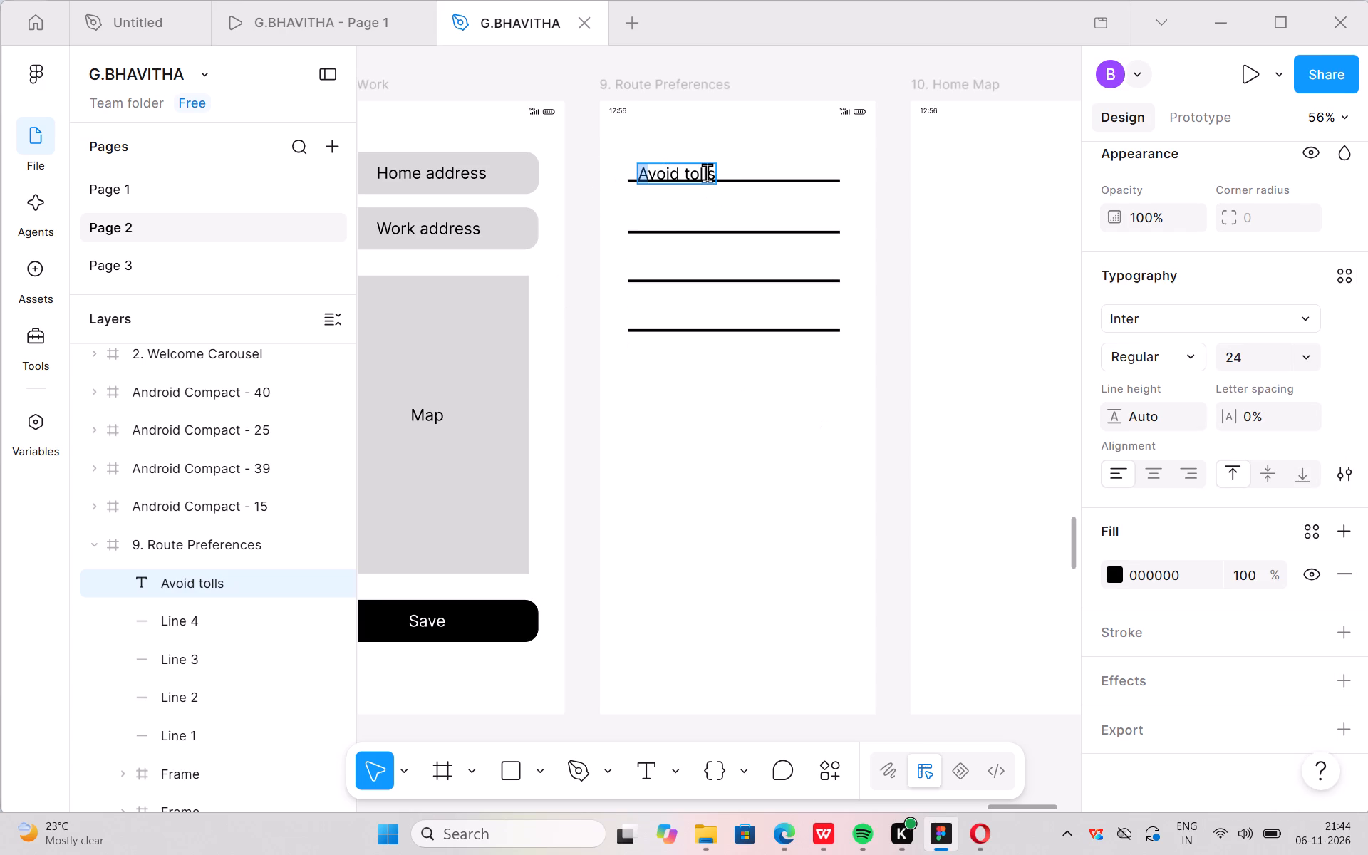
Move the Avoid tolls text up slightly so it sits above the first divider line.
left_click(707, 172)
left_click(703, 201)
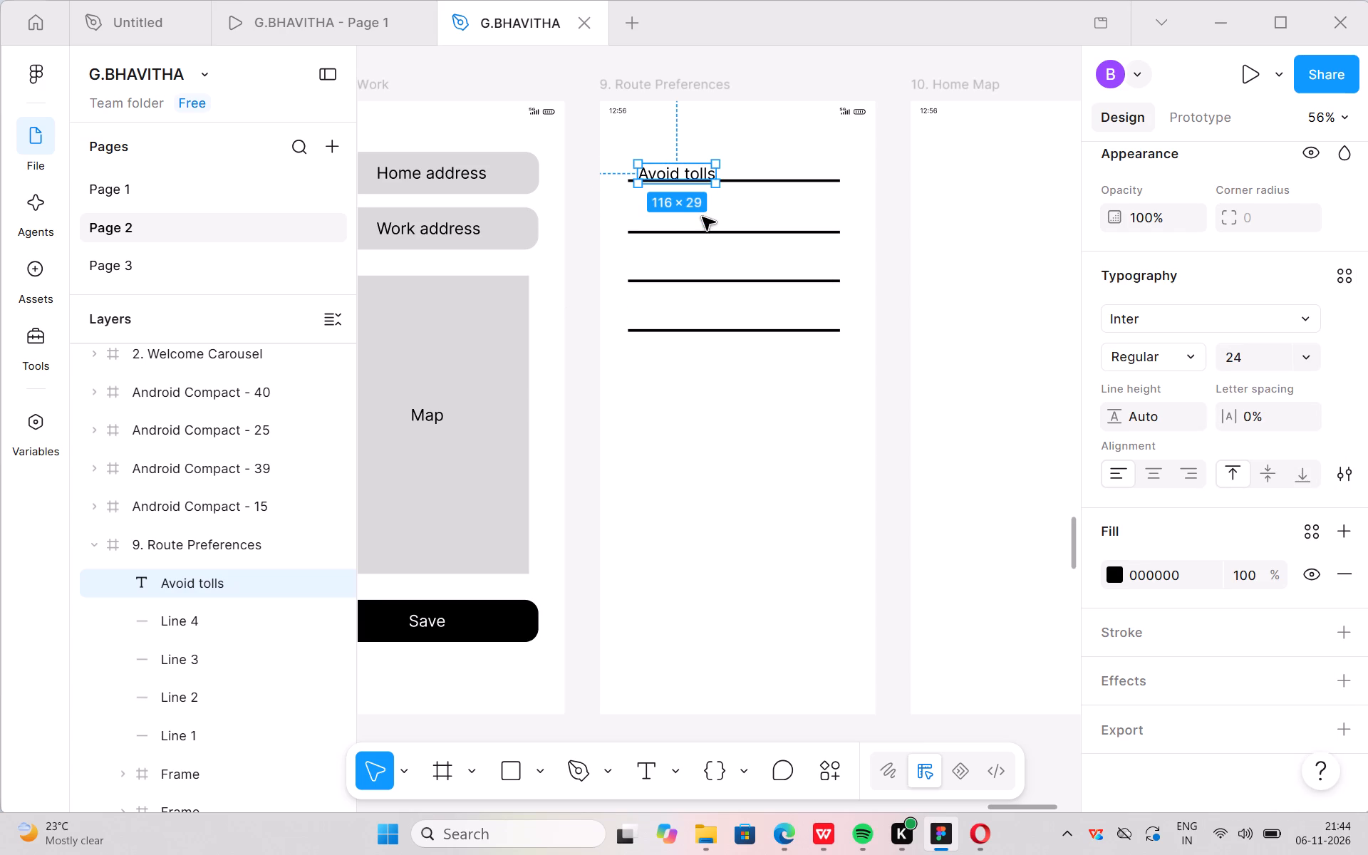
left_click(690, 174)
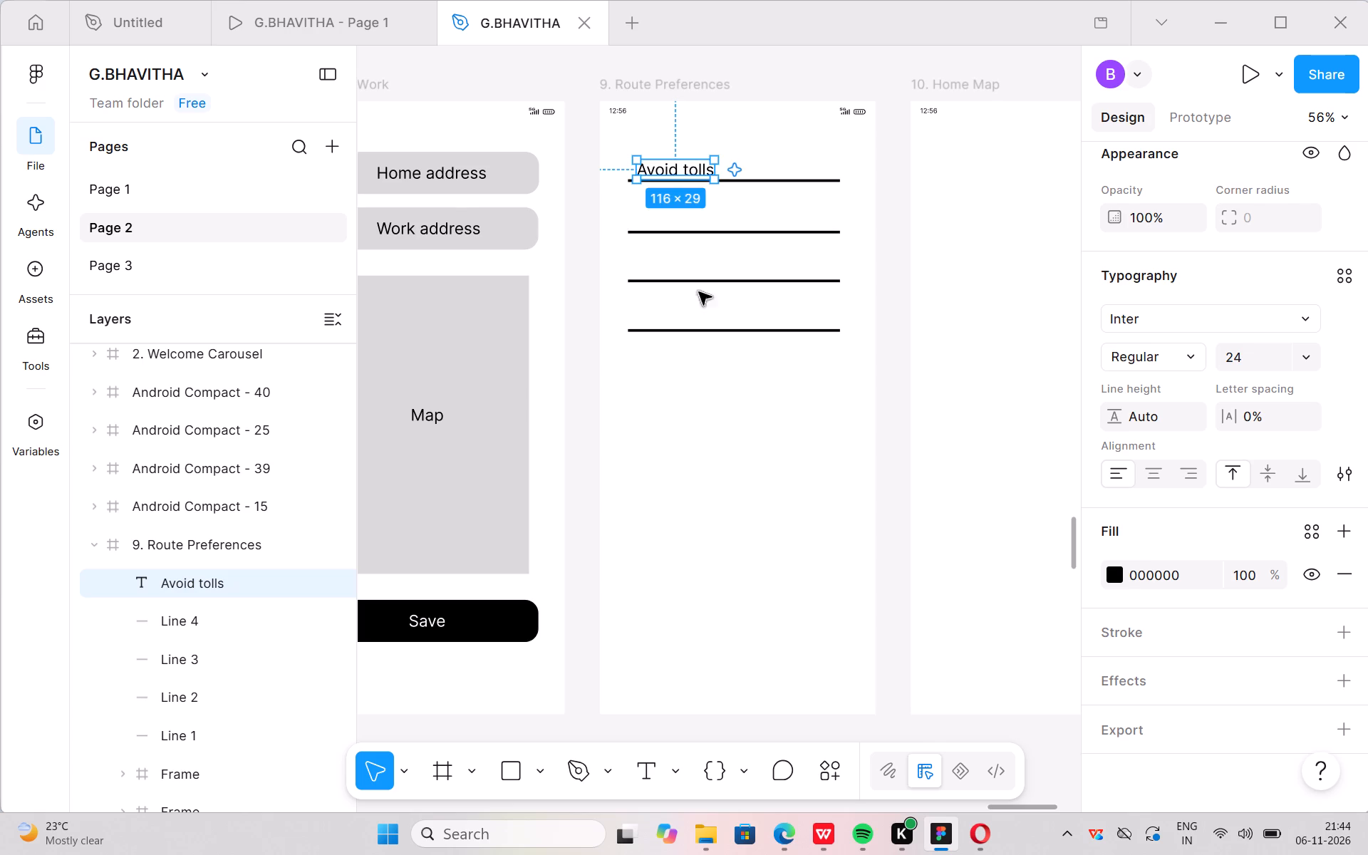
Switch to the reference PDF in Opera and copy the Avoid highways label from the 9. Route Preferences wireframe.
left_click(701, 380)
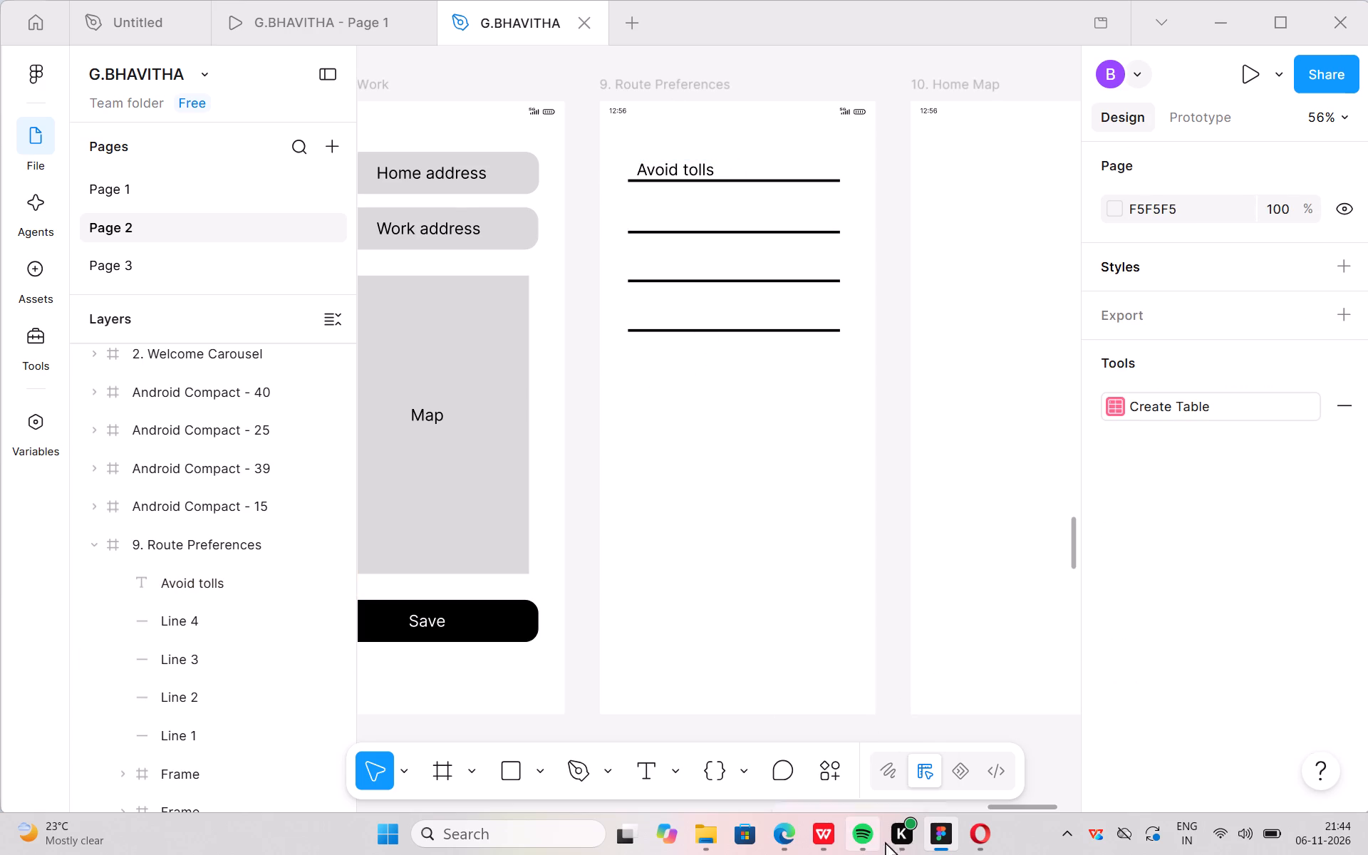
left_click(944, 725)
left_click(981, 749)
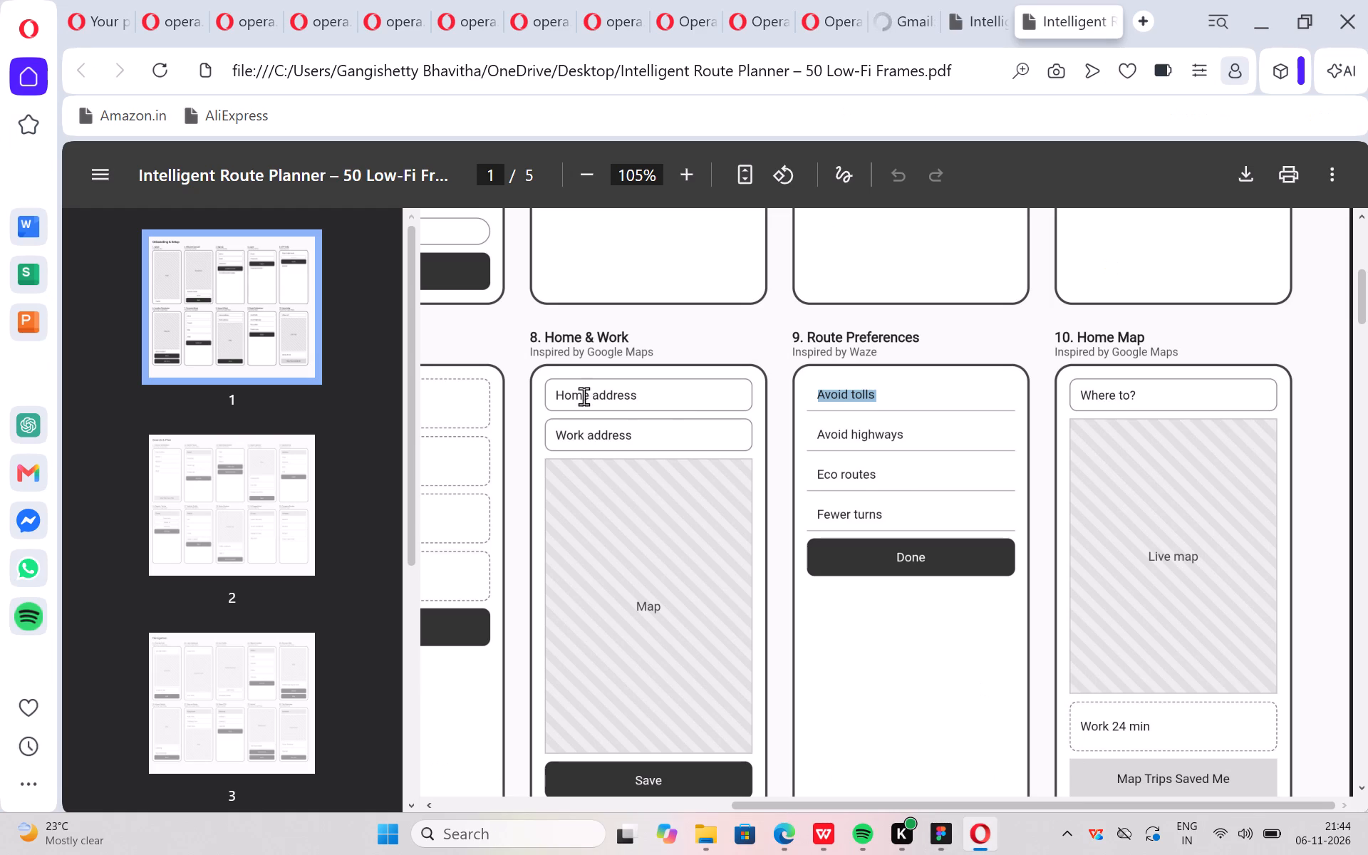
left_click_drag(817, 433, 817, 436)
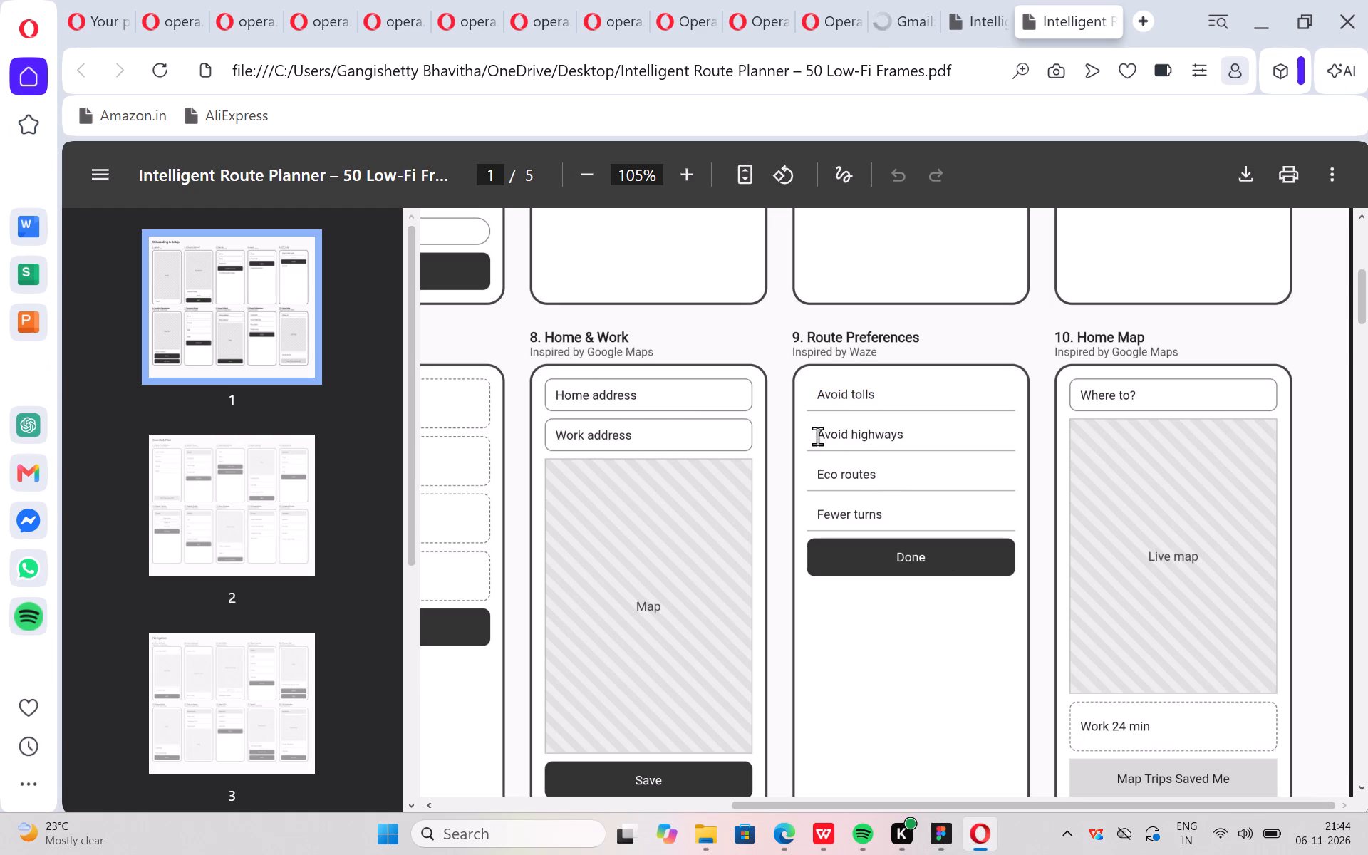
left_click_drag(817, 436, 911, 442)
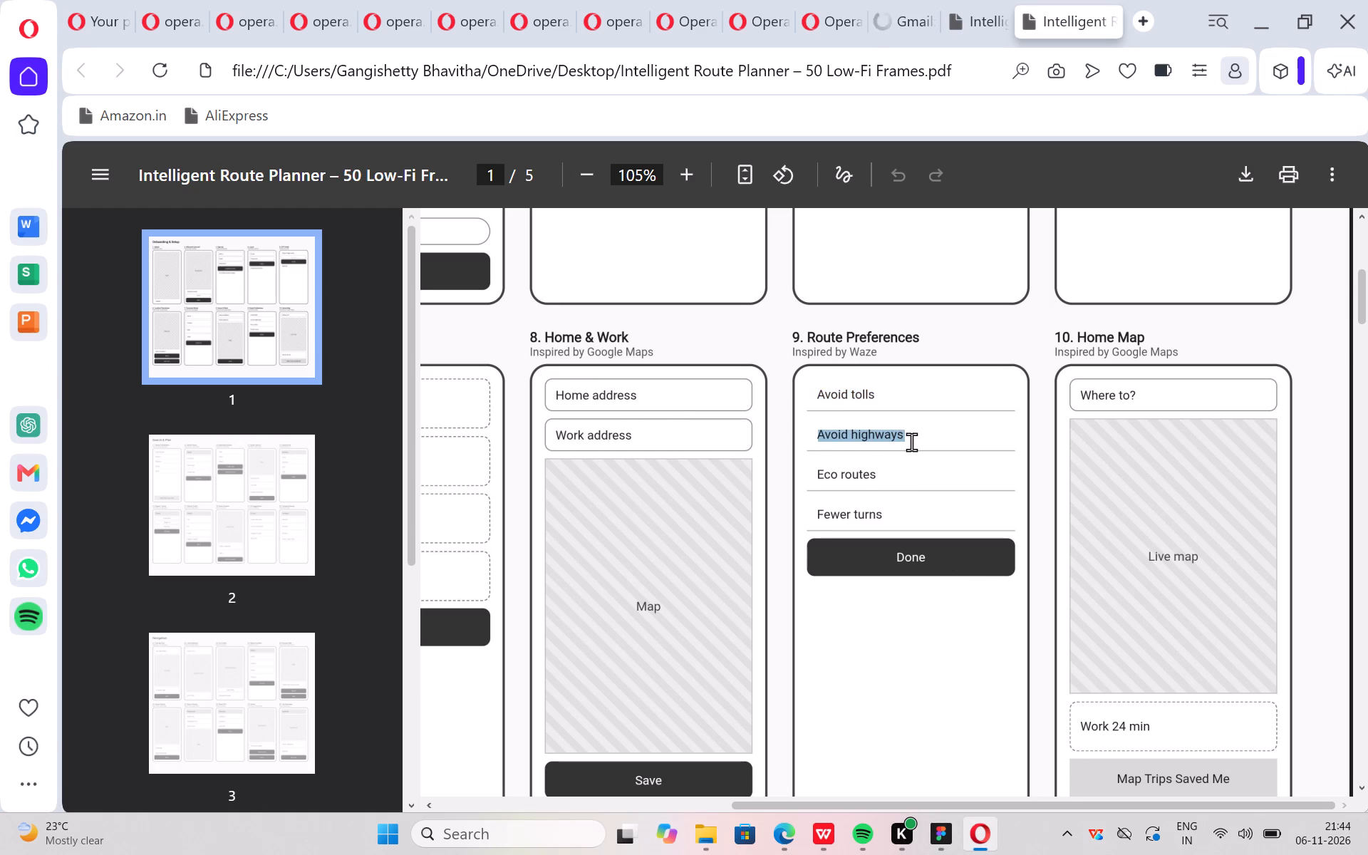
key("ctrl+c")
Back in Figma, paste the copied Avoid highways label as new text at the second divider line of 9. Route Preferences.
left_click(937, 767)
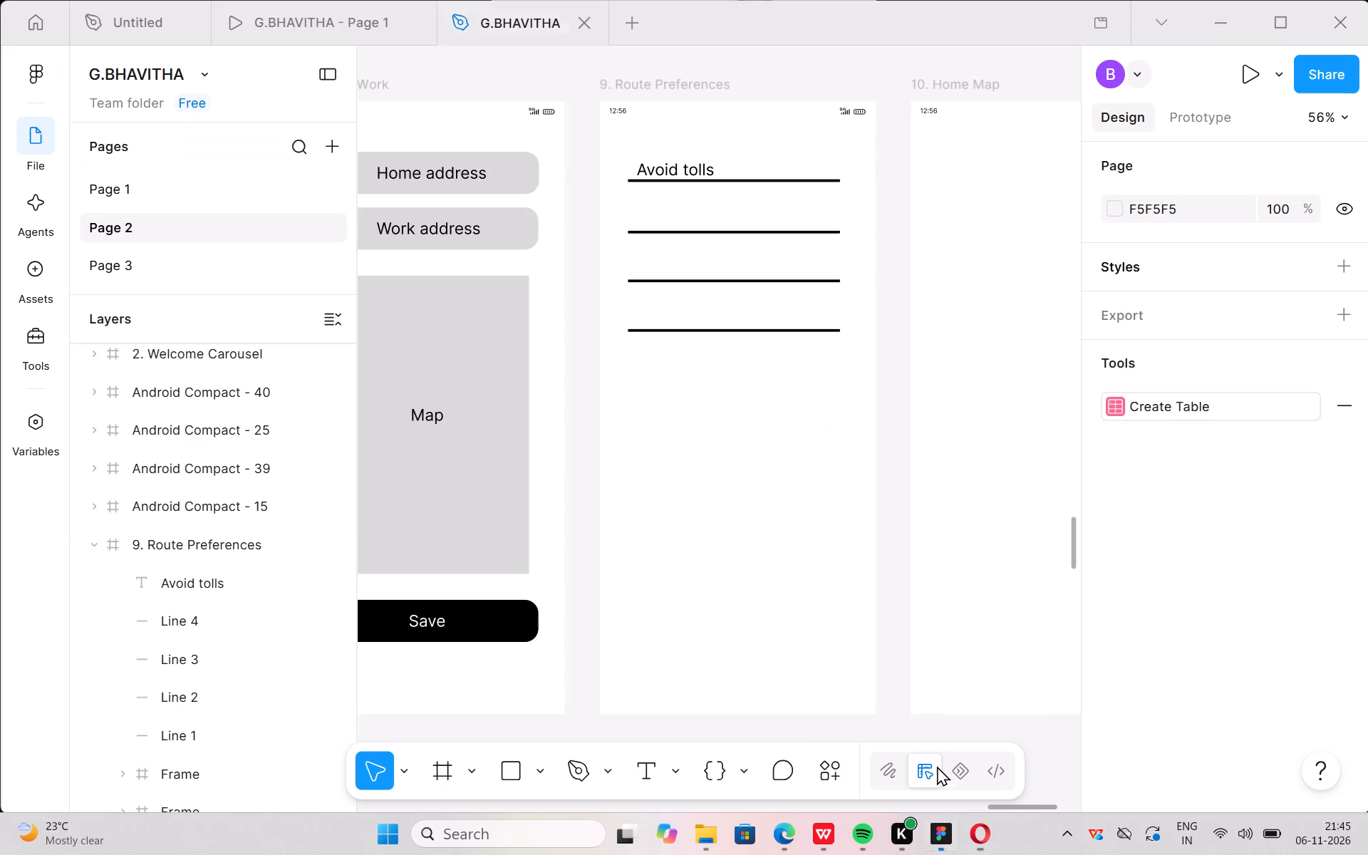
left_click(646, 764)
left_click(648, 779)
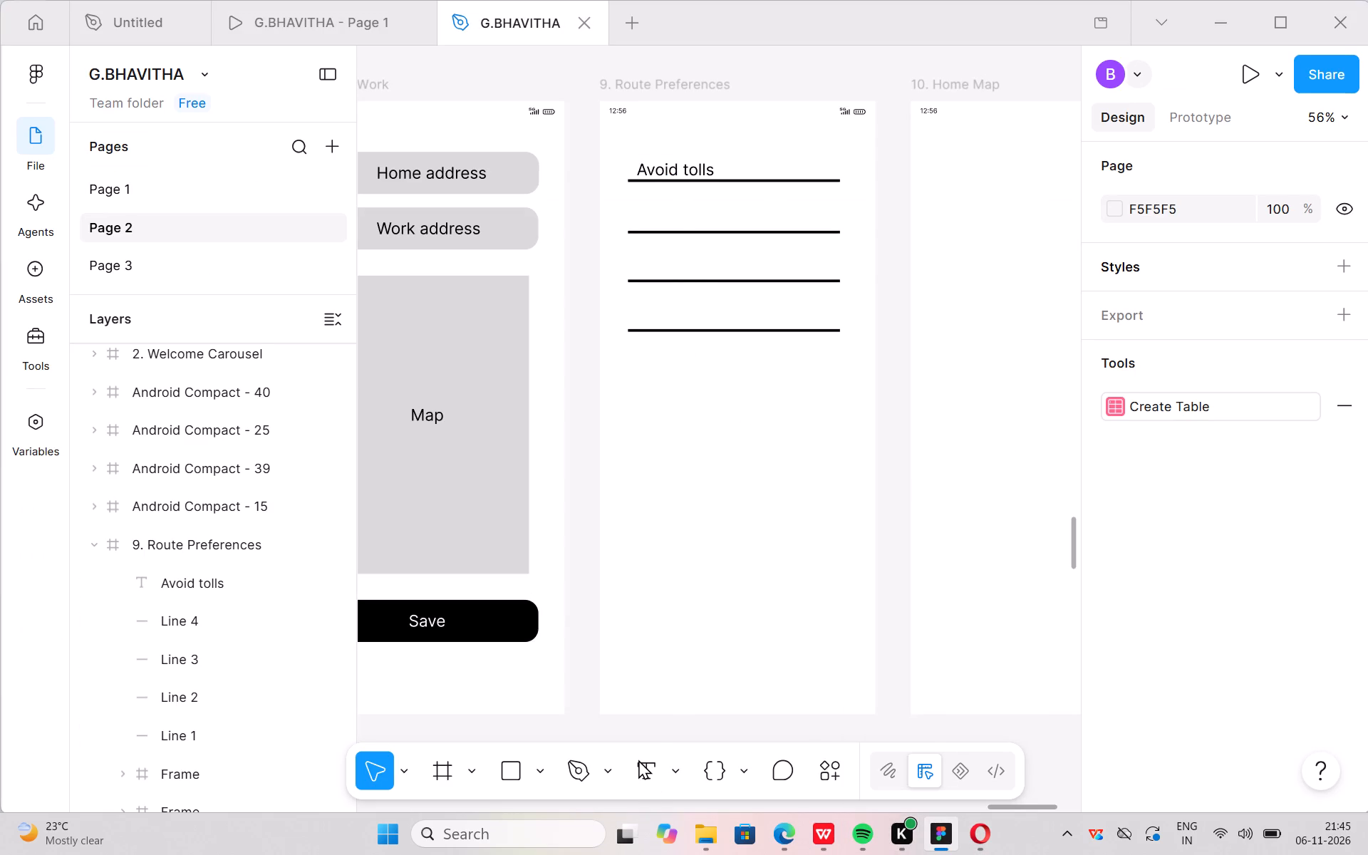
key("t")
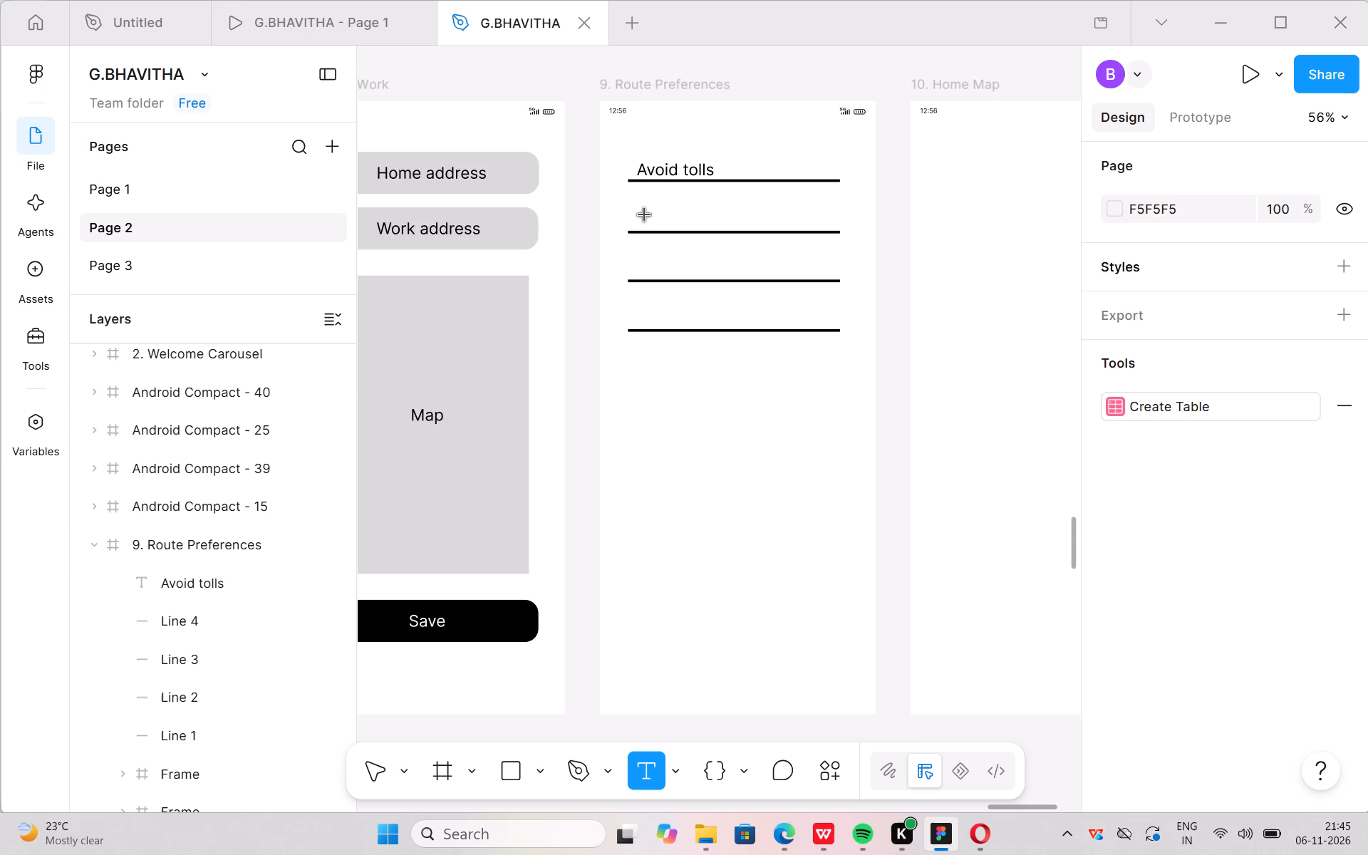
left_click(640, 217)
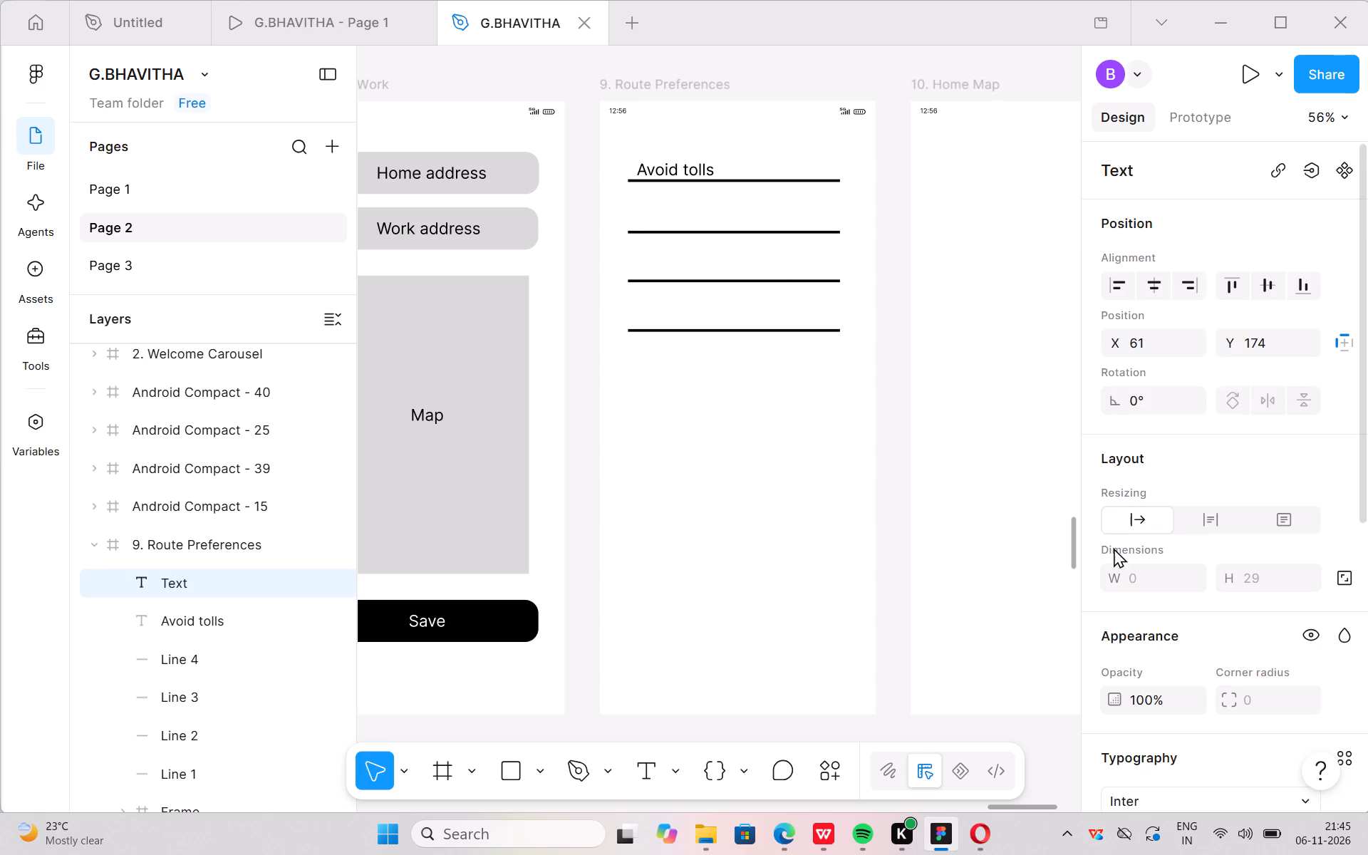
scroll(1141, 583, "down", 1)
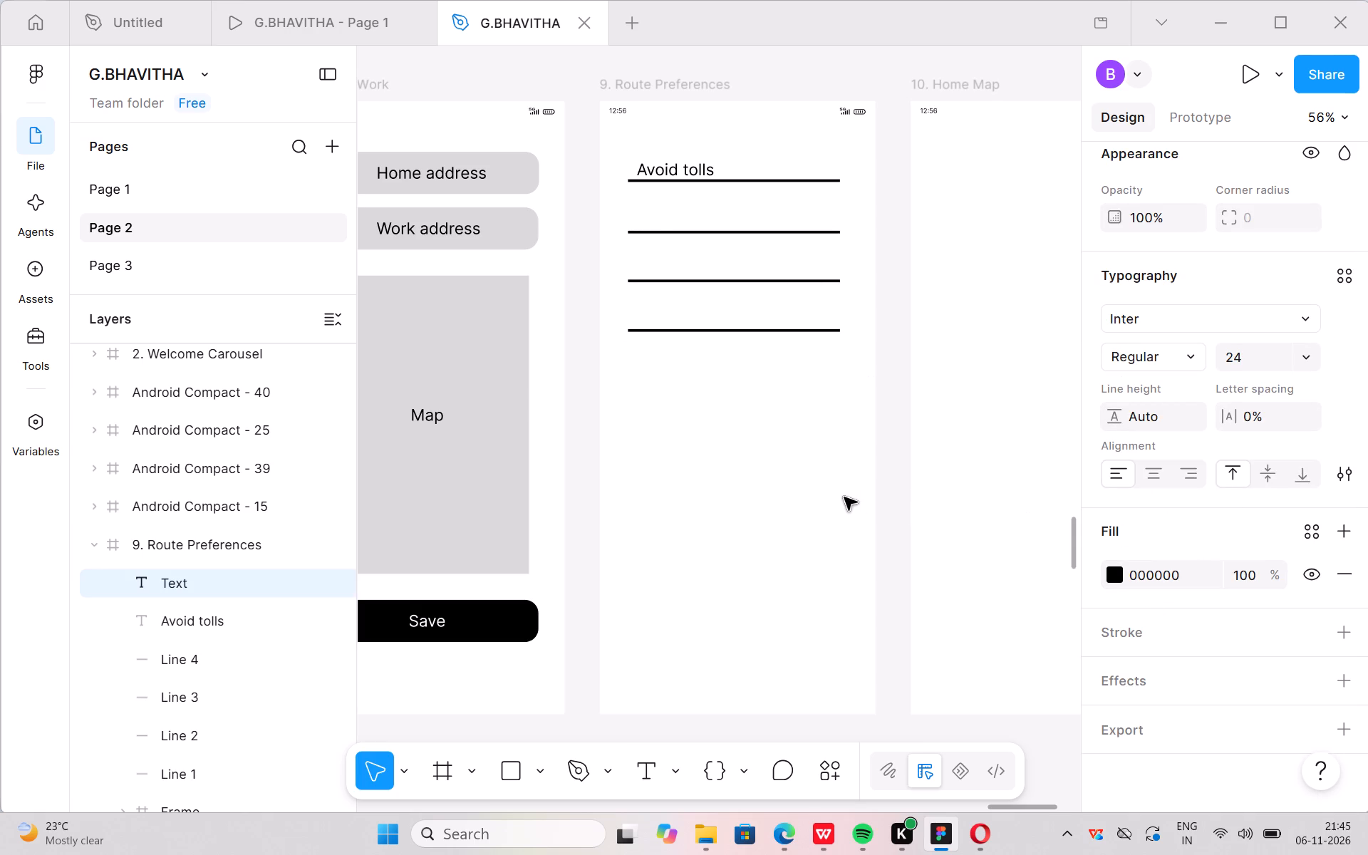
key("ctrl+v")
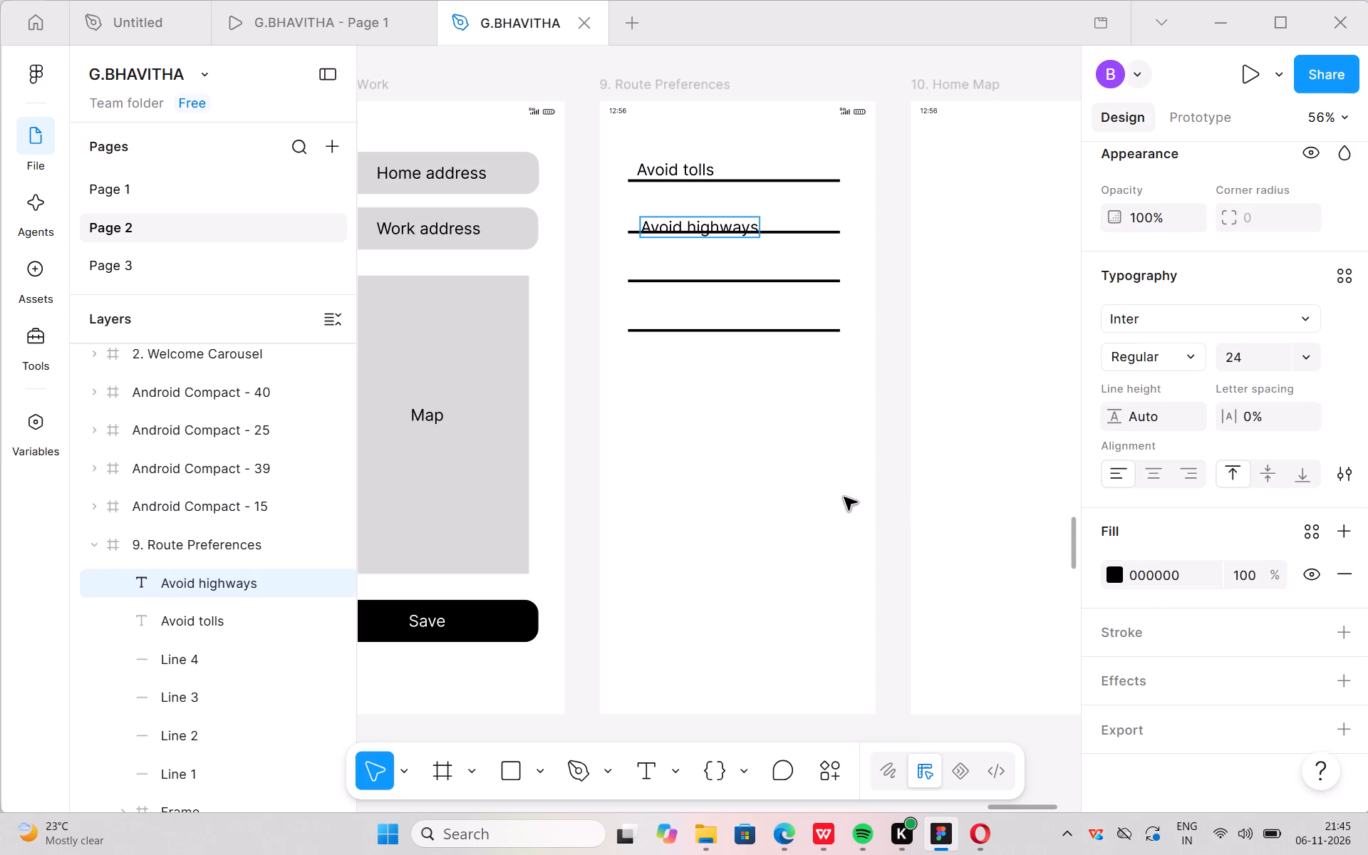
left_click(710, 247)
Move the Avoid highways text so it sits just above the second divider line, left-aligned with Avoid tolls.
left_click_drag(689, 228, 683, 219)
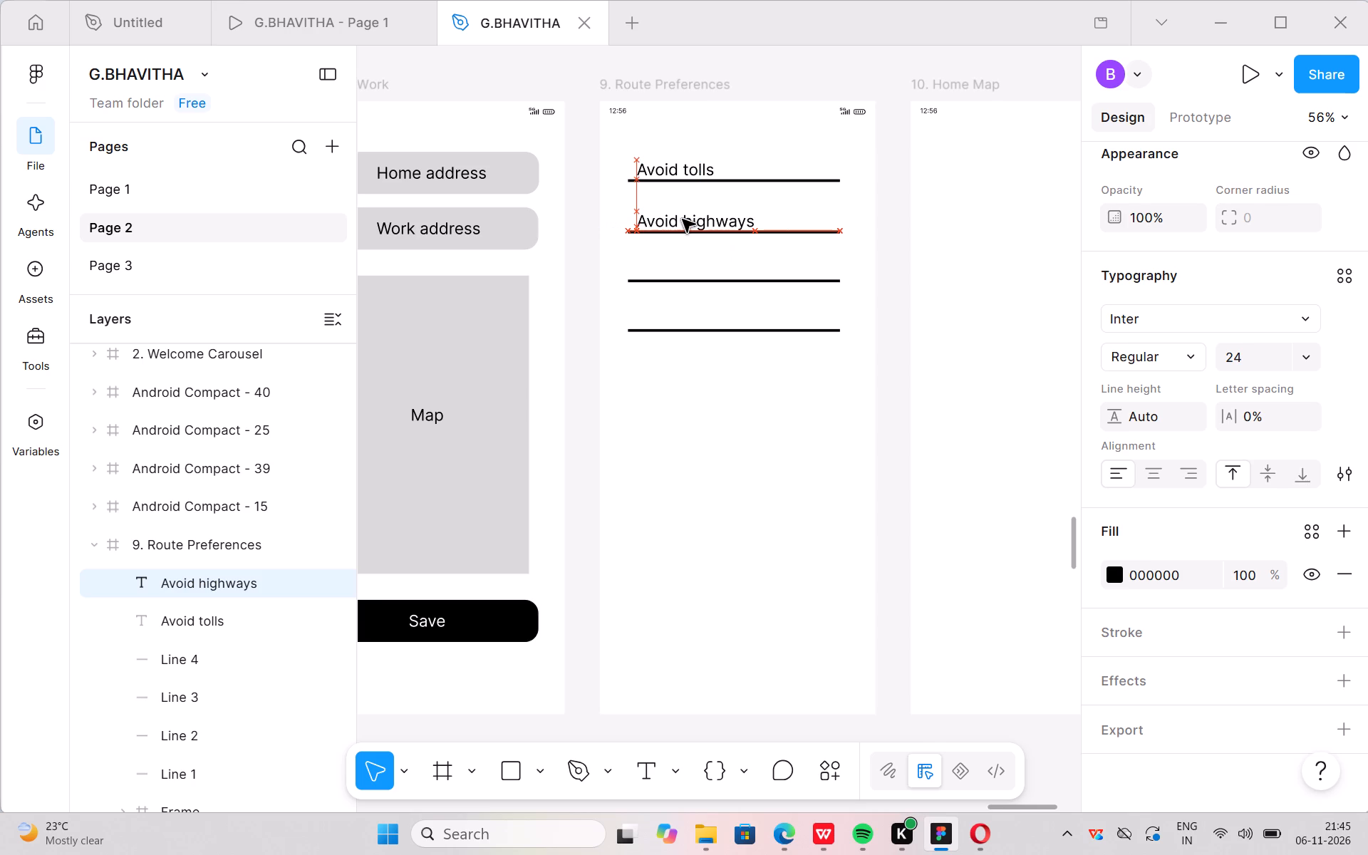
left_click_drag(683, 219, 677, 217)
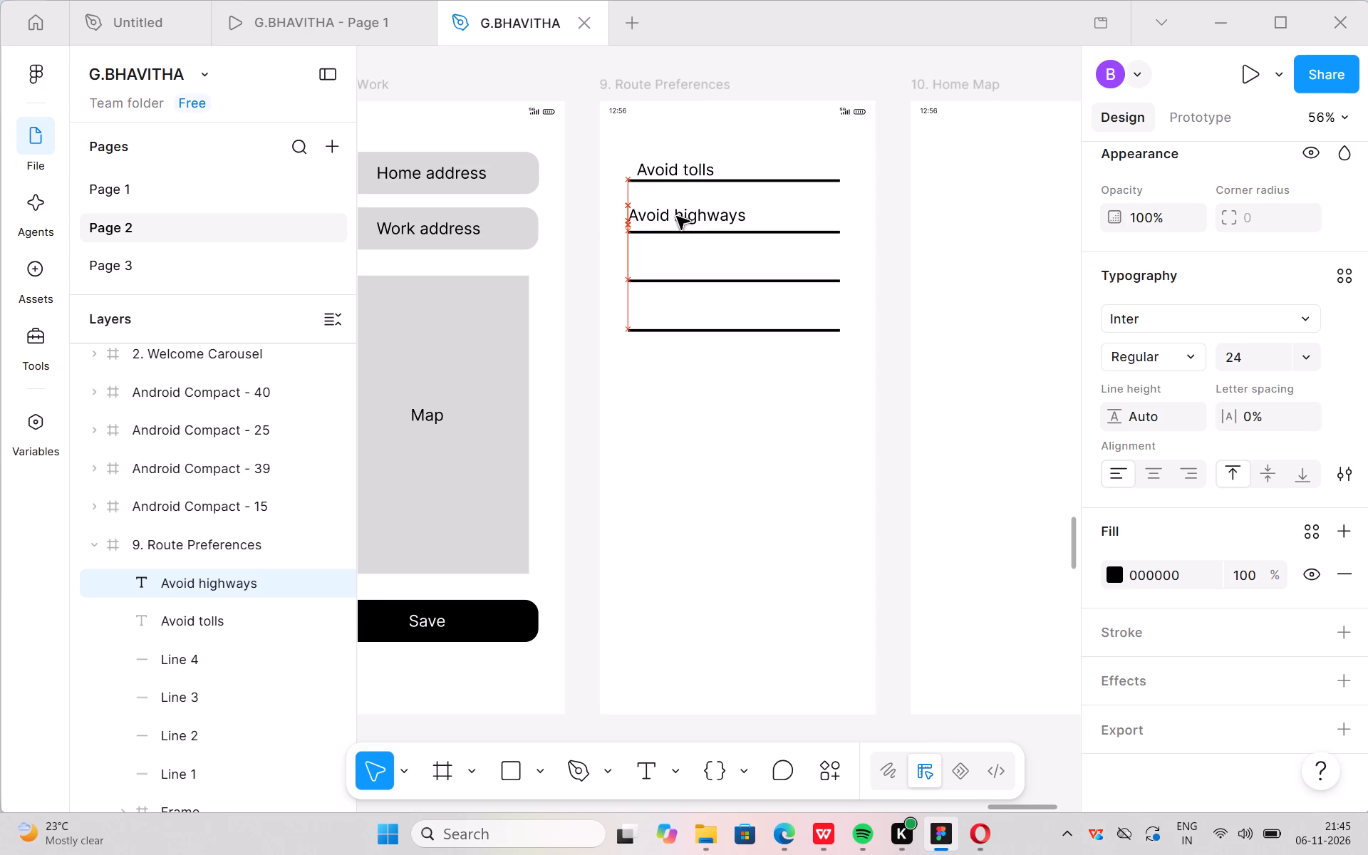
left_click_drag(677, 217, 681, 221)
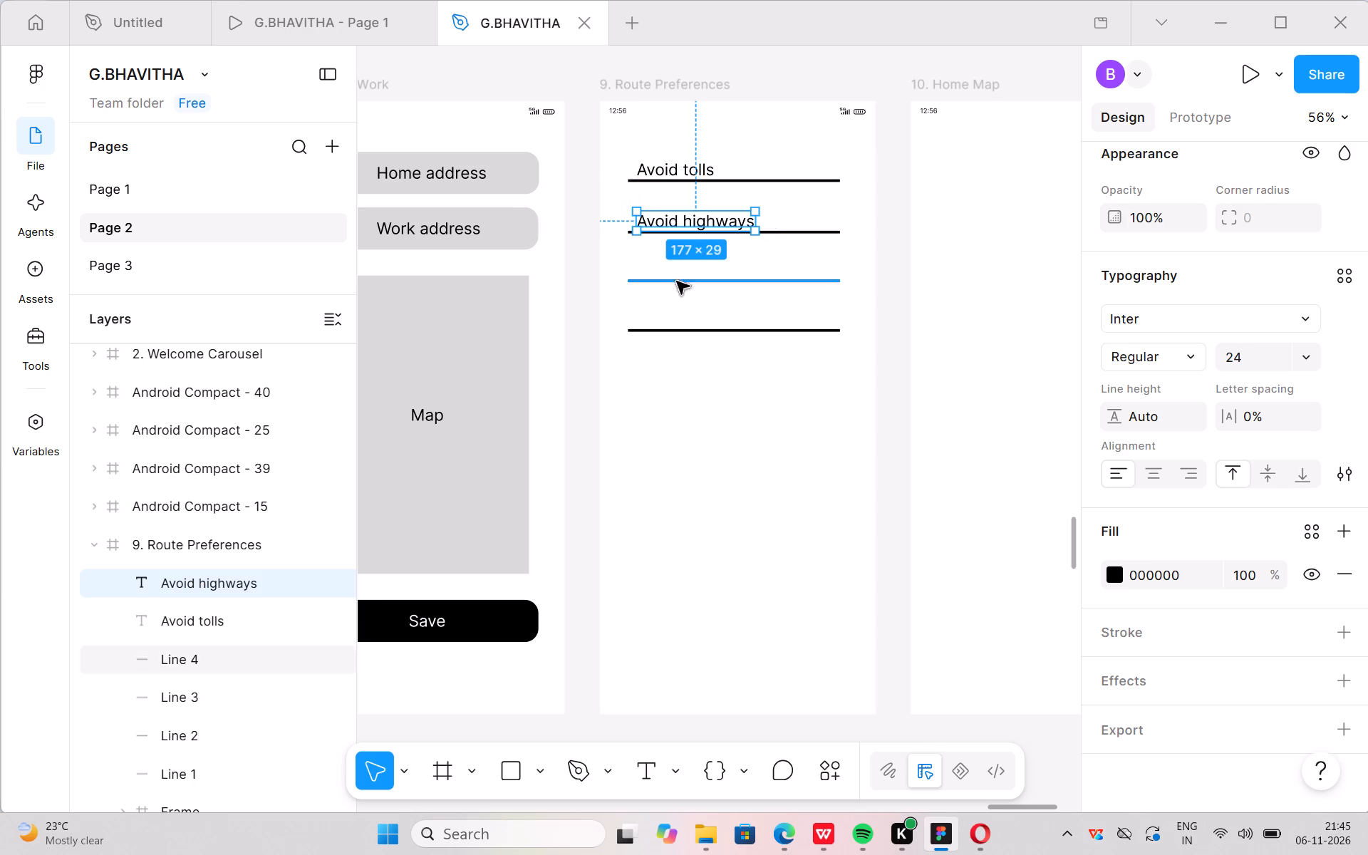
left_click(669, 261)
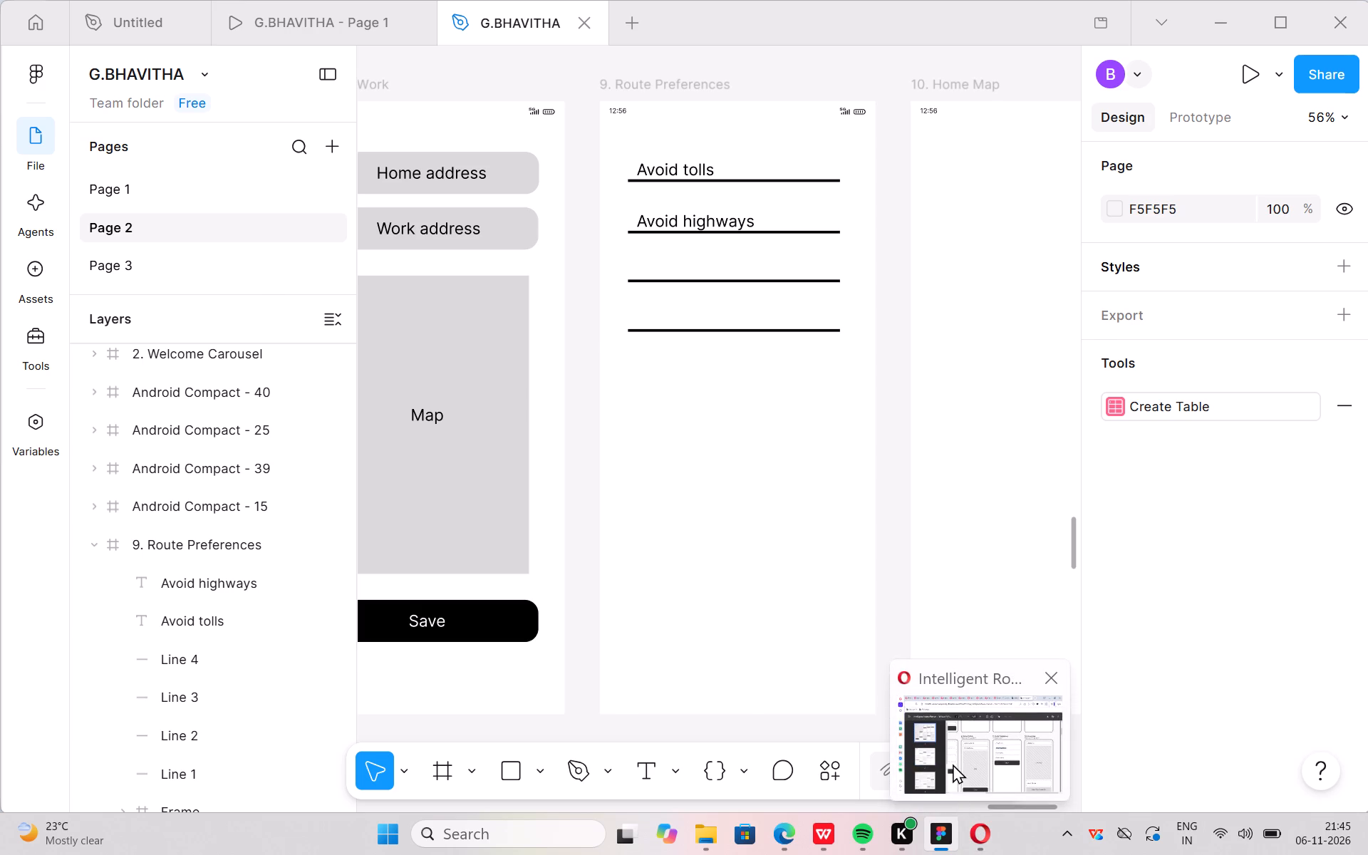
Switch to the reference PDF in Opera and copy the Eco routes label from the 9. Route Preferences wireframe.
left_click(953, 757)
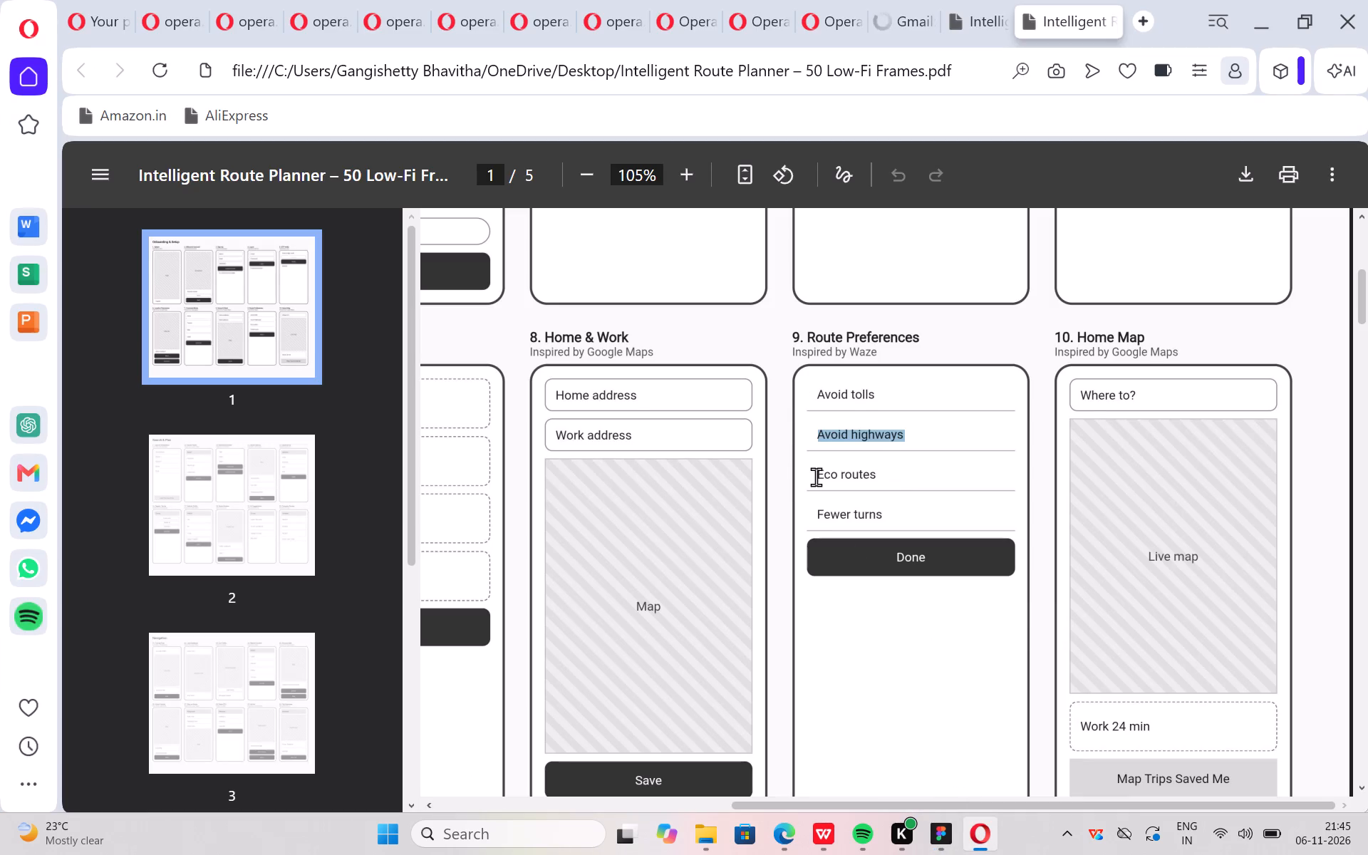
left_click_drag(816, 475, 874, 473)
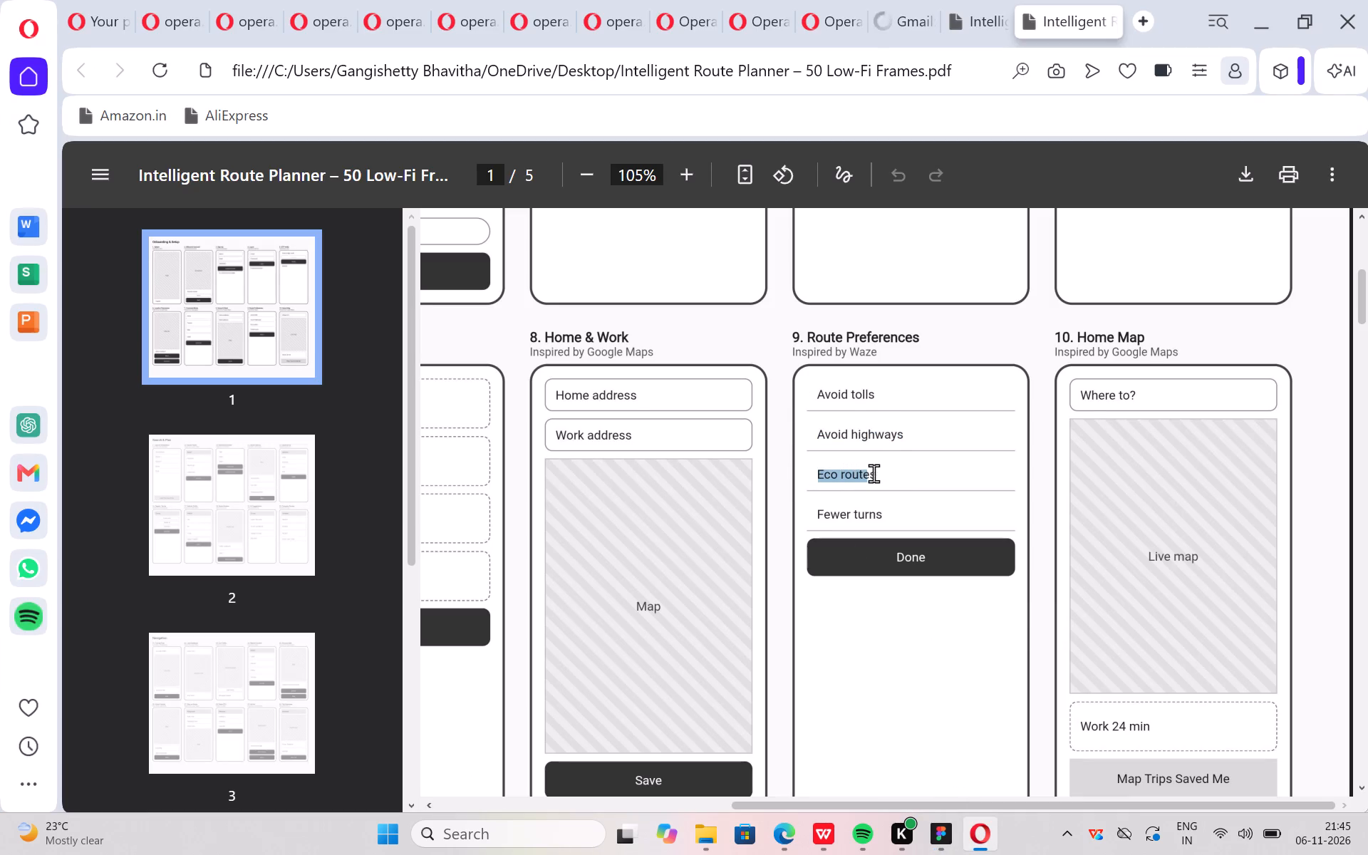
left_click_drag(874, 473, 879, 473)
key("ctrl+c")
Back in Figma, paste the copied Eco routes label as new text at the third divider line of 9. Route Preferences.
left_click(953, 760)
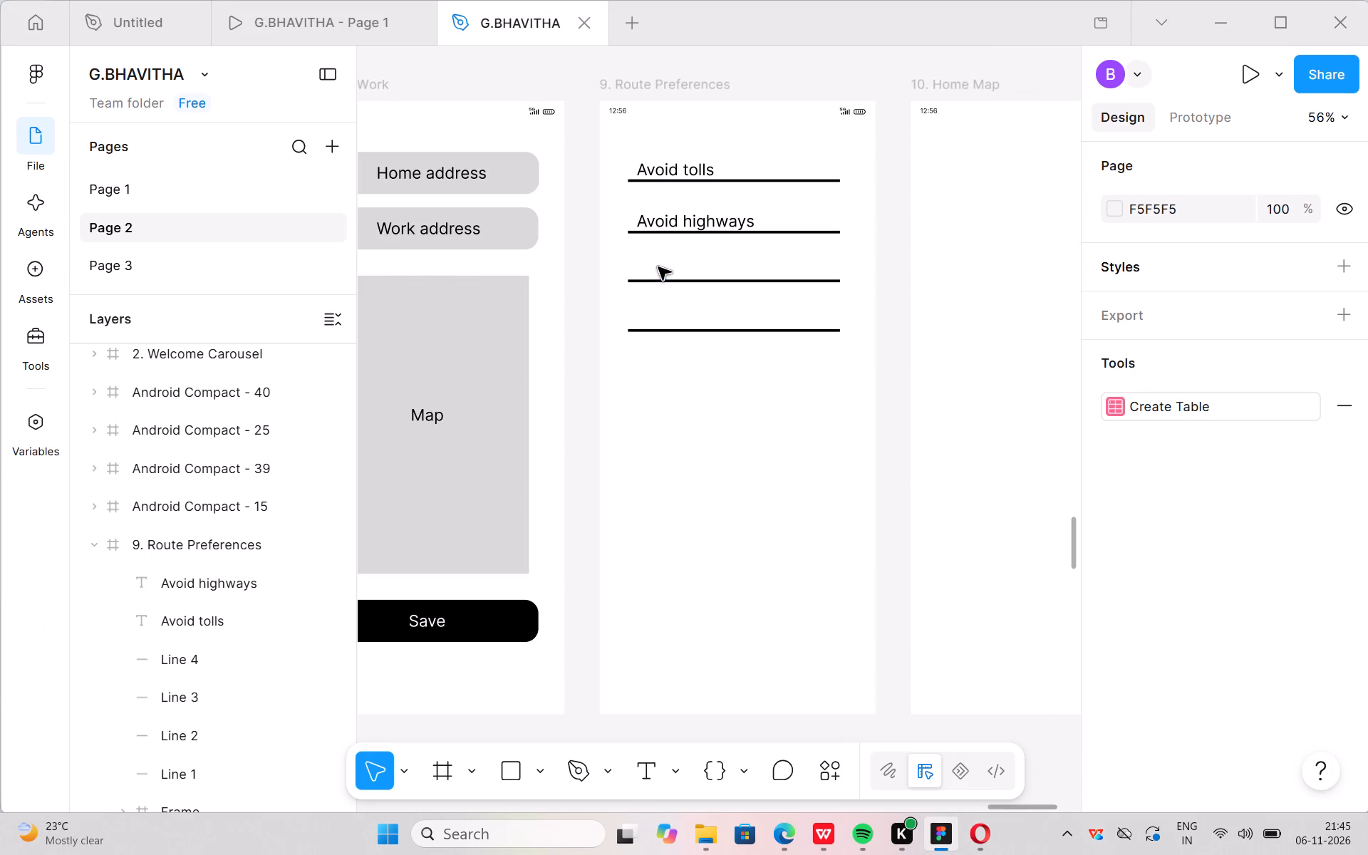
key("t")
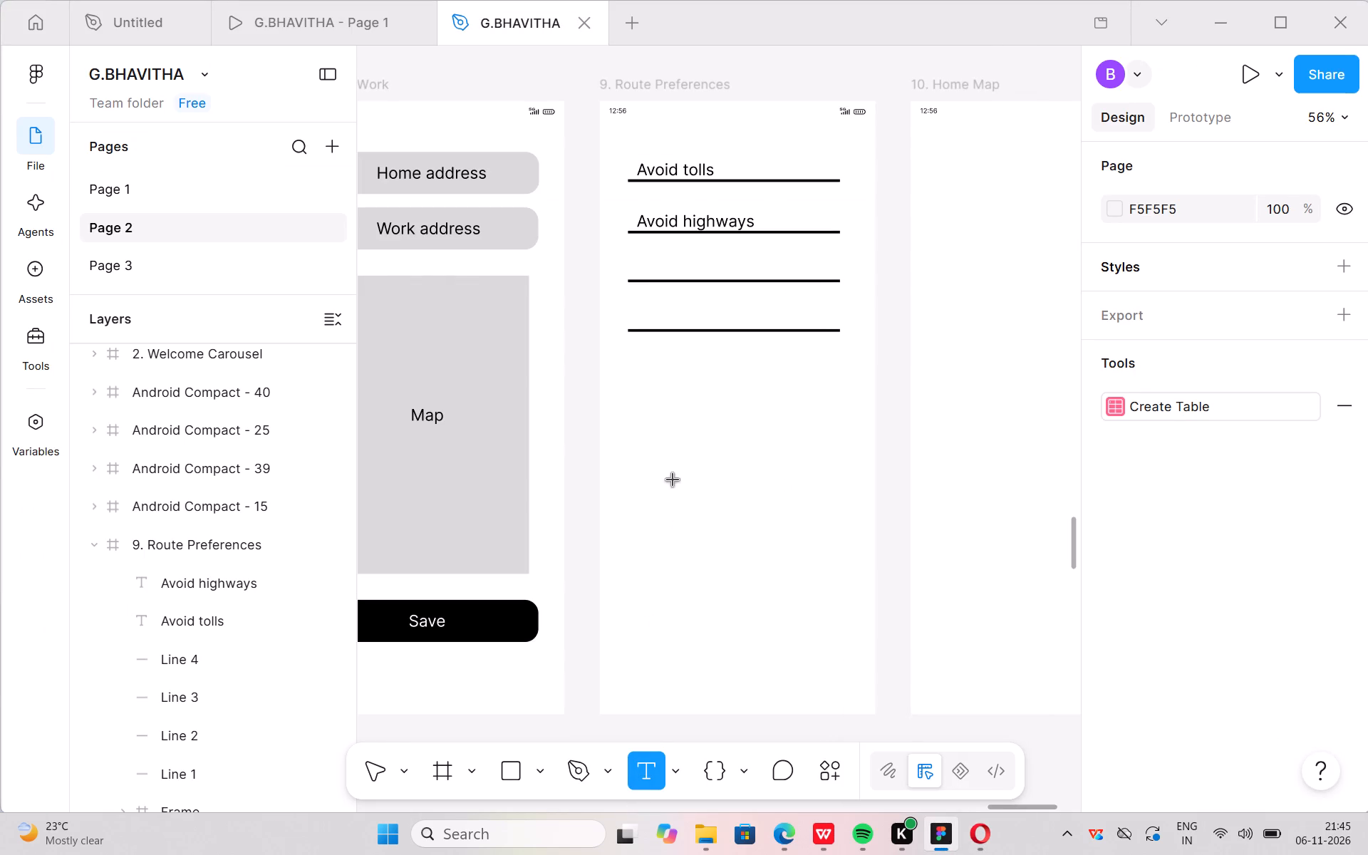
left_click(637, 266)
key("ctrl+v")
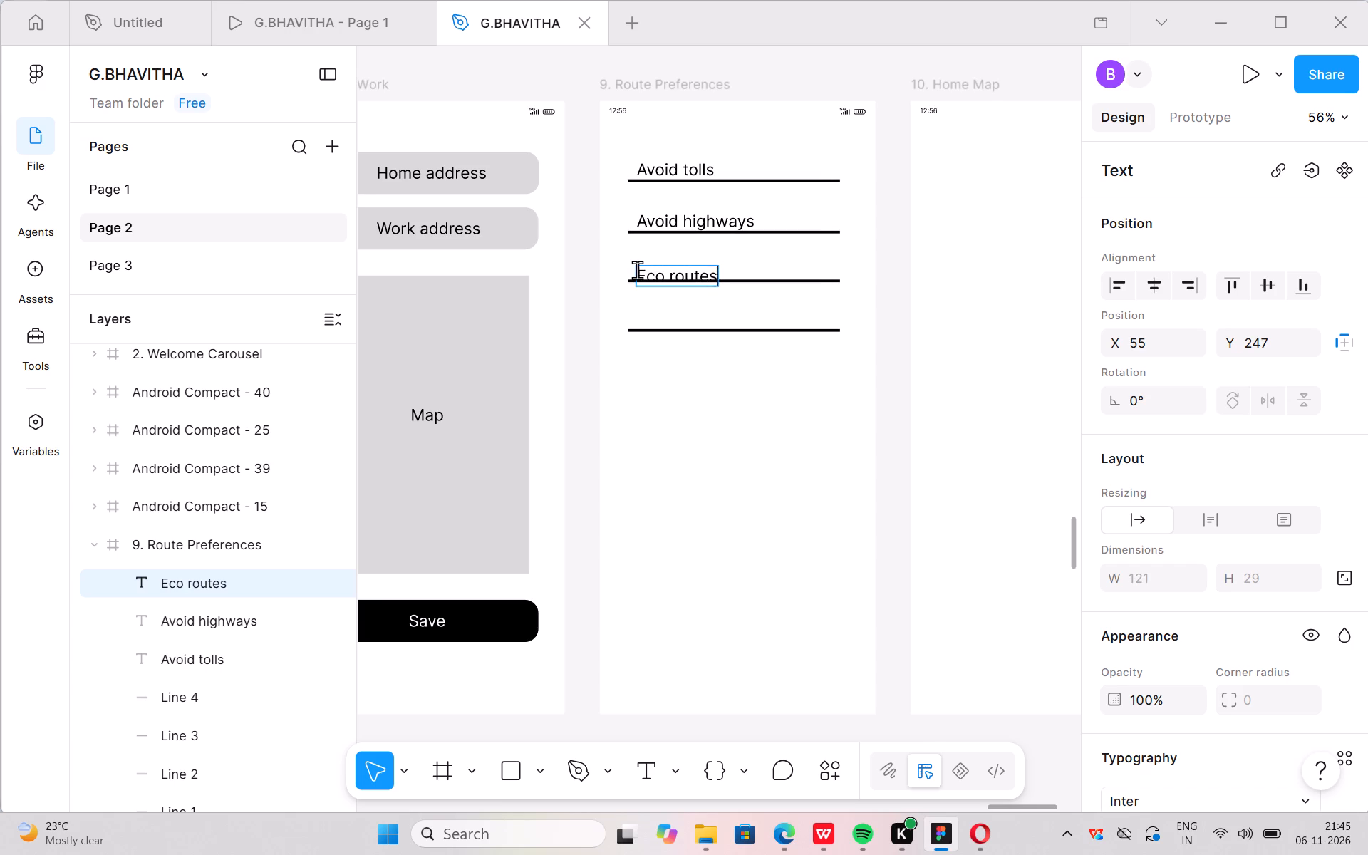
left_click(678, 298)
Move the Eco routes text up to about X 50, Y 238 so it sits just above the third divider line.
left_click_drag(664, 274, 665, 274)
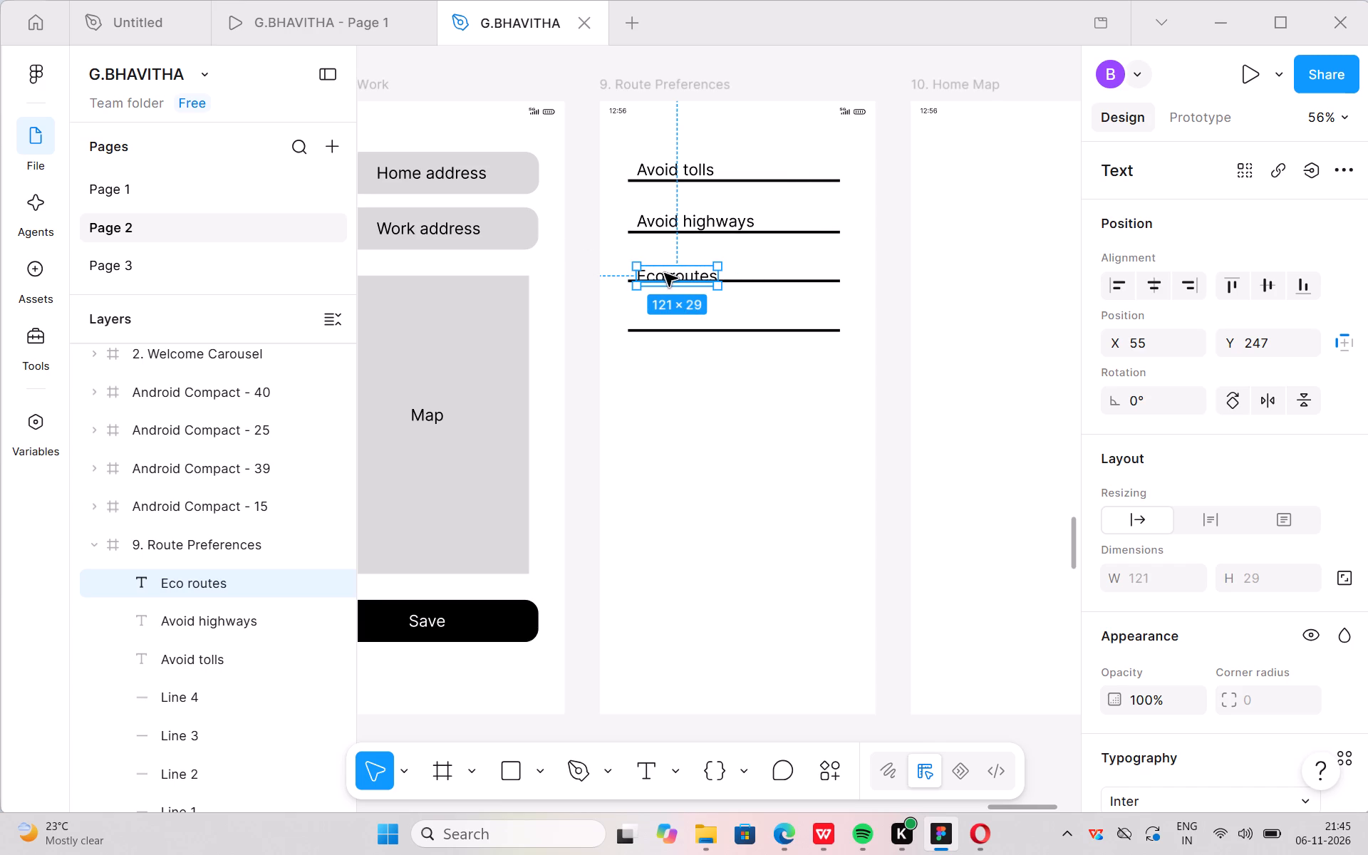
left_click_drag(665, 274, 661, 264)
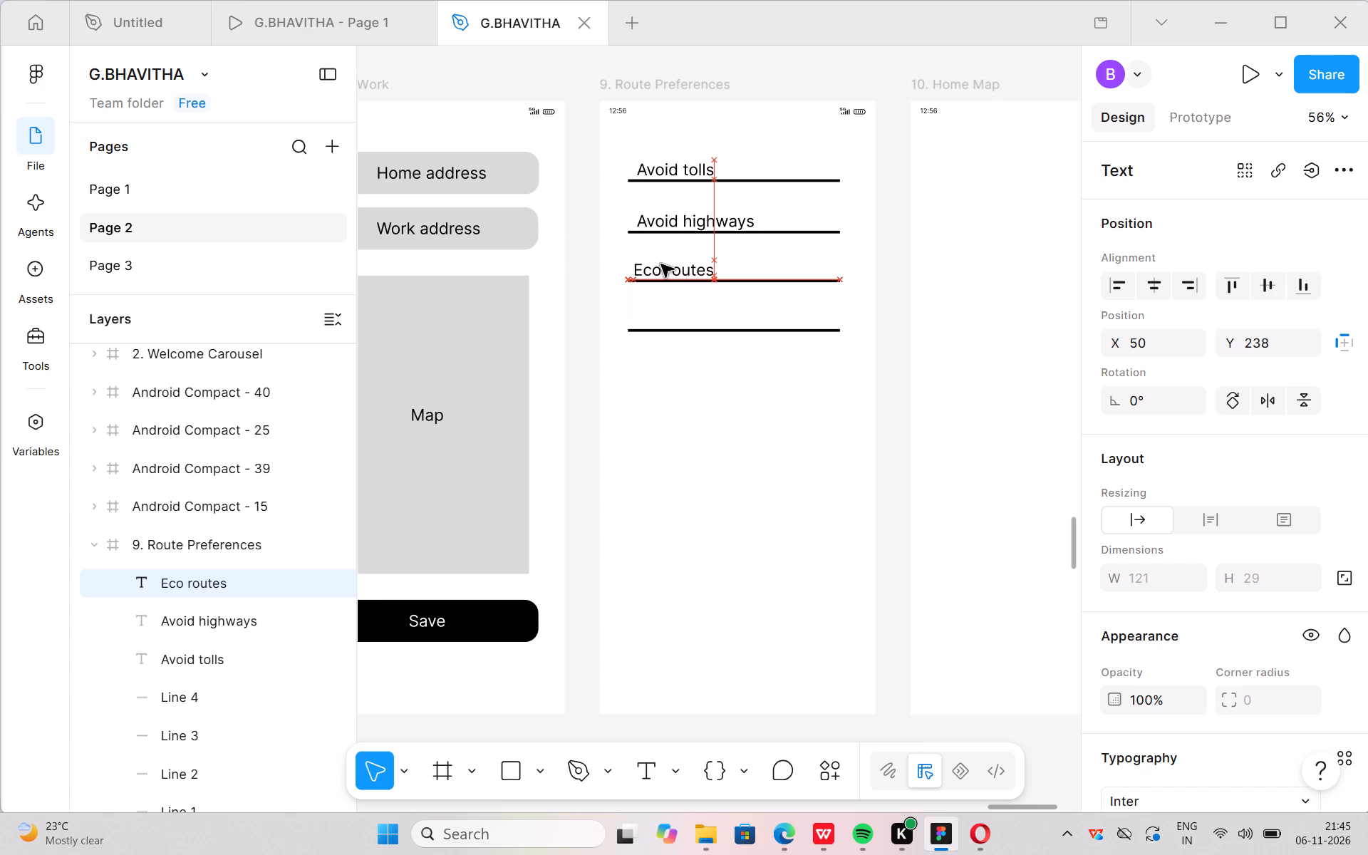
left_click_drag(661, 264, 660, 264)
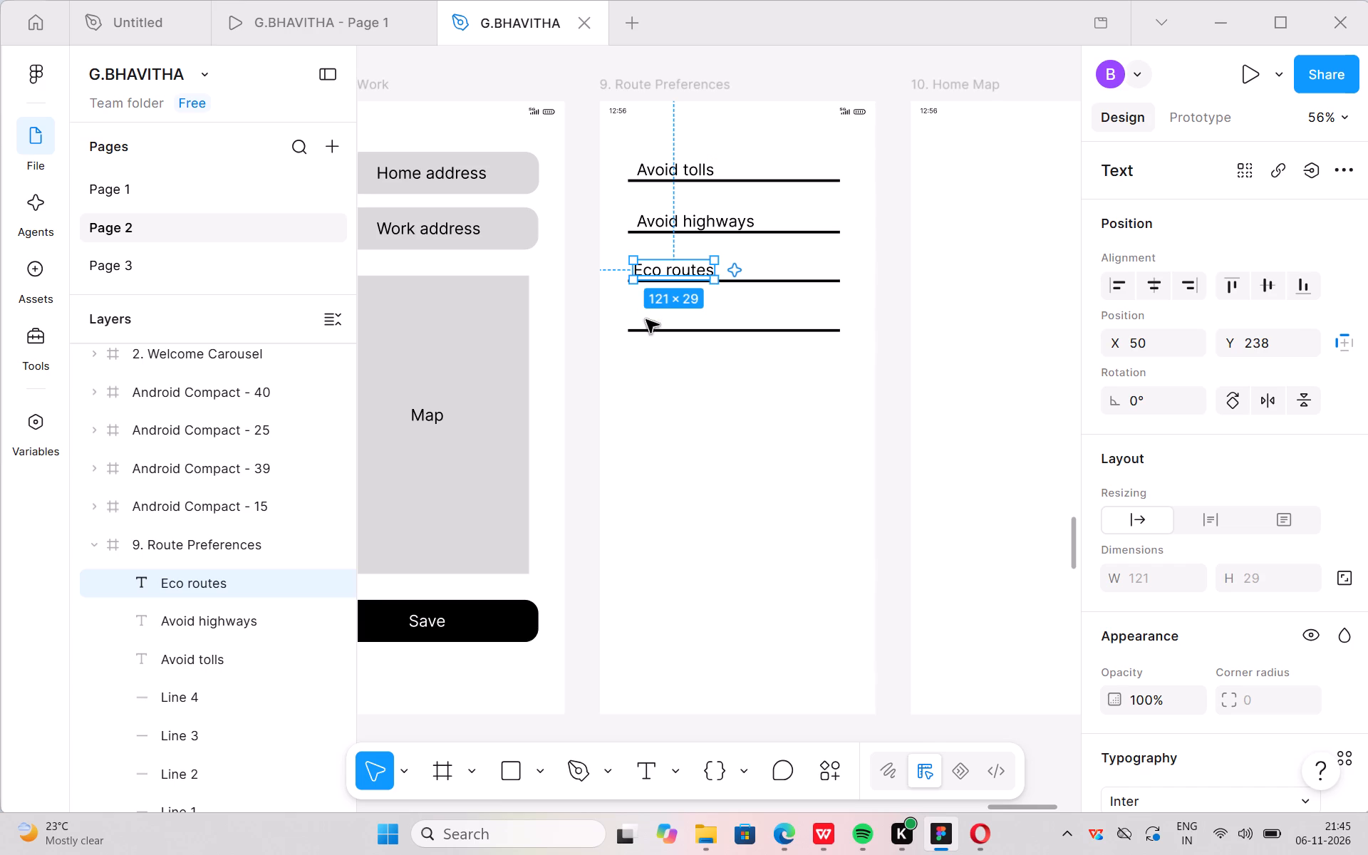
left_click(646, 321)
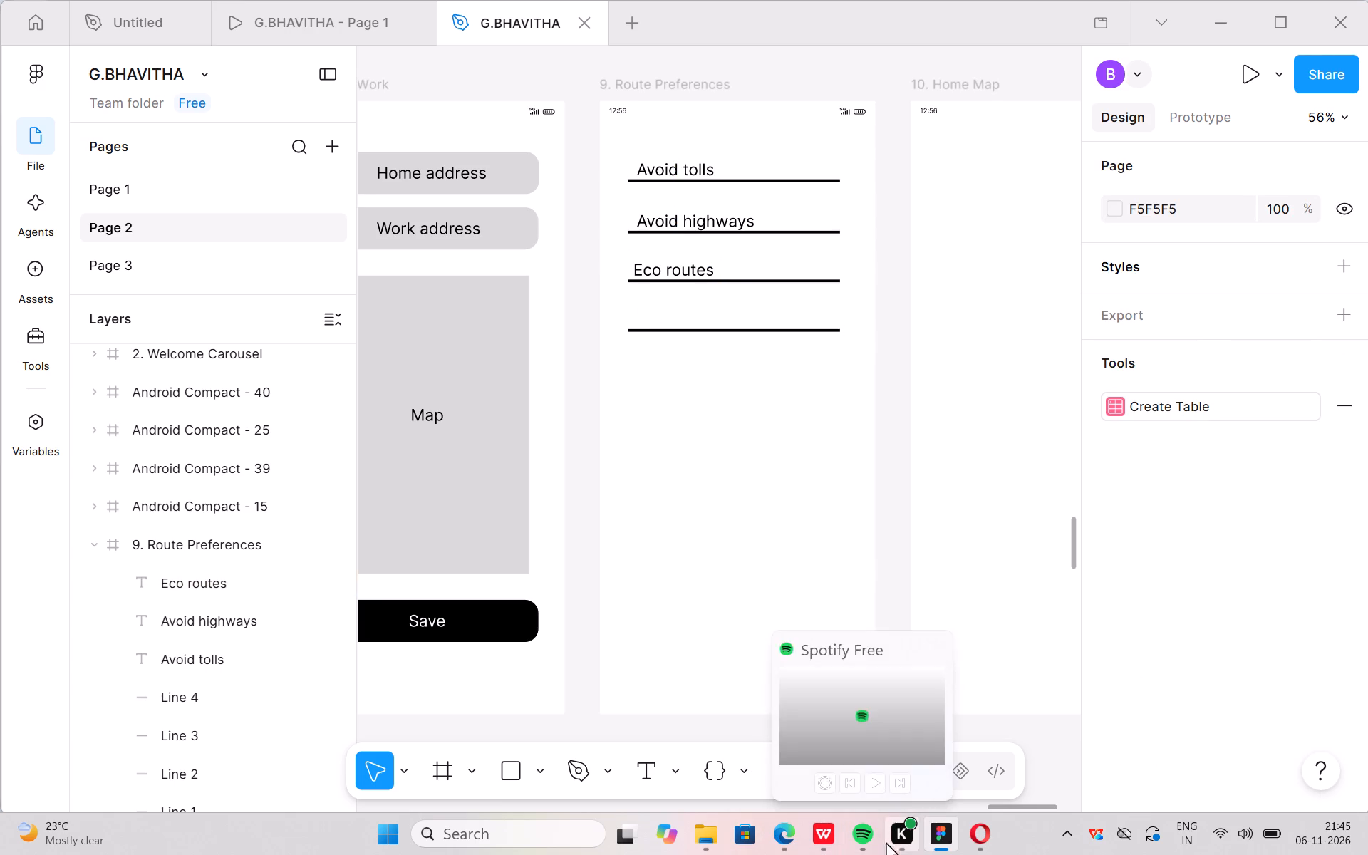
Copy the Fewer turns label from the 9. Route Preferences wireframe in the Opera reference PDF and return to Figma.
left_click(993, 785)
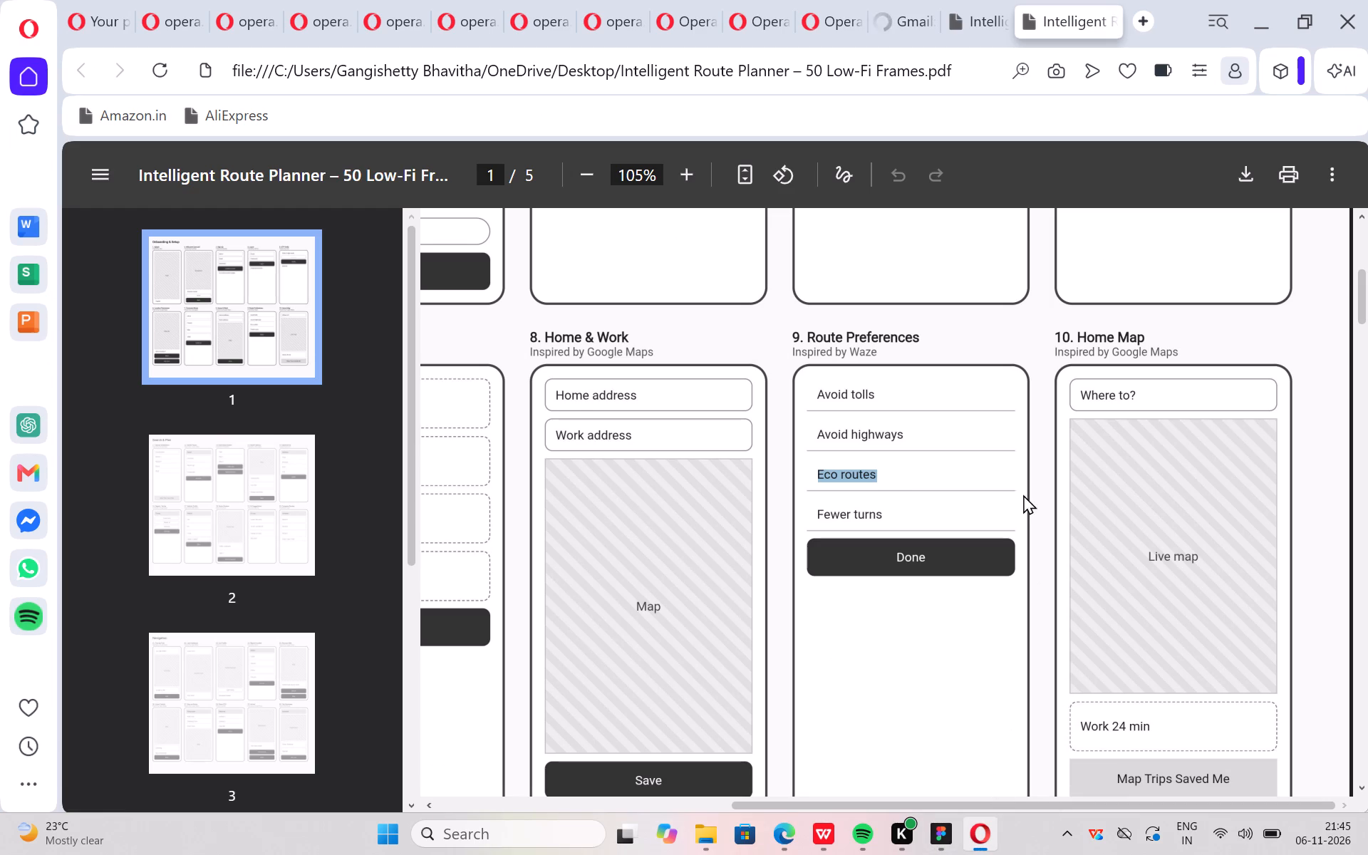
left_click(841, 652)
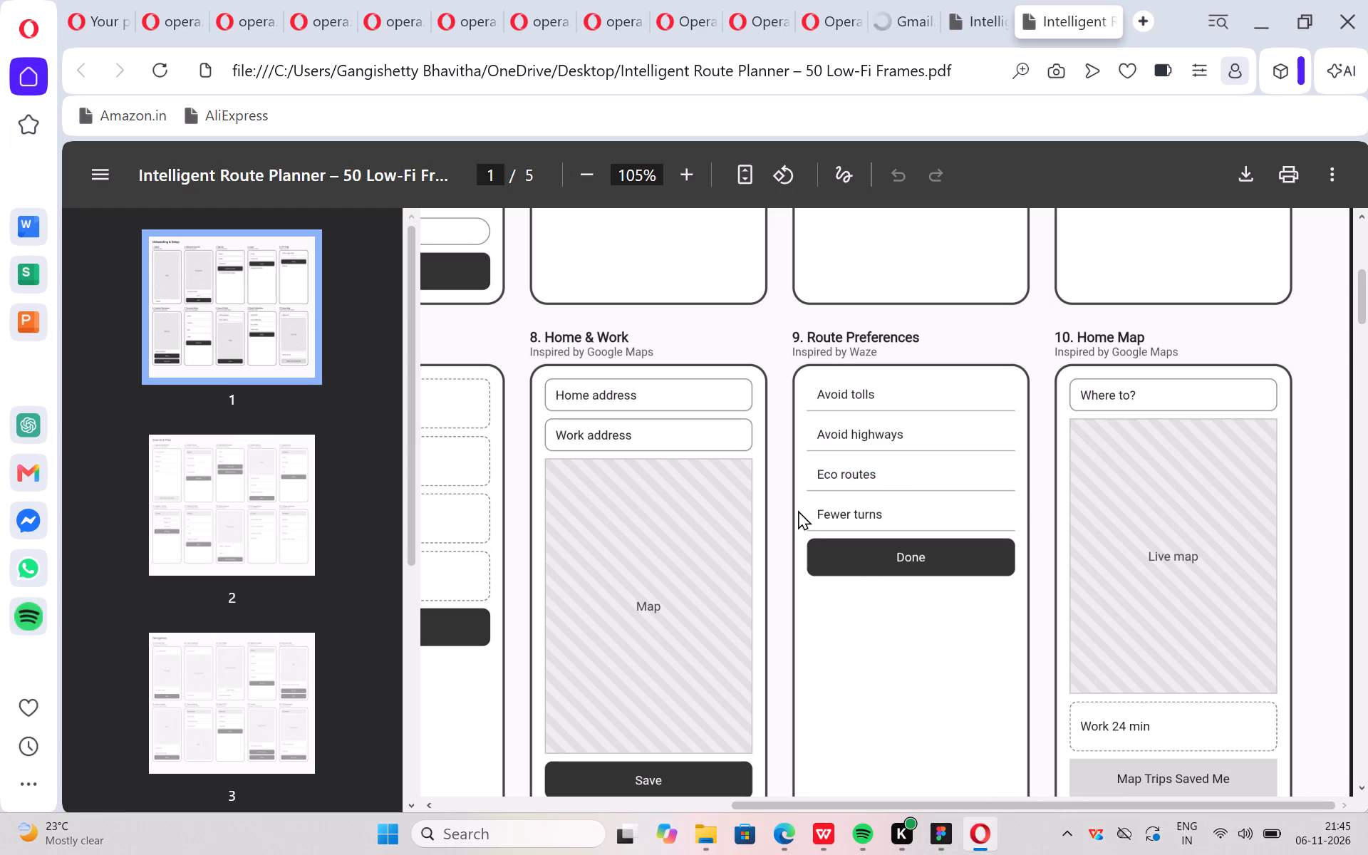
left_click_drag(816, 509, 831, 506)
left_click_drag(831, 506, 895, 510)
key("ctrl+c")
left_click(942, 772)
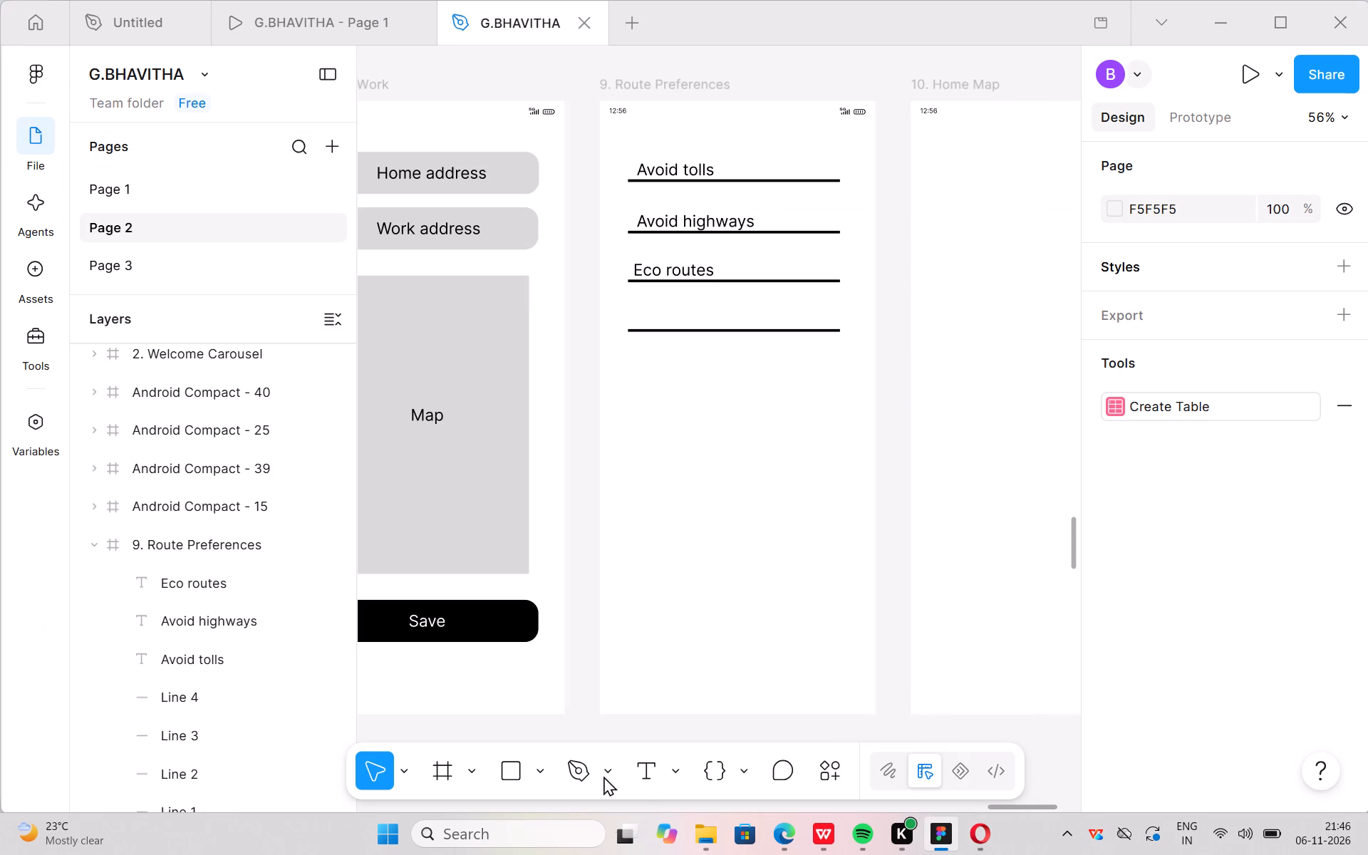
Paste the copied Fewer turns label as new text just above the fourth divider line of 9. Route Preferences, at about X 55, Y 313.
left_click(643, 770)
left_click(581, 765)
left_click(674, 776)
scroll(674, 697, "down", 1)
scroll(671, 705, "up", 1)
key("t")
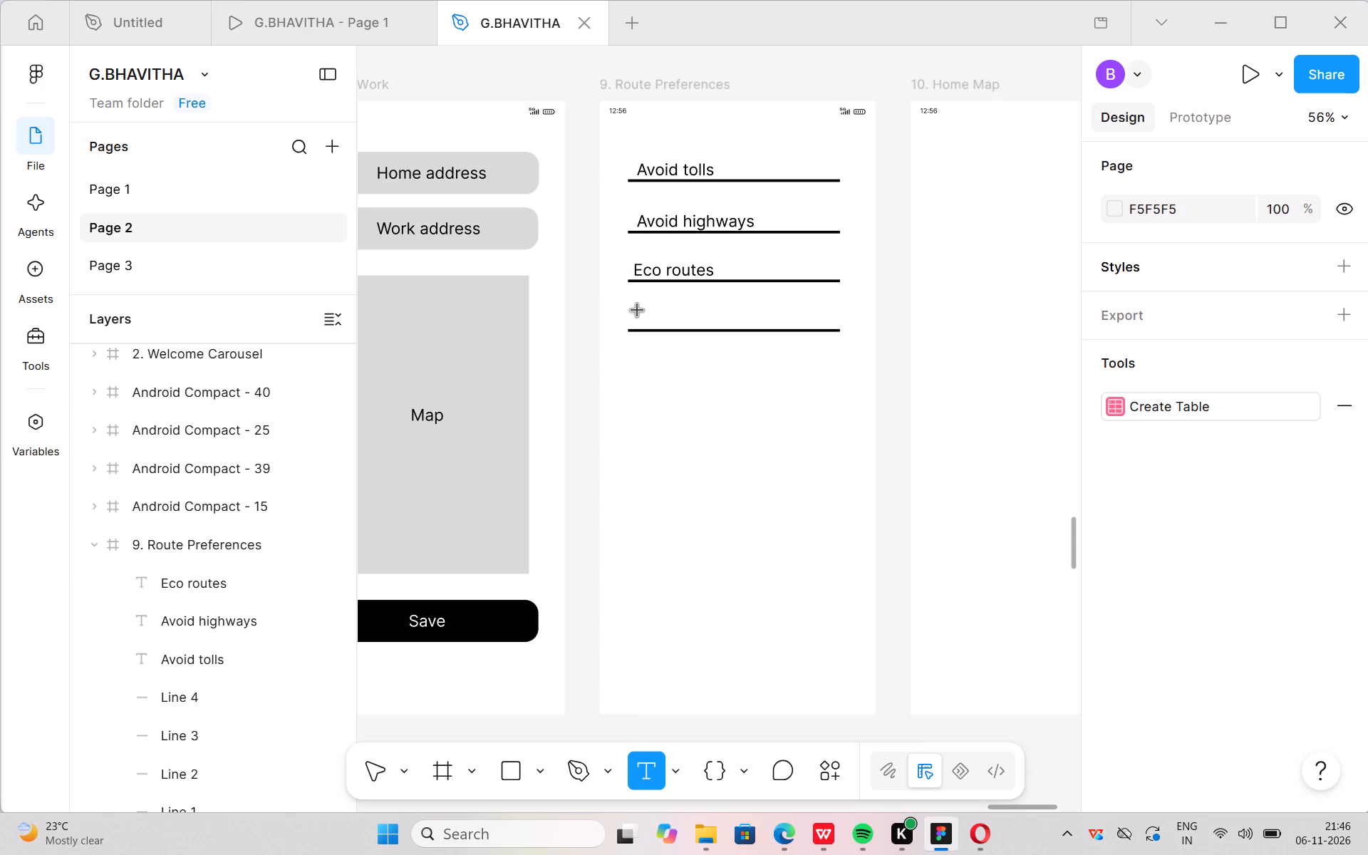
left_click(637, 311)
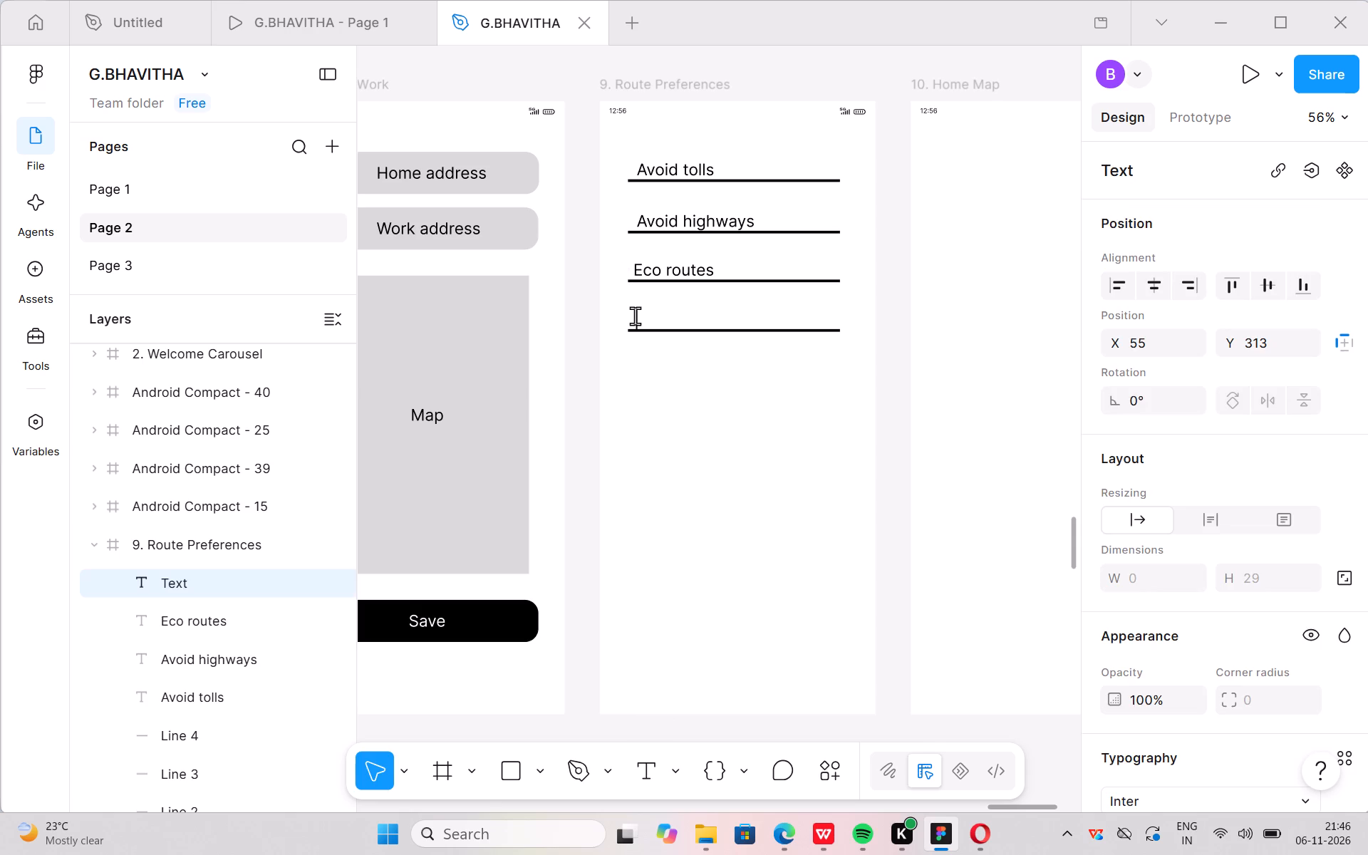
key("ctrl+v")
left_click(655, 363)
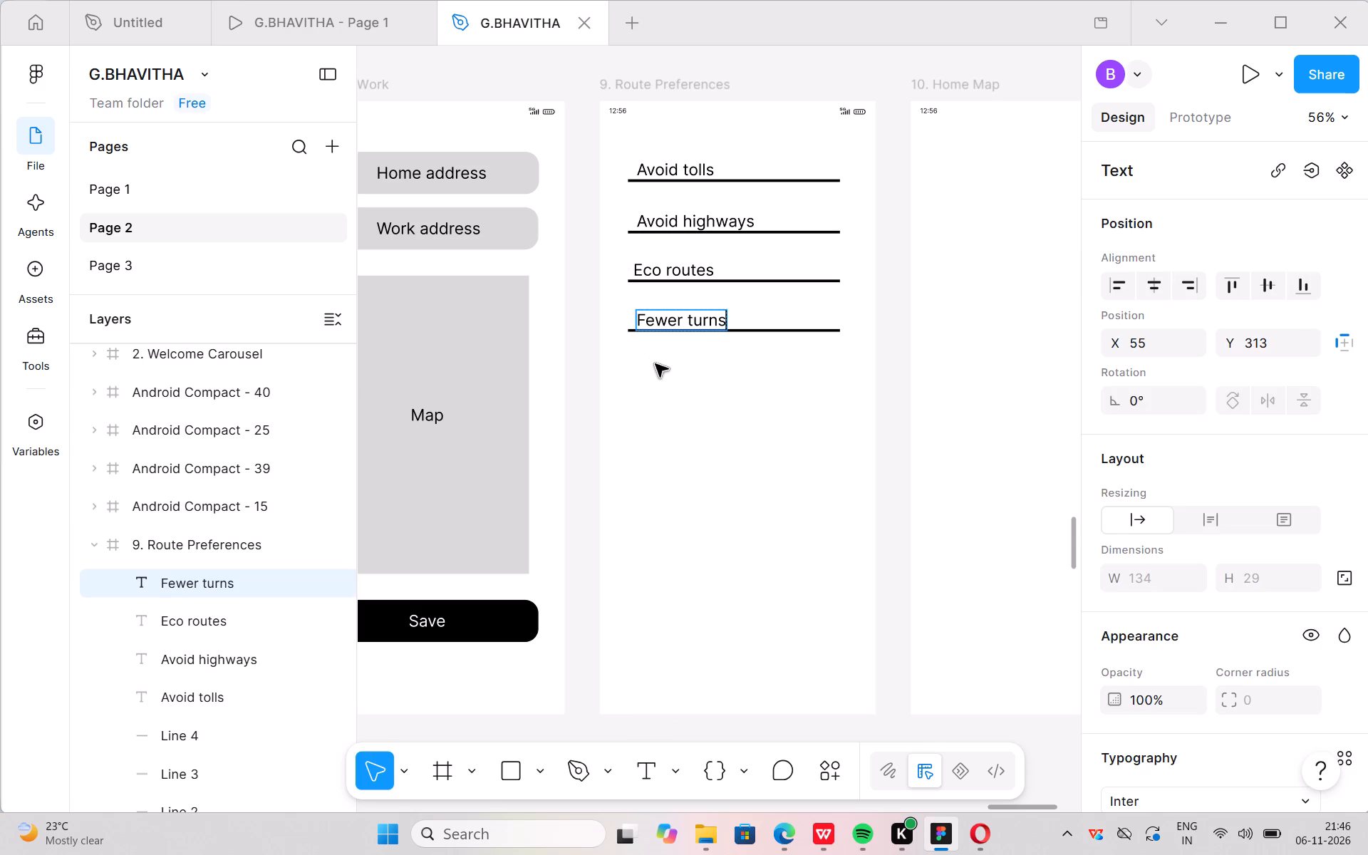
left_click(659, 427)
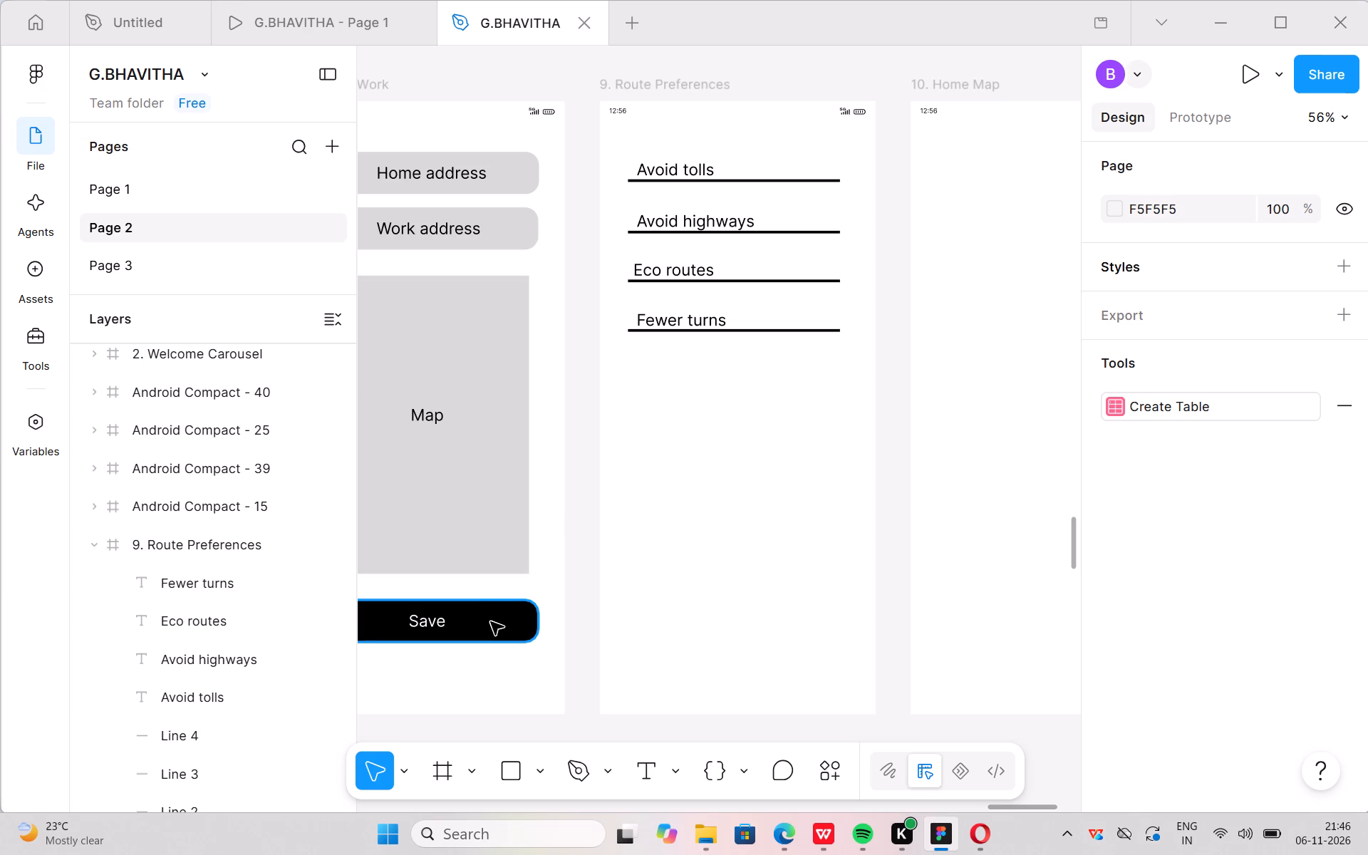
Duplicate the black Save button rectangle from 8. Home & Work into 9. Route Preferences, below the fourth divider at about X 34, Y 386.
left_click_drag(491, 622, 705, 447)
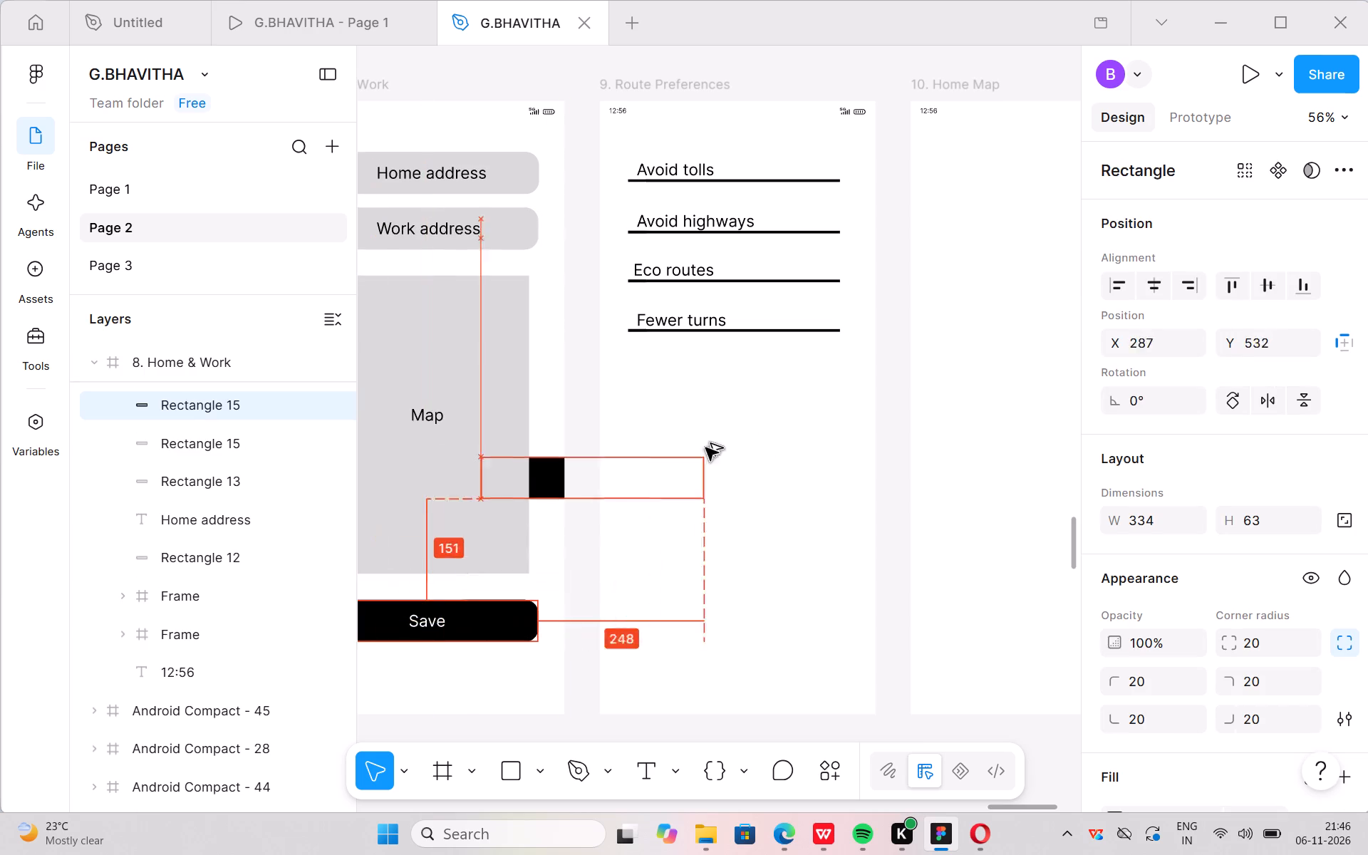
left_click_drag(705, 447, 798, 372)
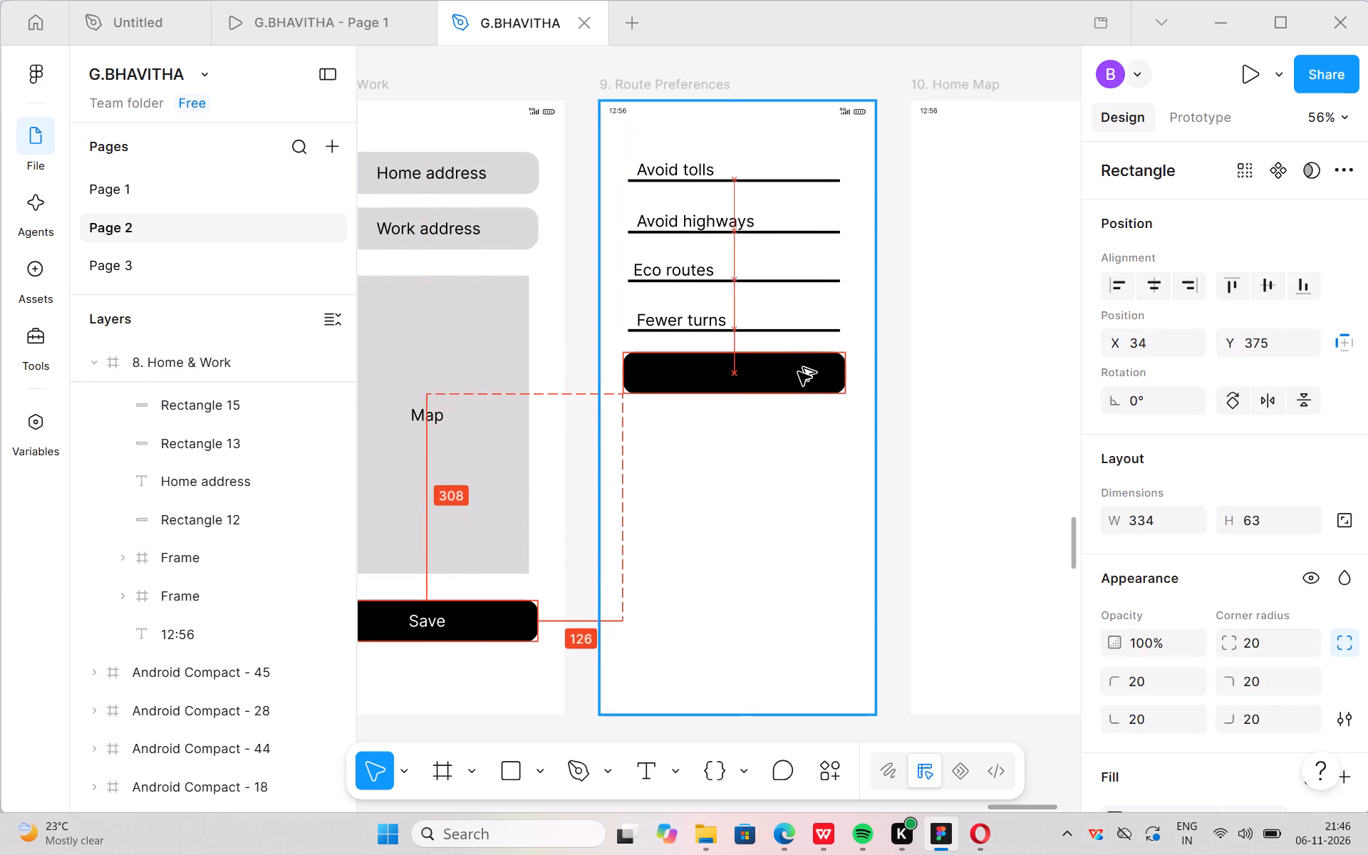
left_click_drag(798, 372, 797, 369)
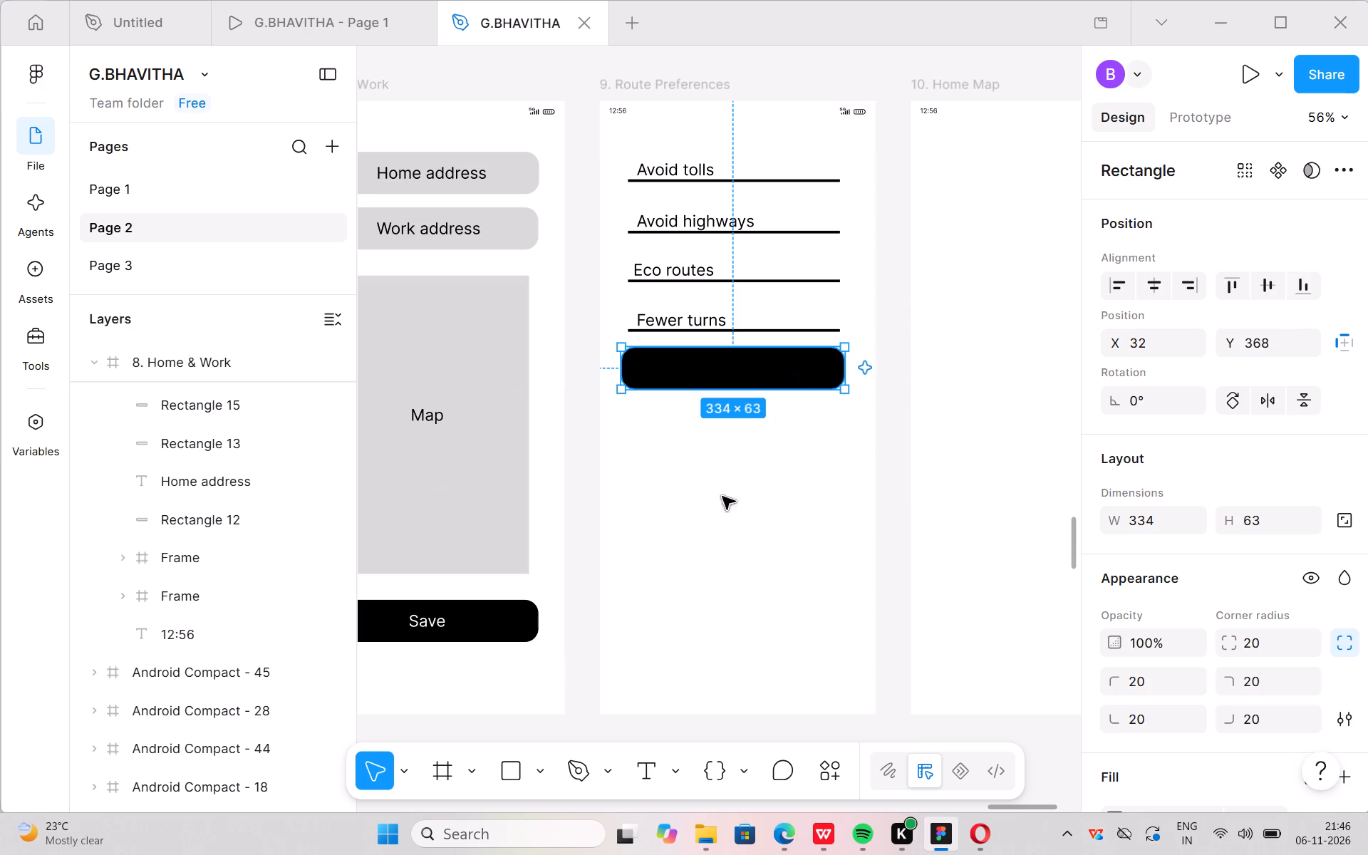
left_click(707, 524)
left_click_drag(712, 380, 713, 393)
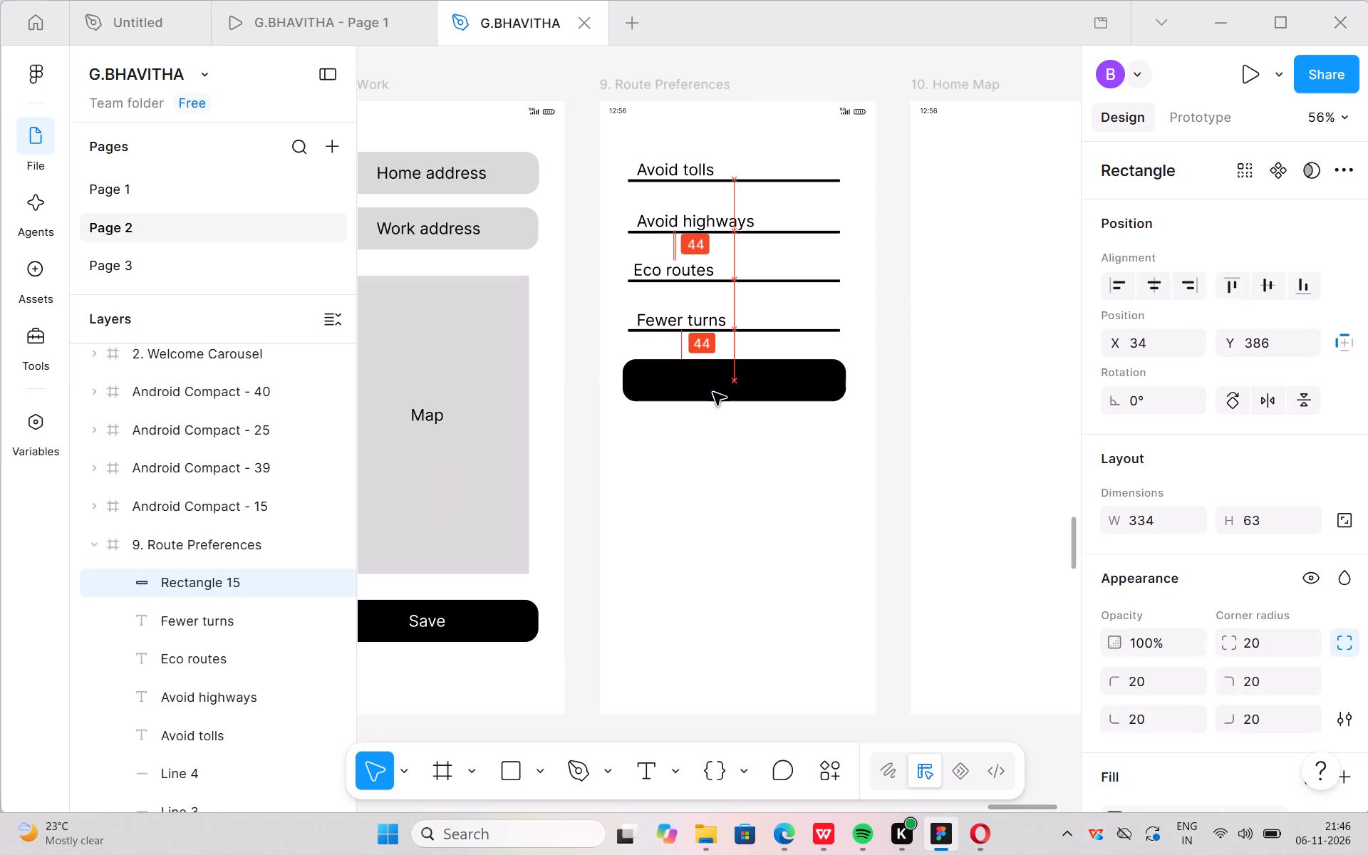
left_click_drag(713, 393, 714, 381)
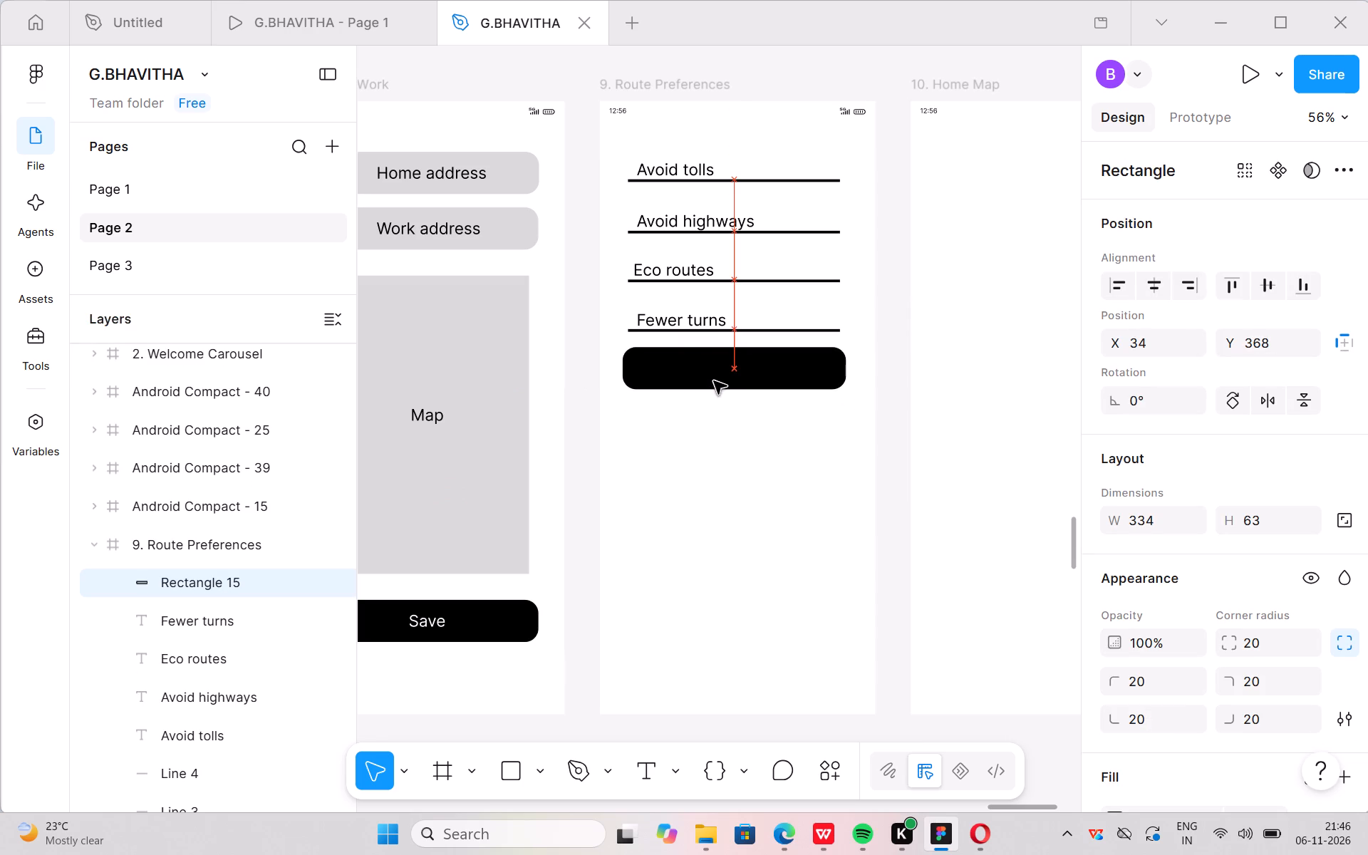
left_click_drag(714, 381, 714, 390)
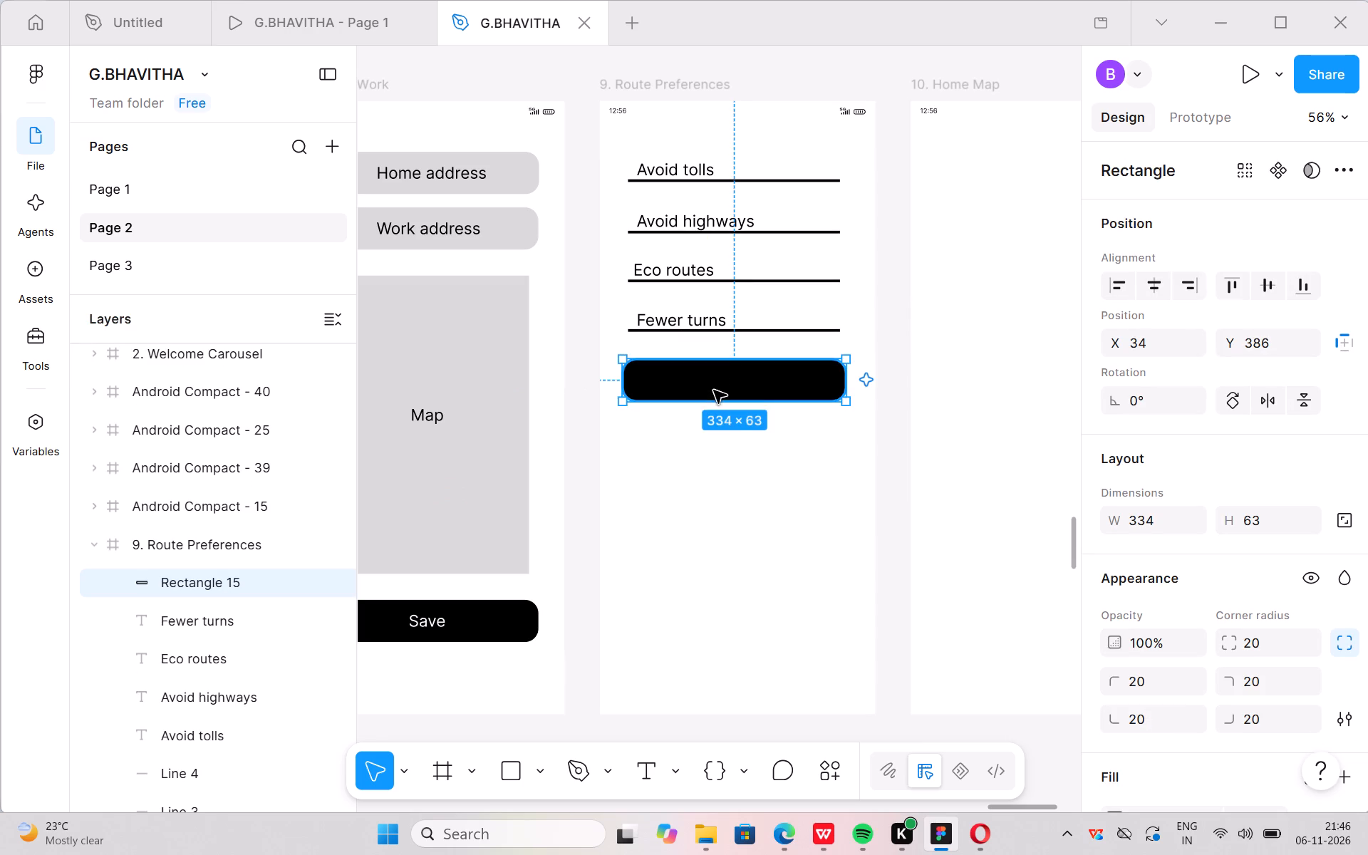
left_click(693, 488)
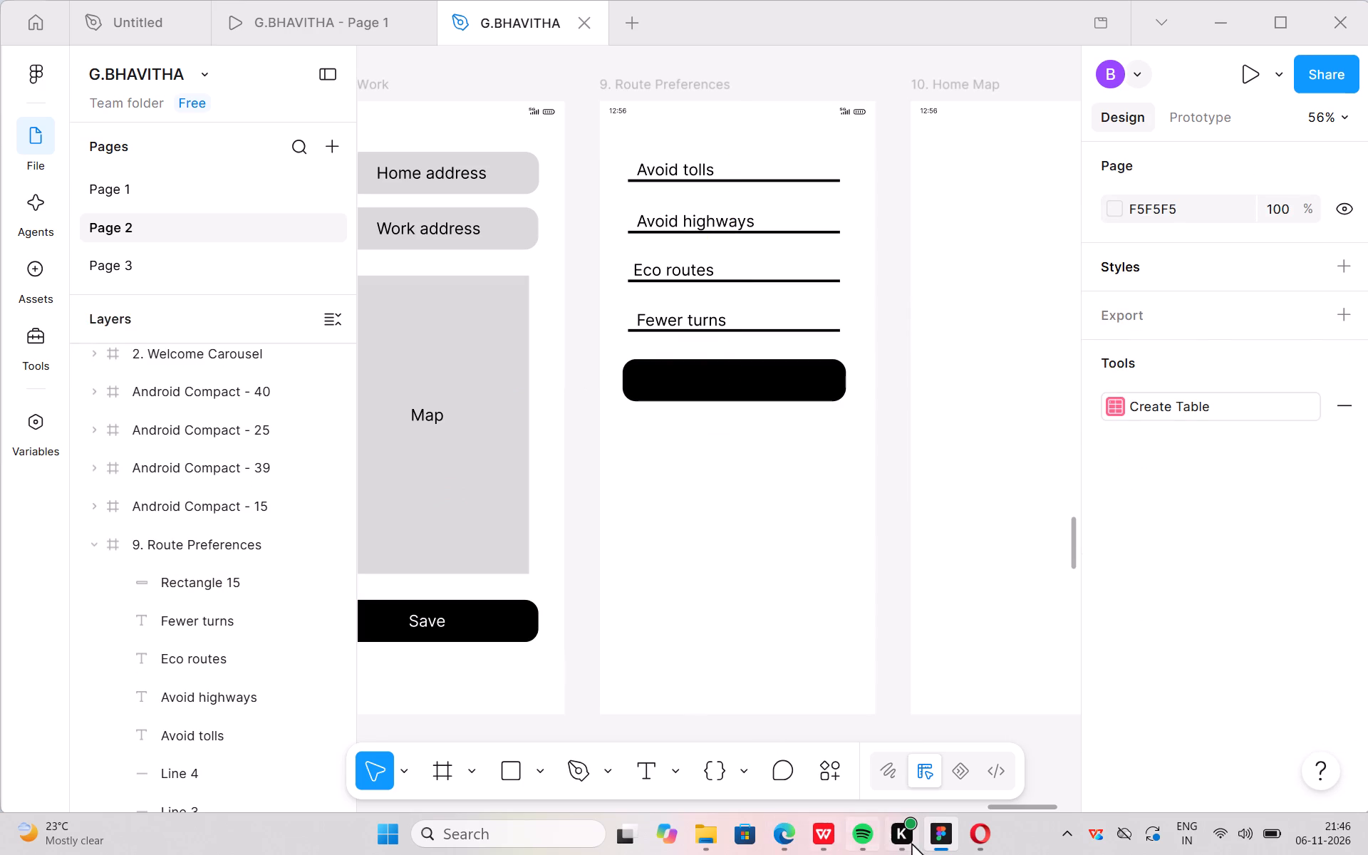
Copy the Done label from the 9. Route Preferences wireframe in the Opera reference PDF and return to Figma.
left_click(980, 734)
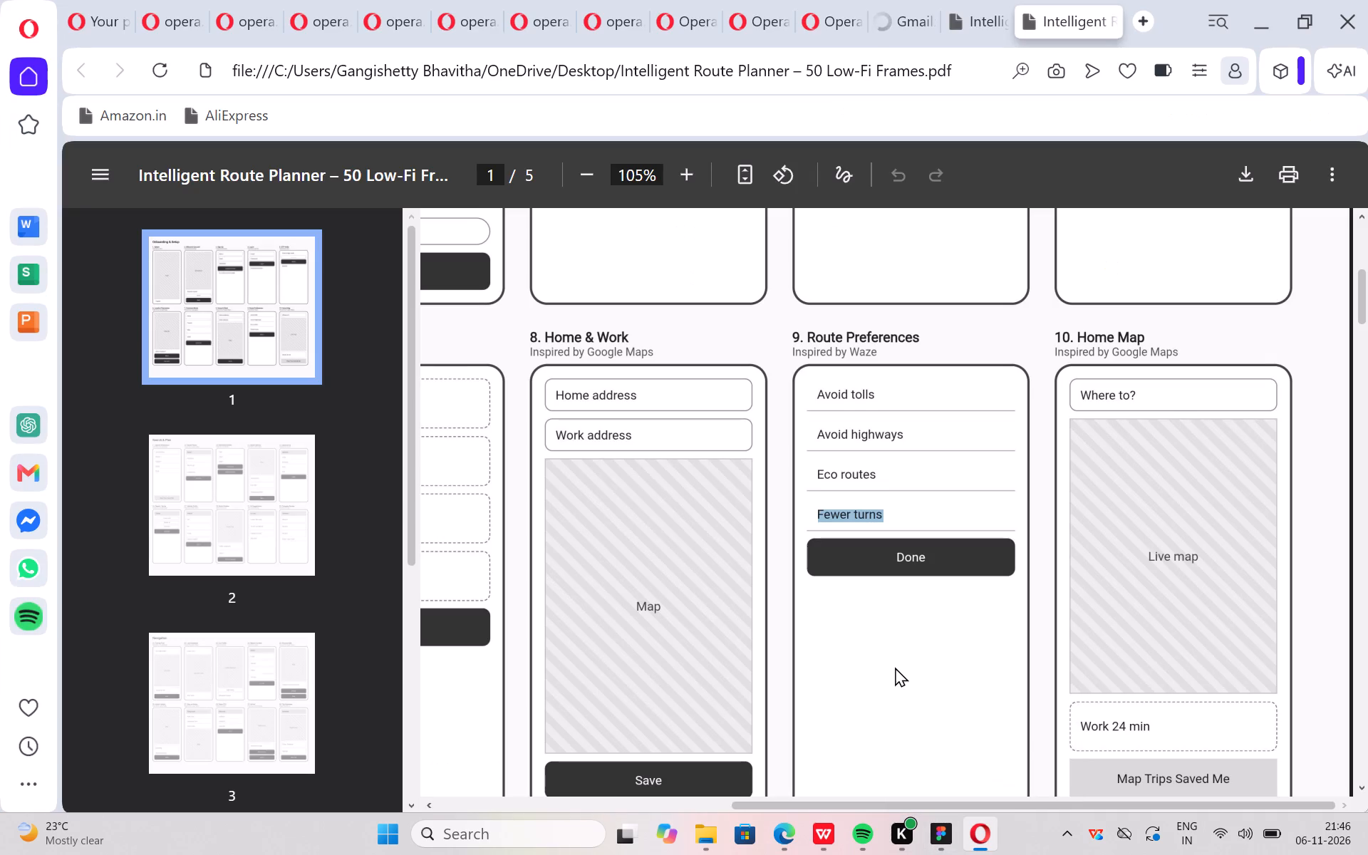
left_click_drag(895, 556, 915, 546)
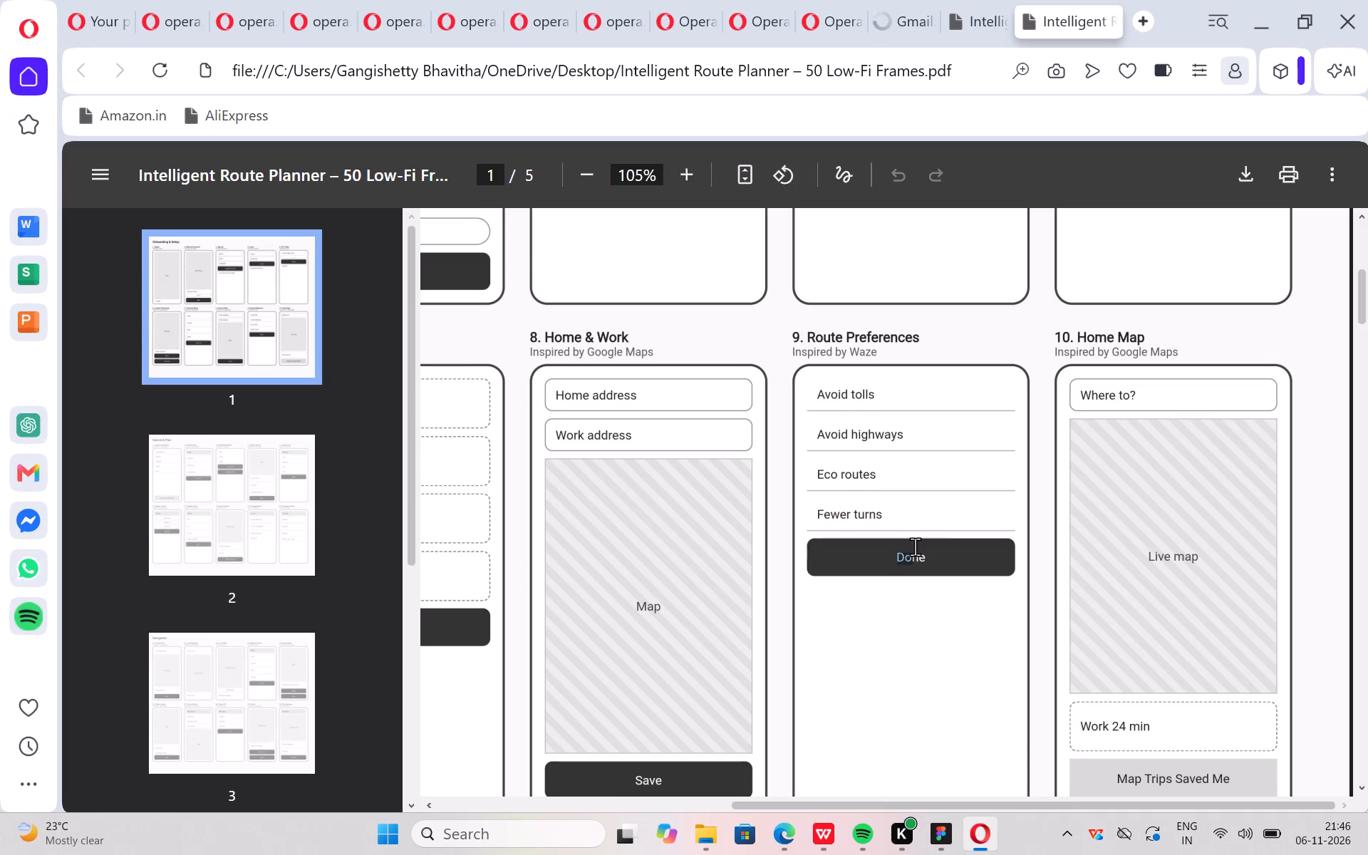
left_click_drag(915, 546, 935, 553)
key("ctrl+c")
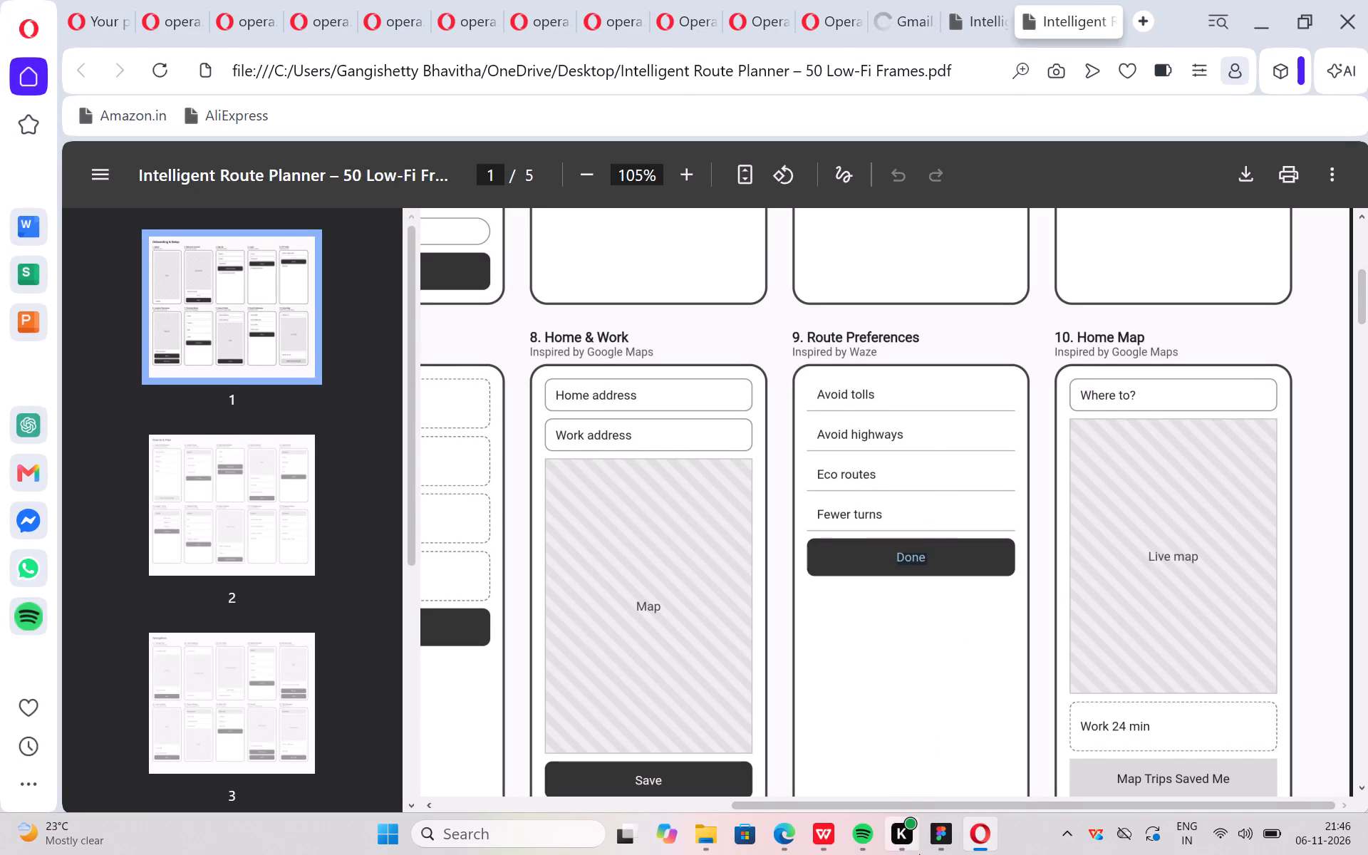
left_click(949, 699)
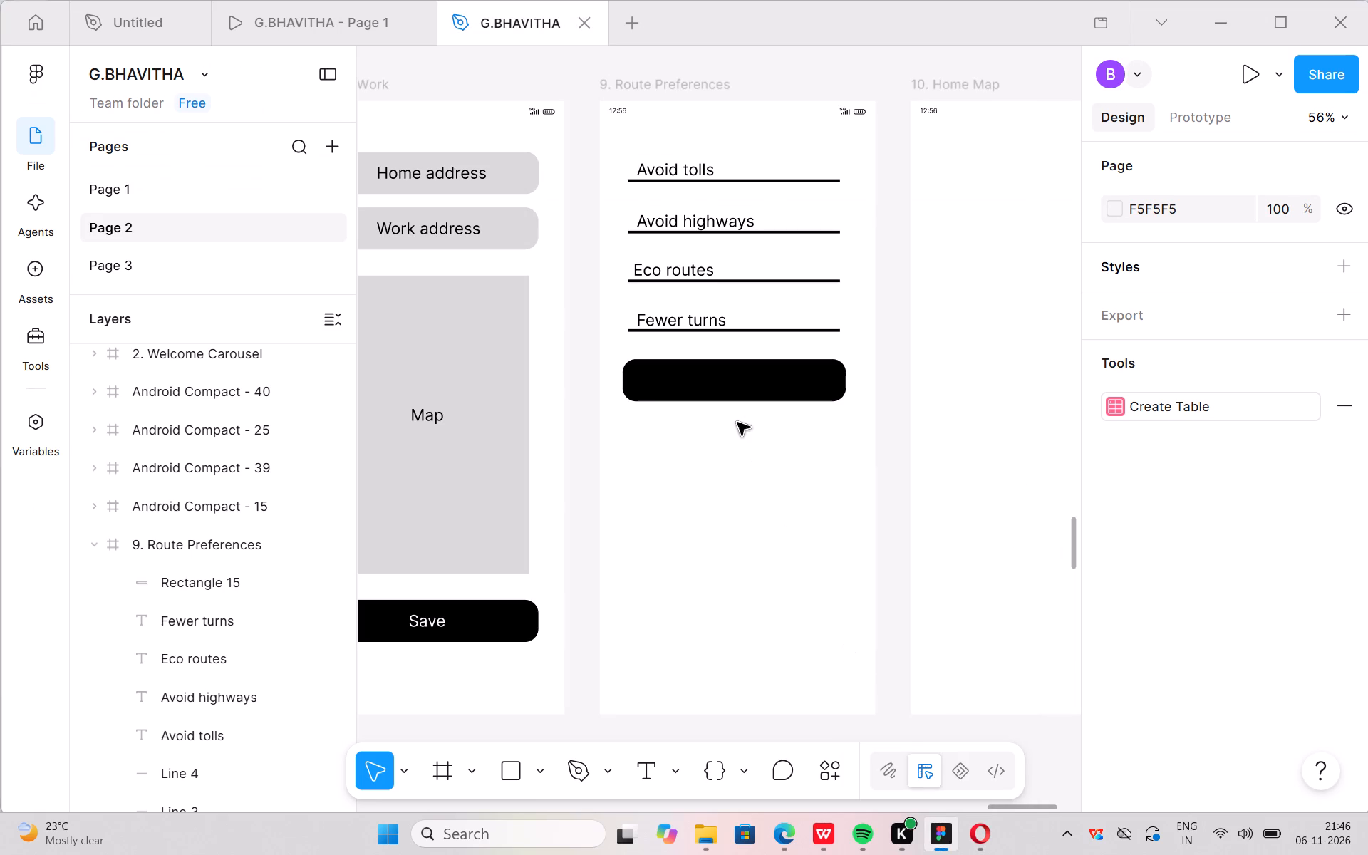
Paste the copied Done label as new text on the black button in 9. Route Preferences, centred at about X 171, Y 403.
key("t")
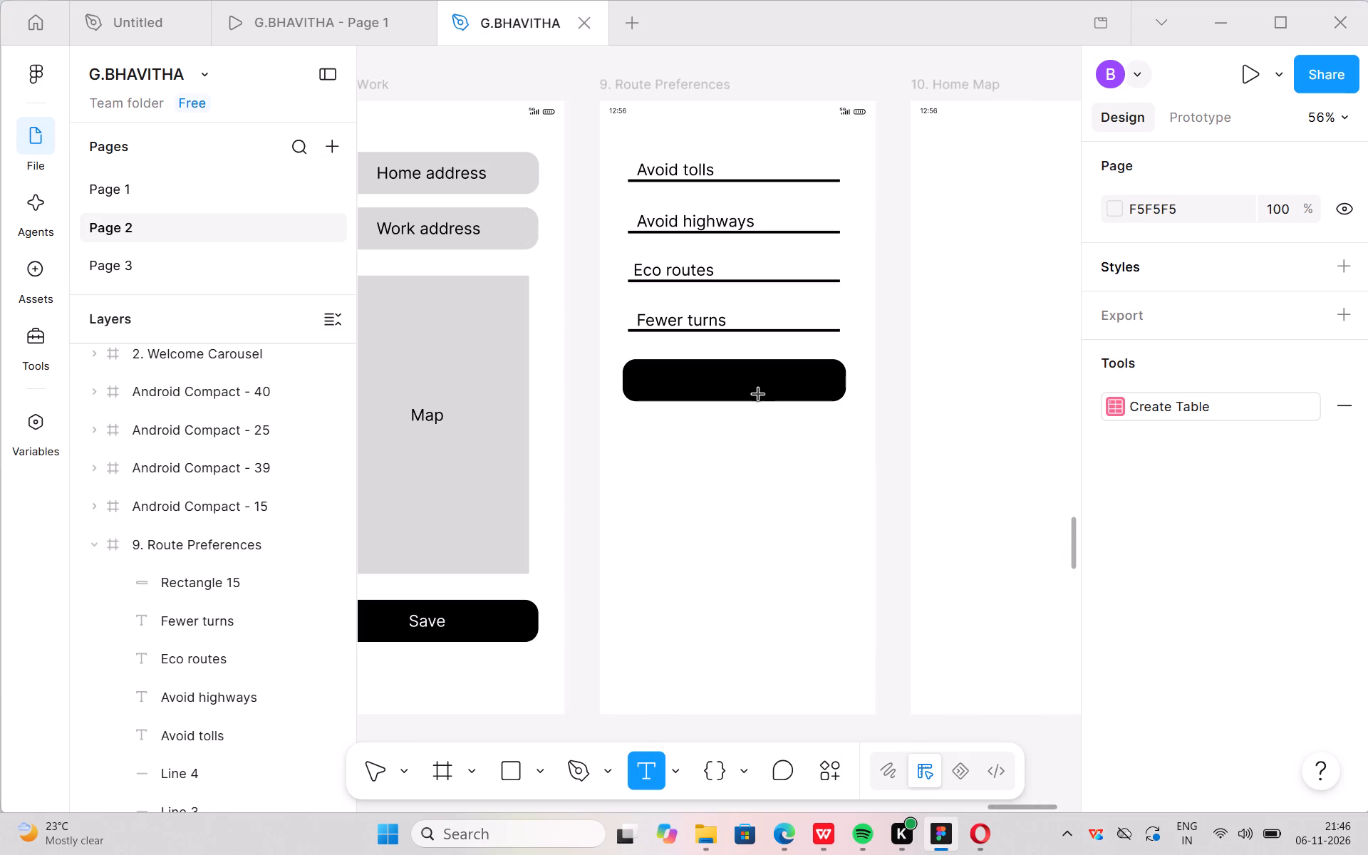
left_click(700, 383)
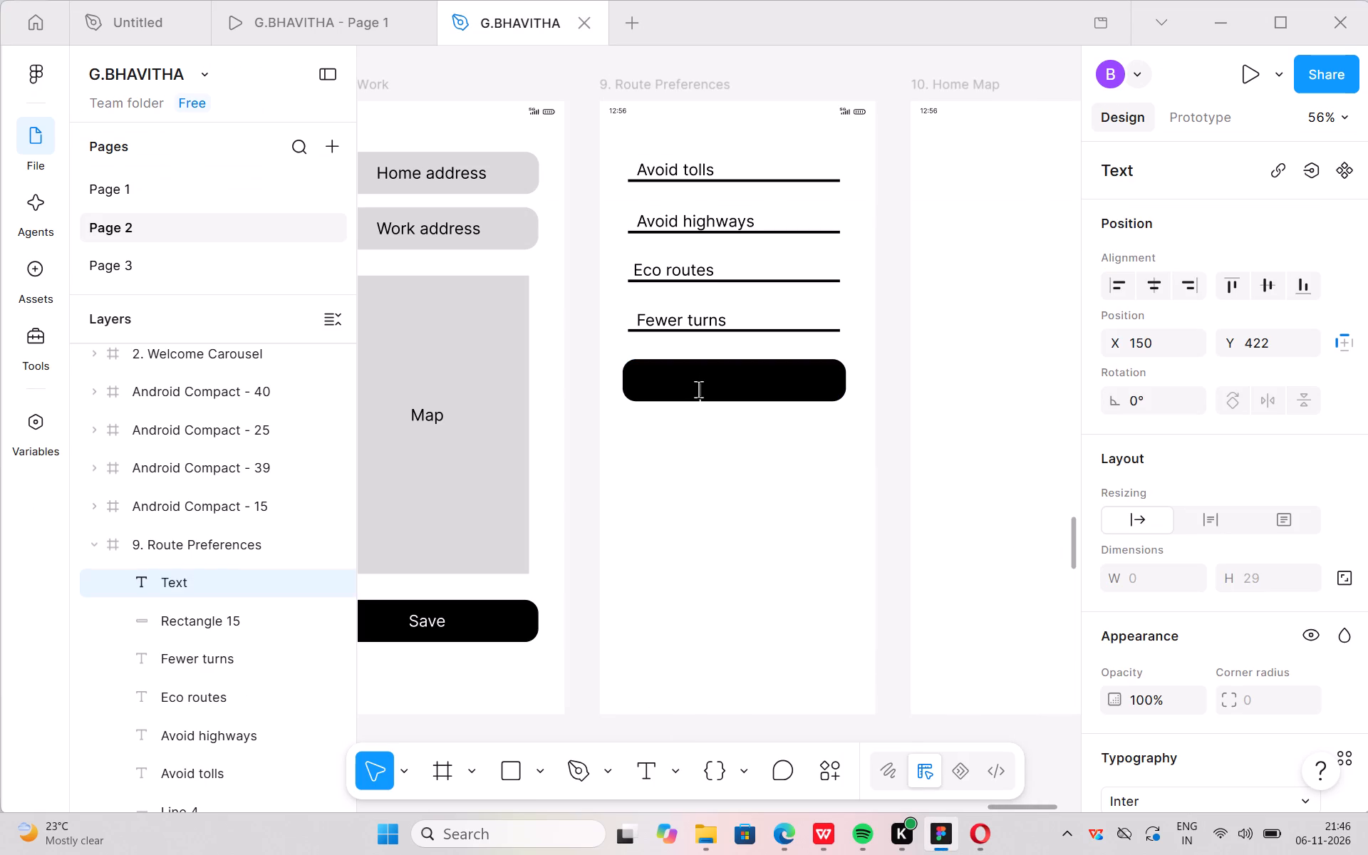
key("ctrl+v")
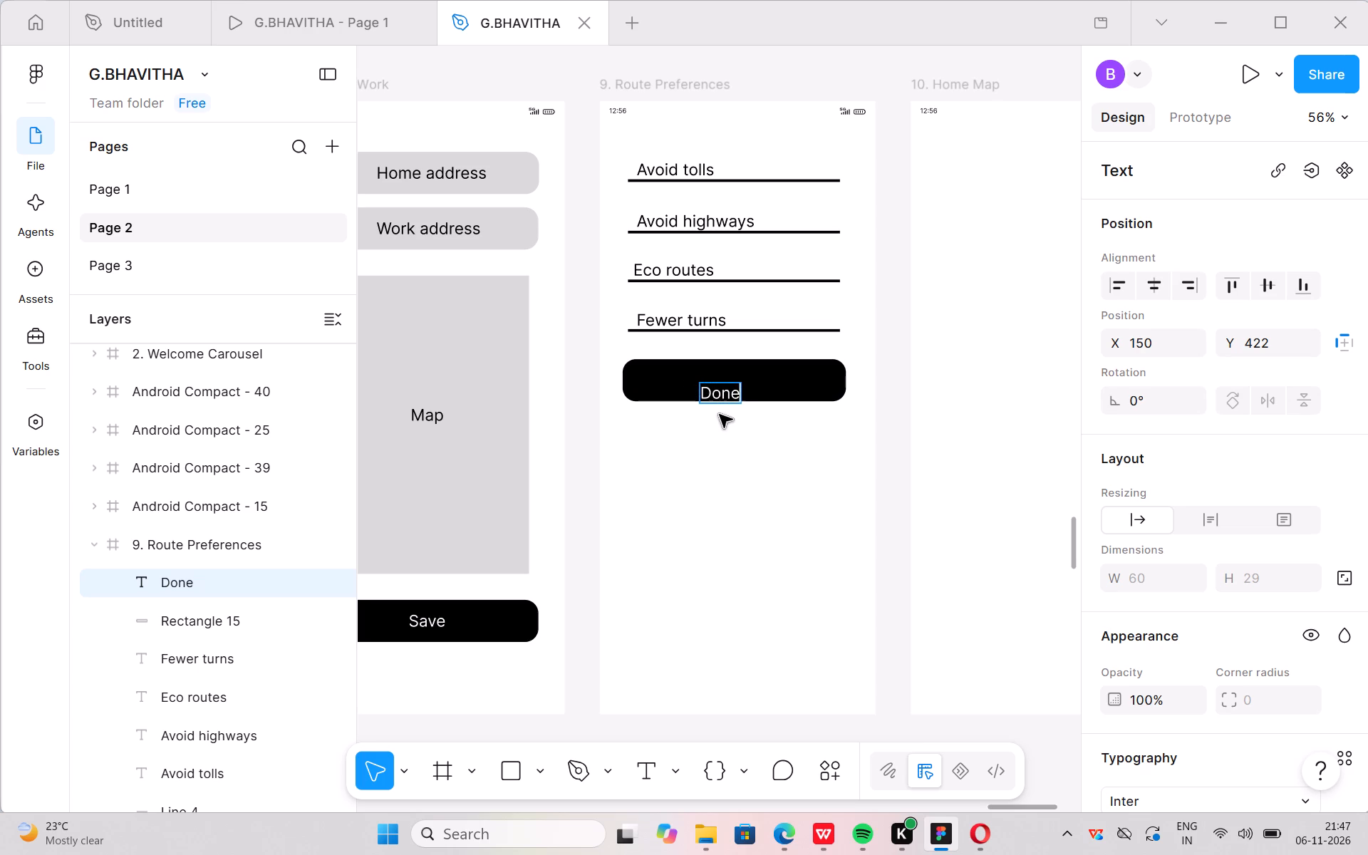
left_click(720, 415)
left_click_drag(717, 395, 717, 383)
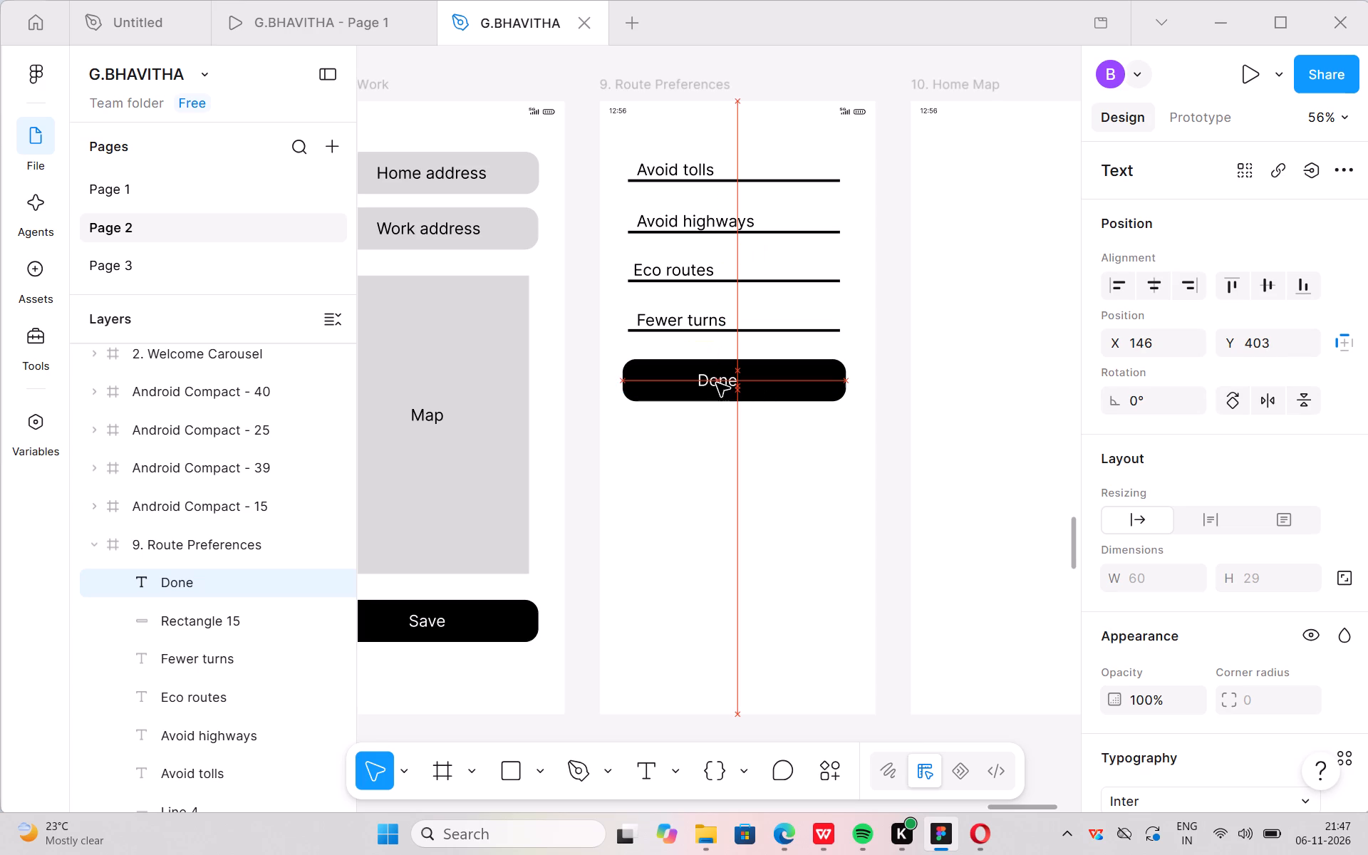
left_click_drag(717, 383, 730, 382)
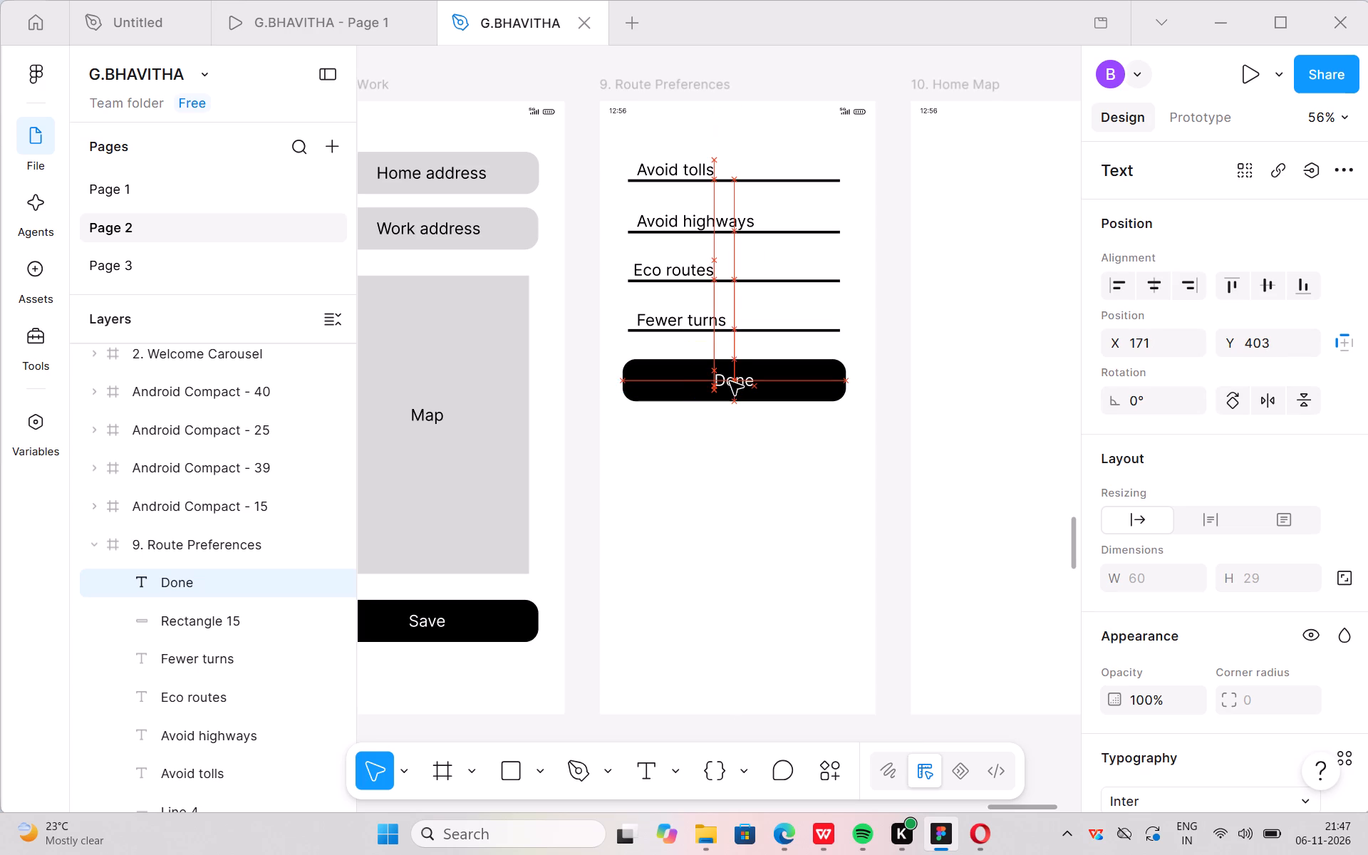
left_click_drag(730, 382, 730, 381)
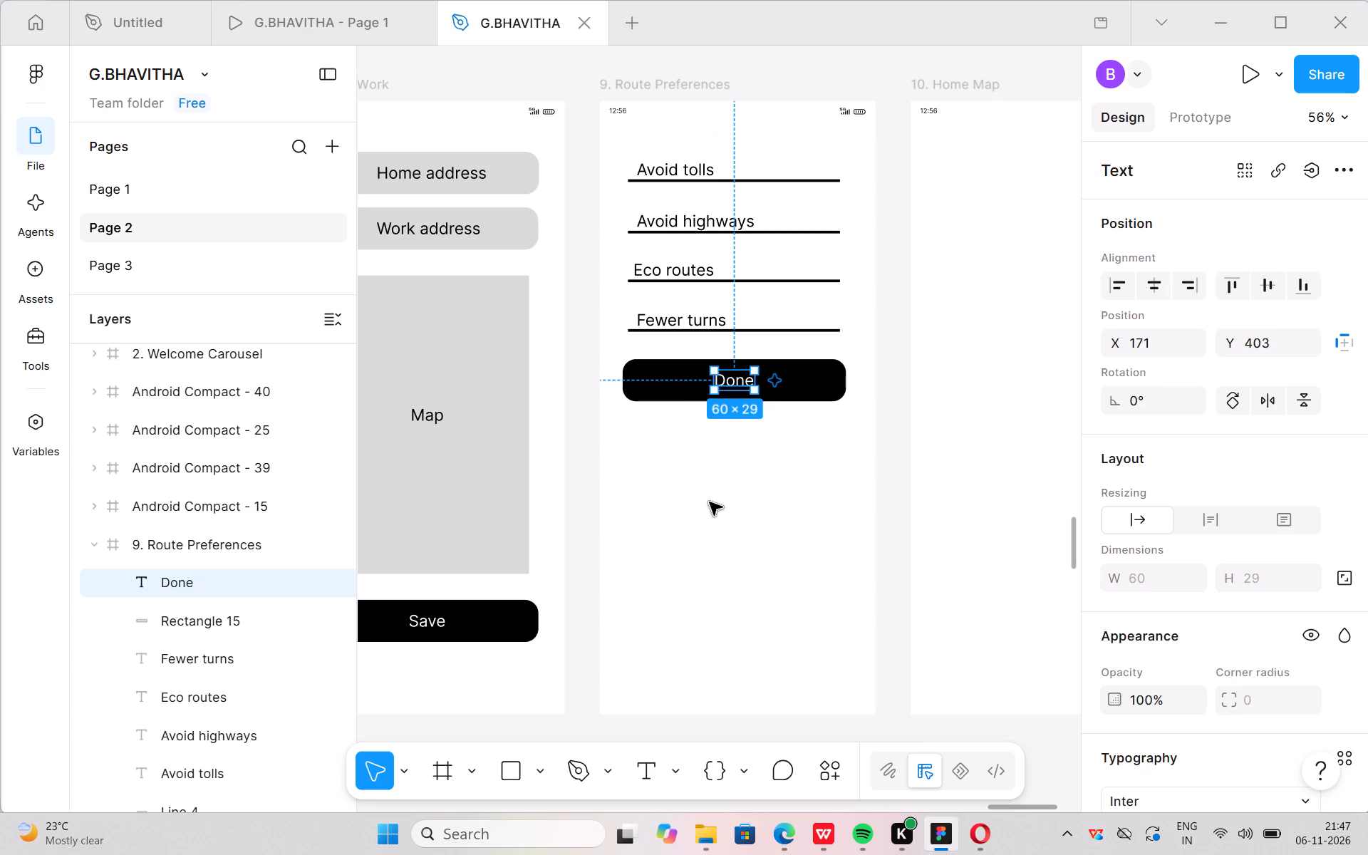
left_click(710, 504)
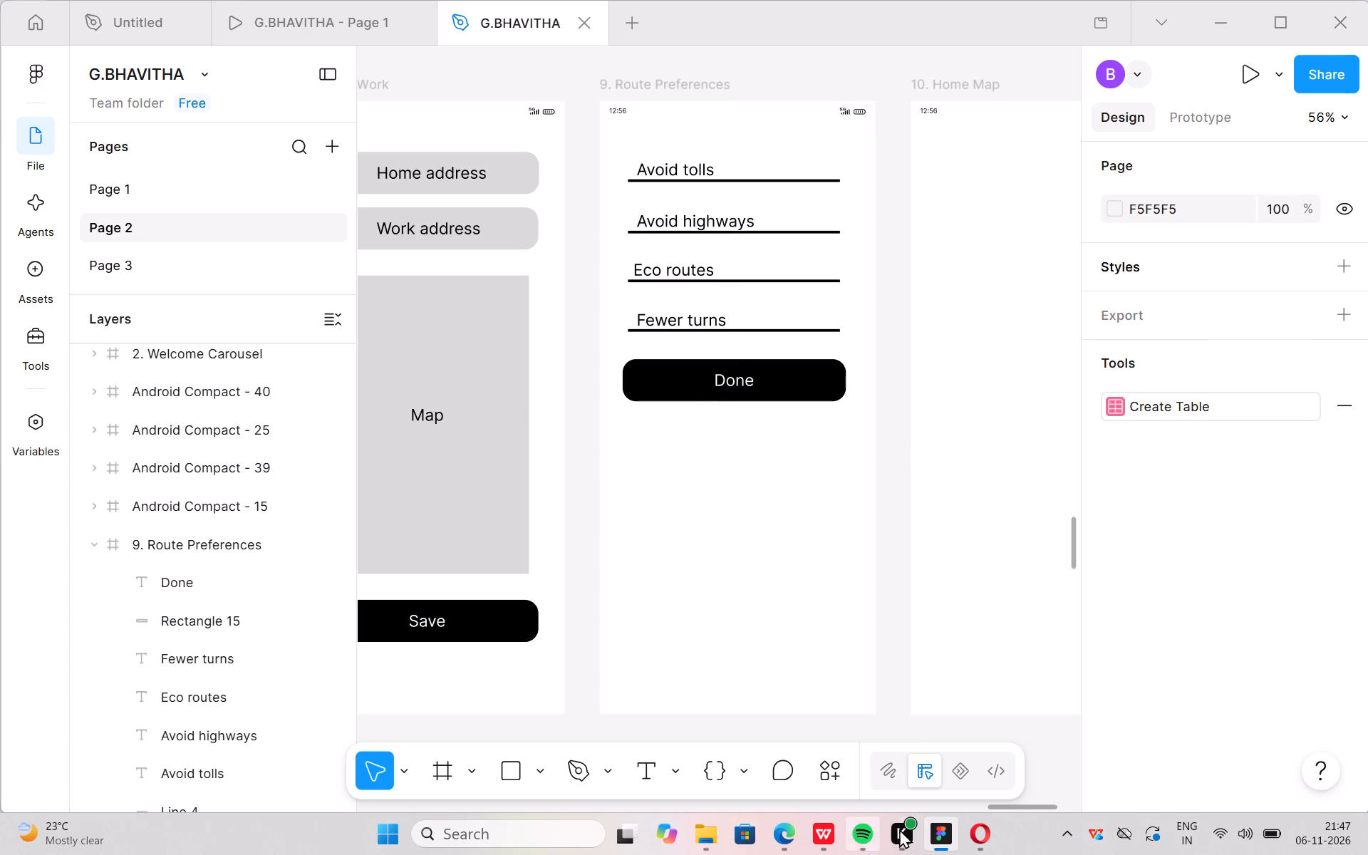
Copy the Where to? label from the 10. Home Map wireframe in the Opera reference PDF and return to Figma.
left_click(979, 741)
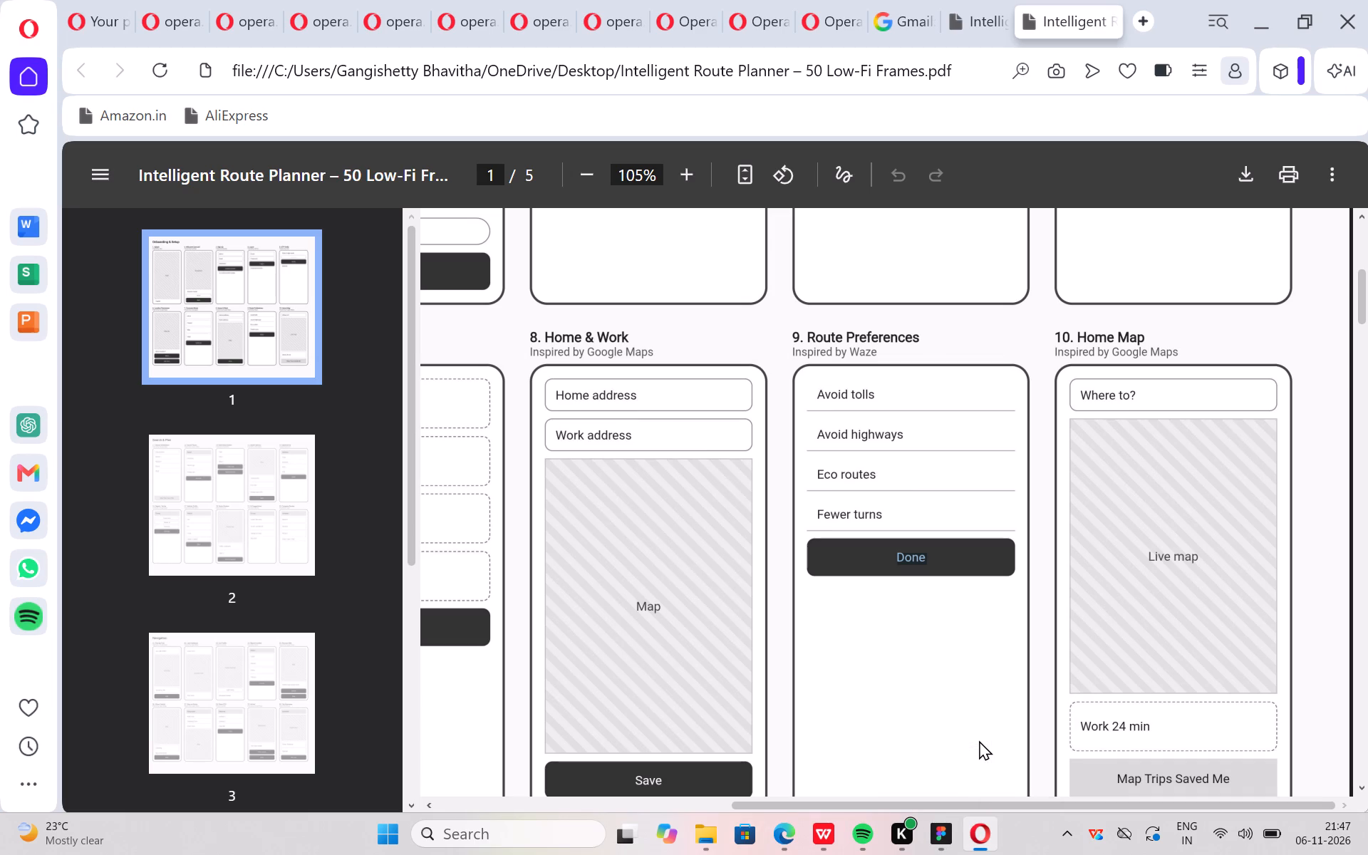
left_click(901, 670)
scroll(901, 670, "down", 1)
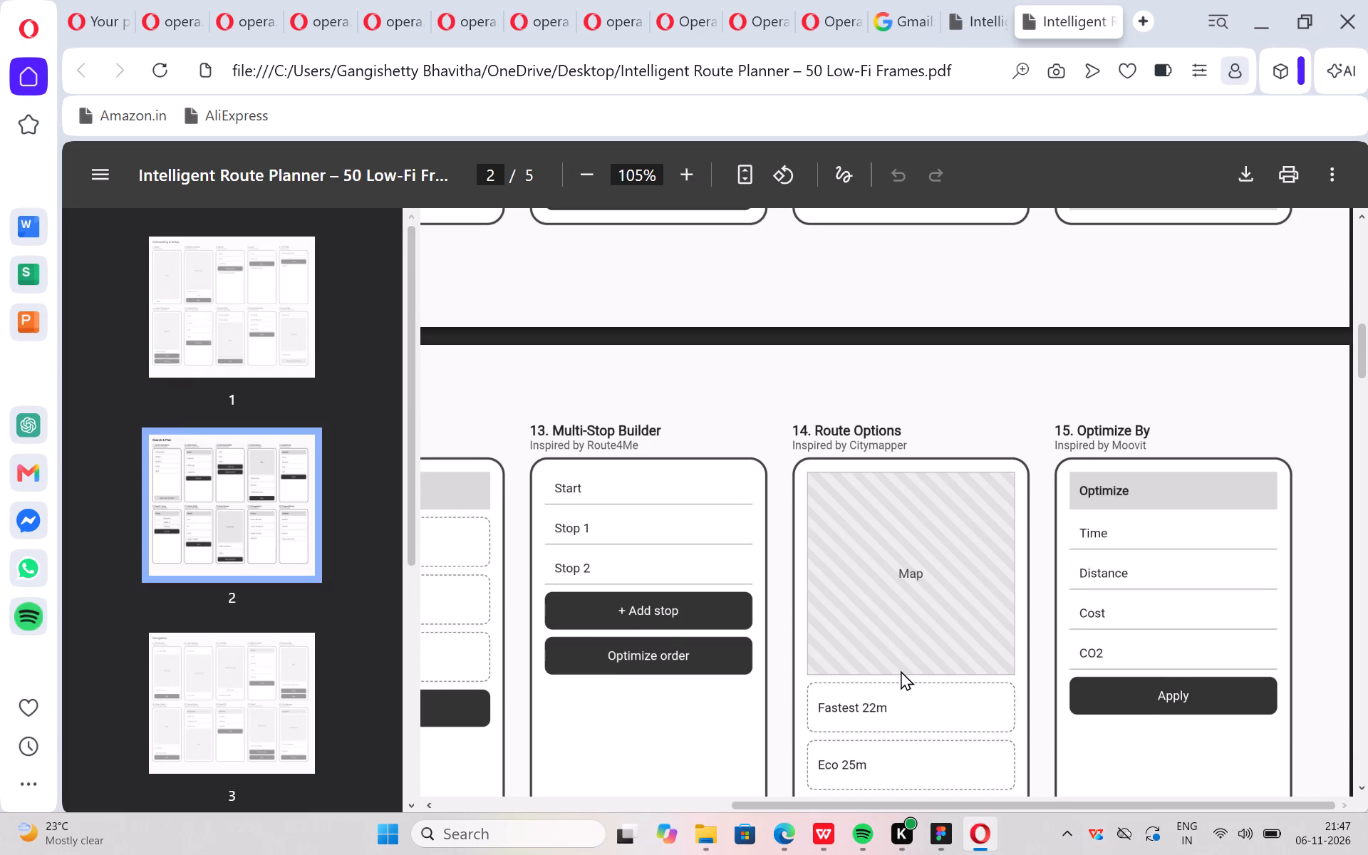
scroll(901, 670, "up", 1)
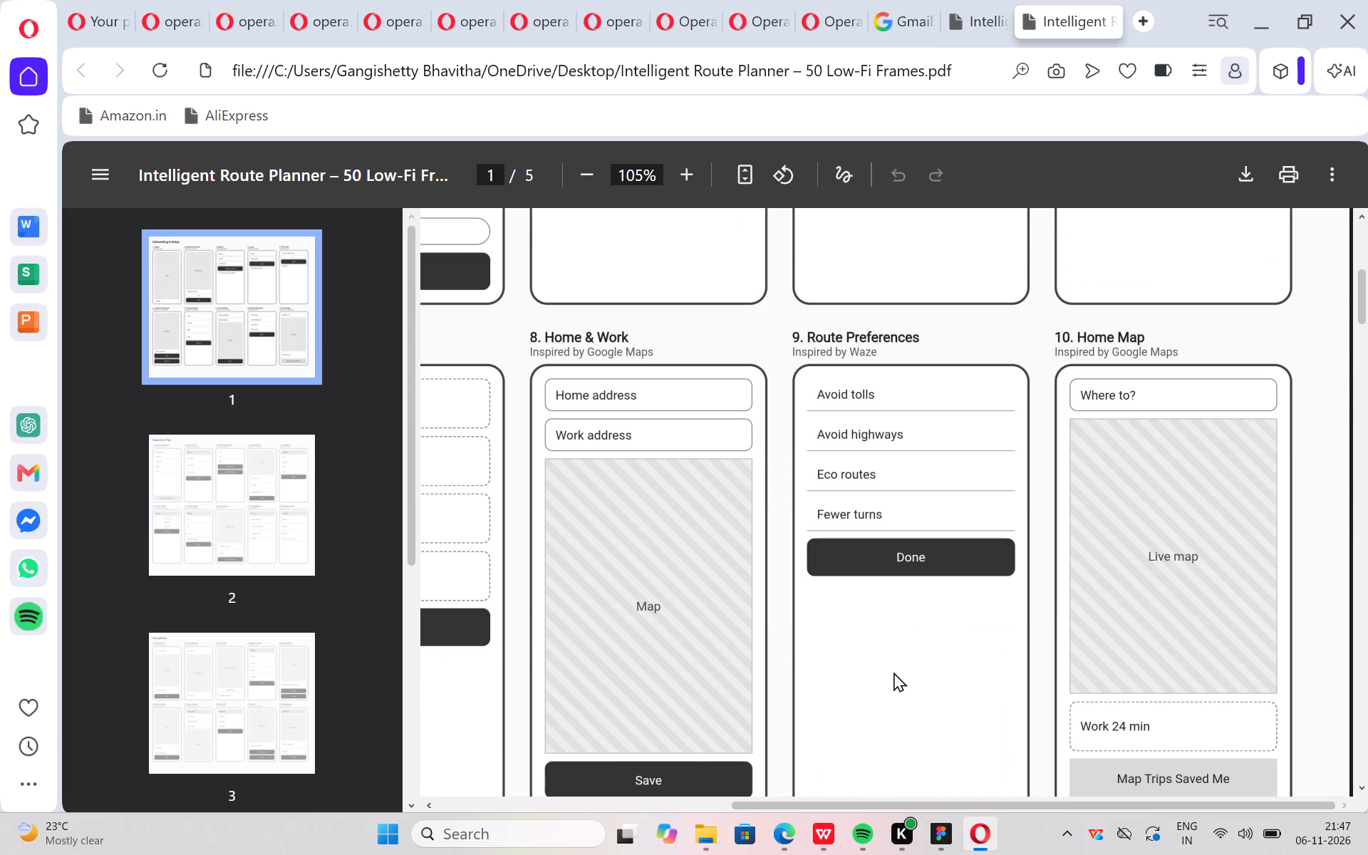
scroll(957, 655, "down", 1)
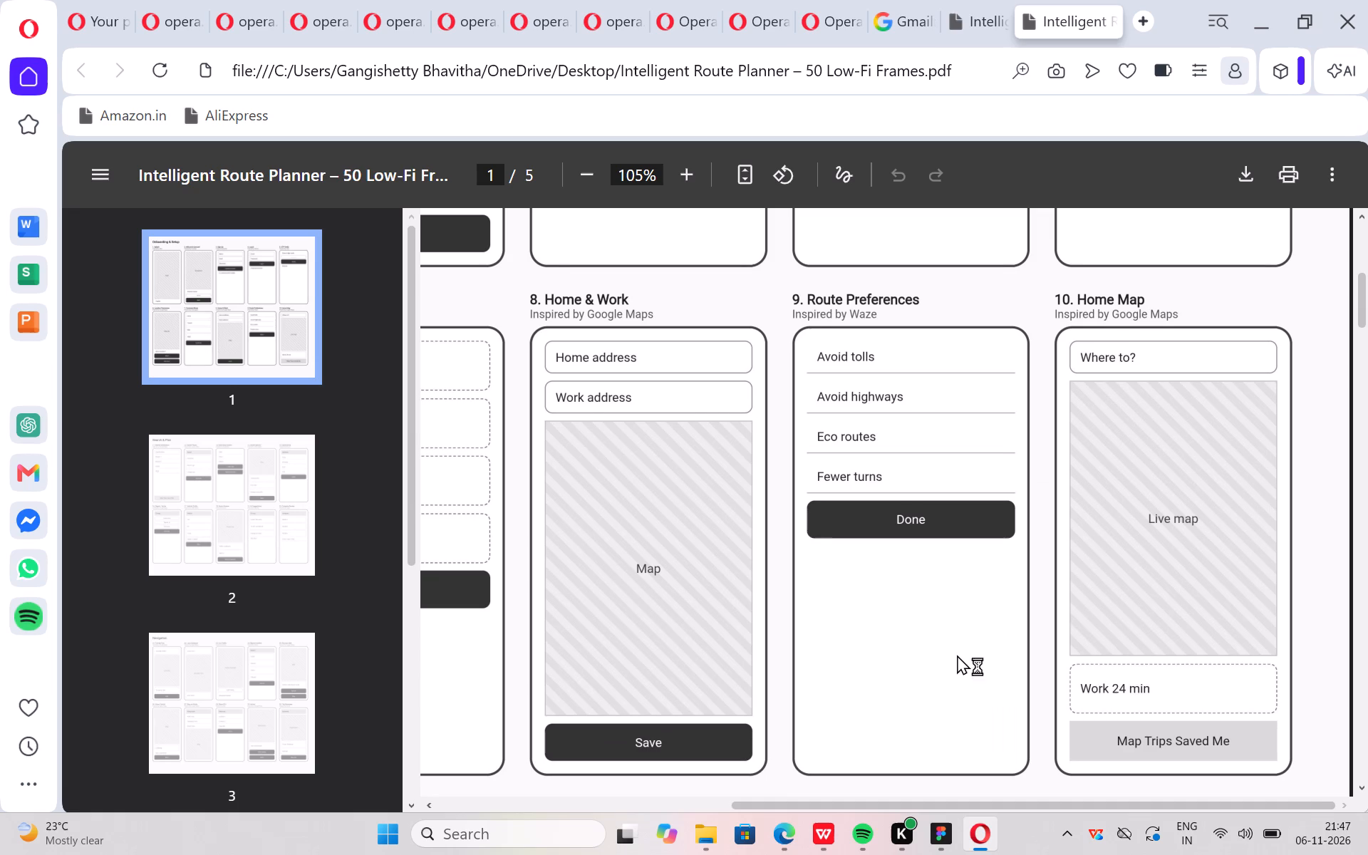
scroll(1081, 610, "left", 1)
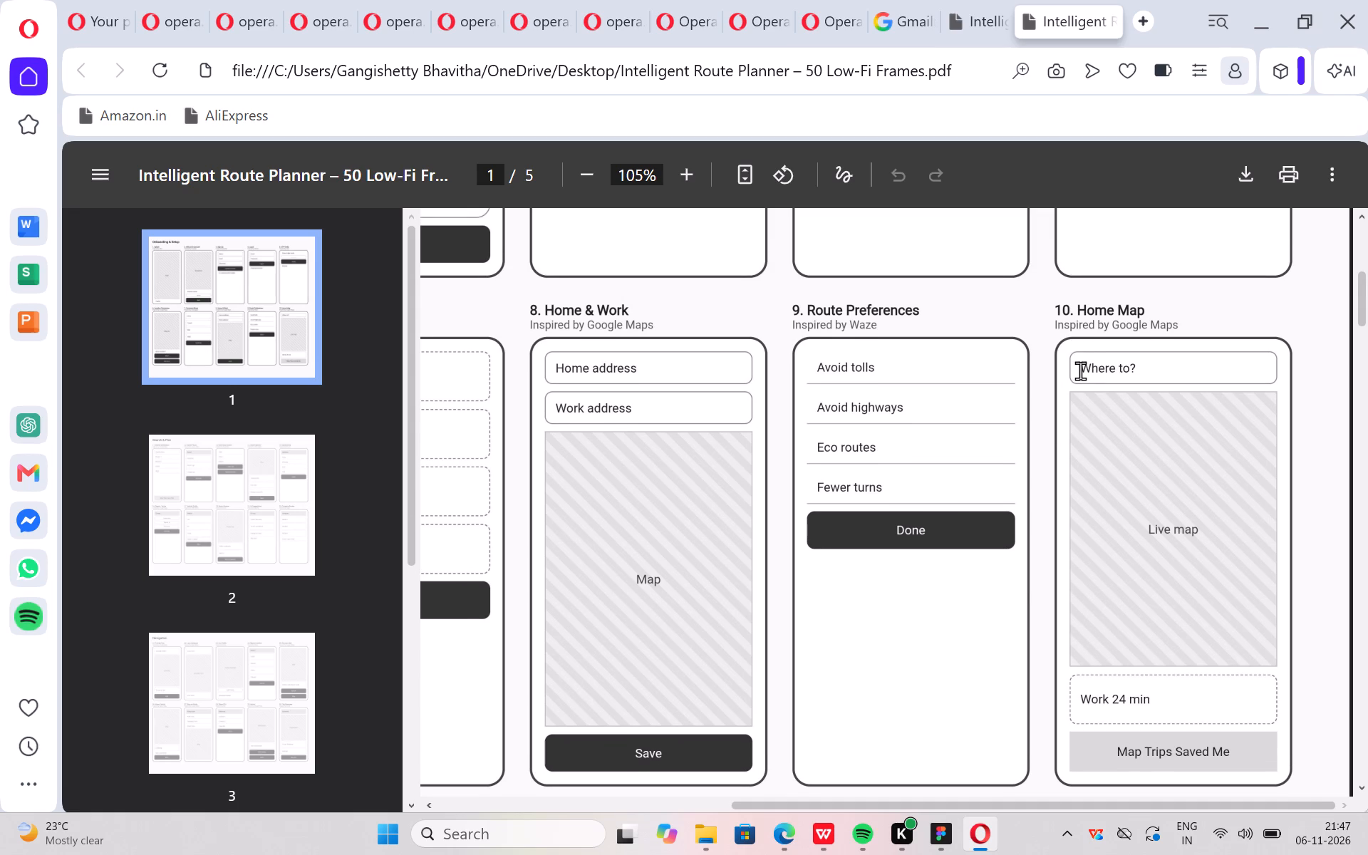
left_click_drag(1080, 370, 1138, 367)
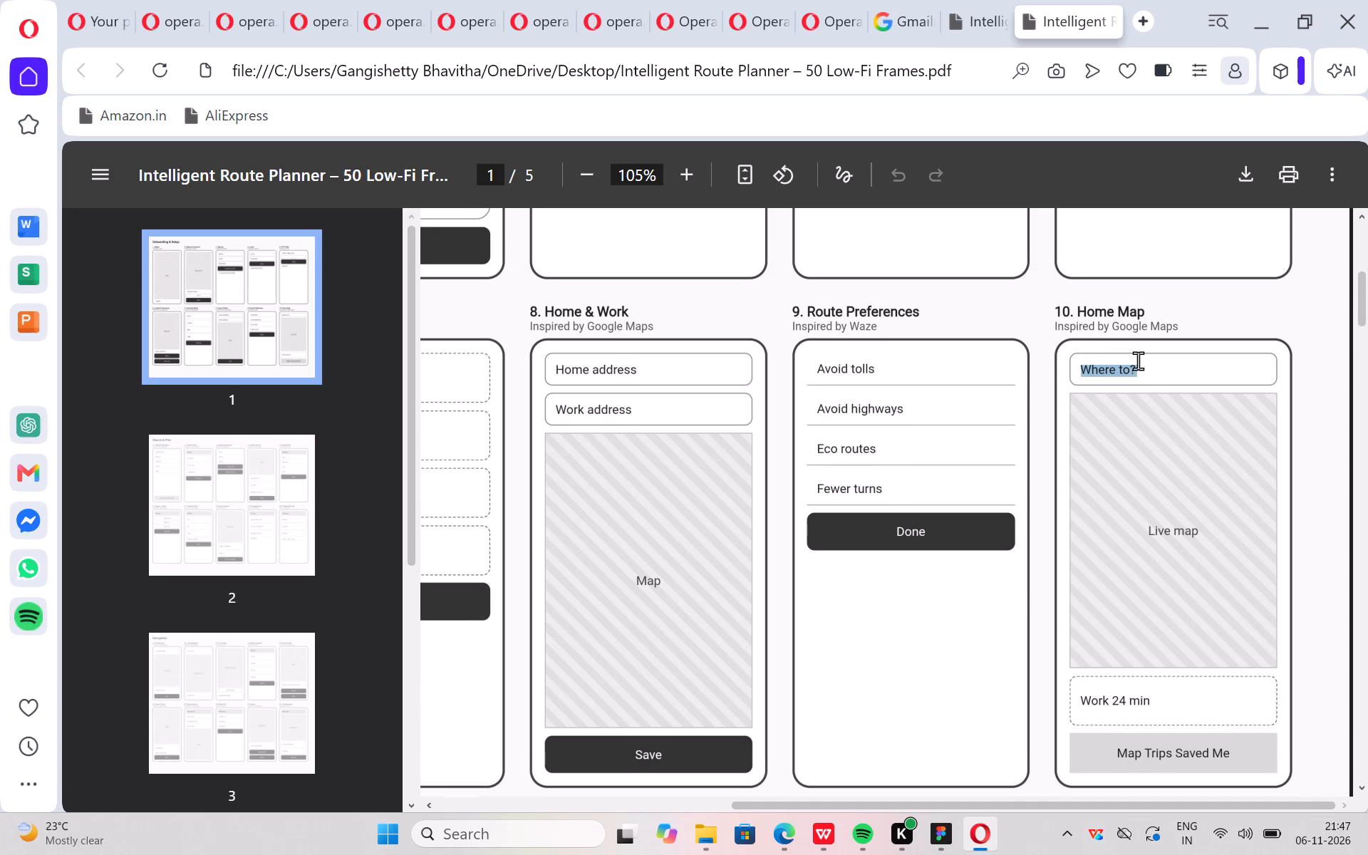
key("ctrl+c")
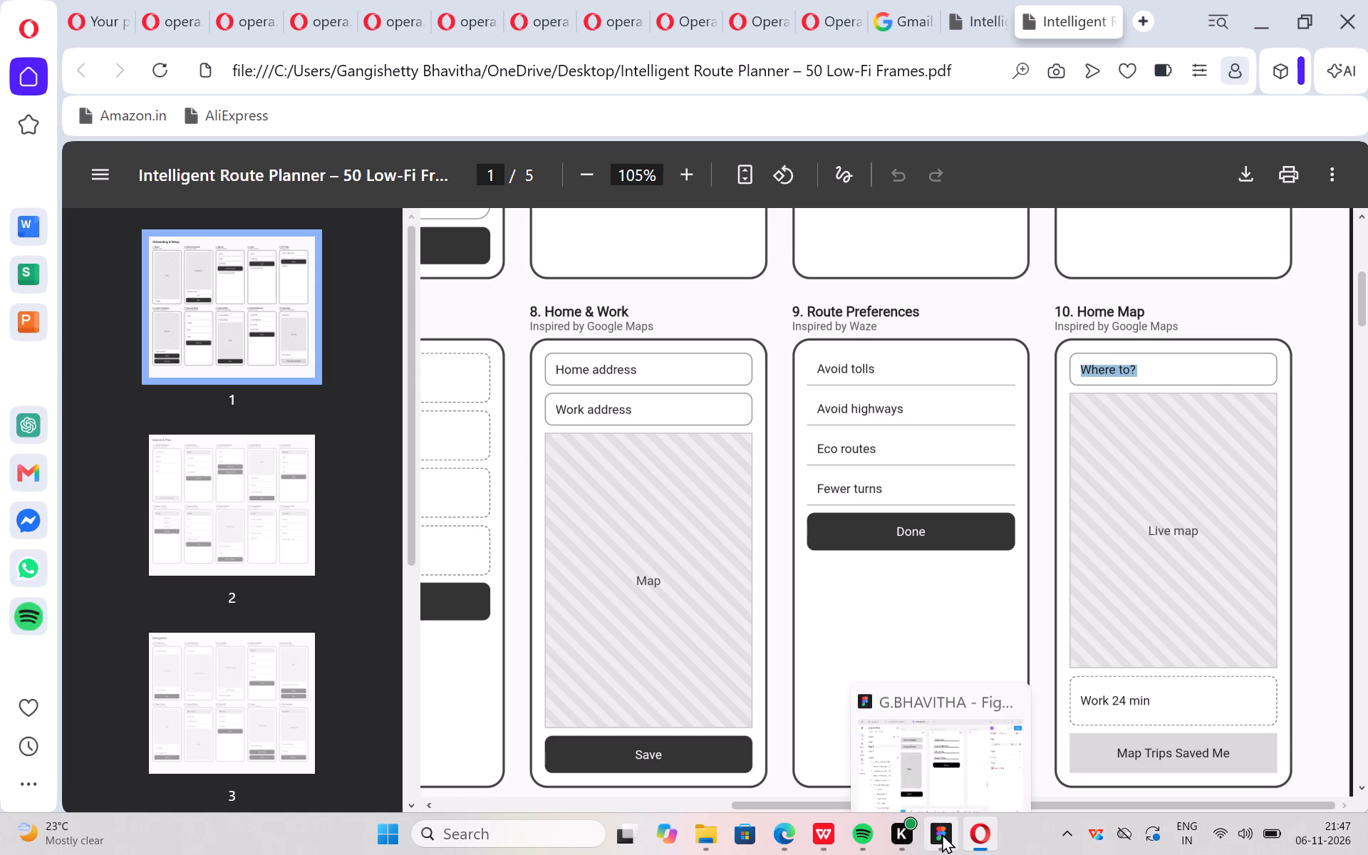
left_click(938, 762)
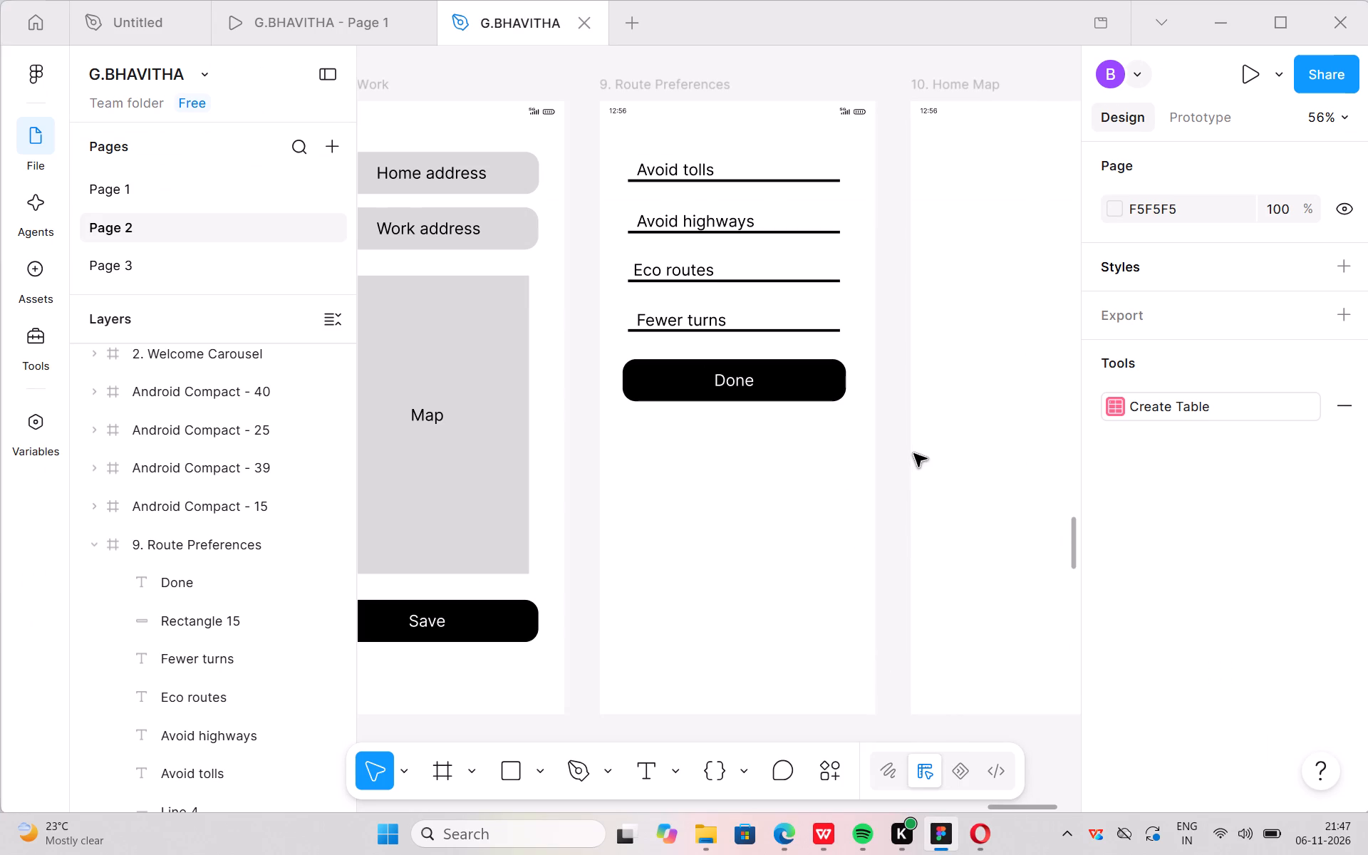
Duplicate the grey Home address field rectangle from 8. Home & Work into 10. Home Map, just below the status bar.
middle_click_drag(913, 453, 591, 463)
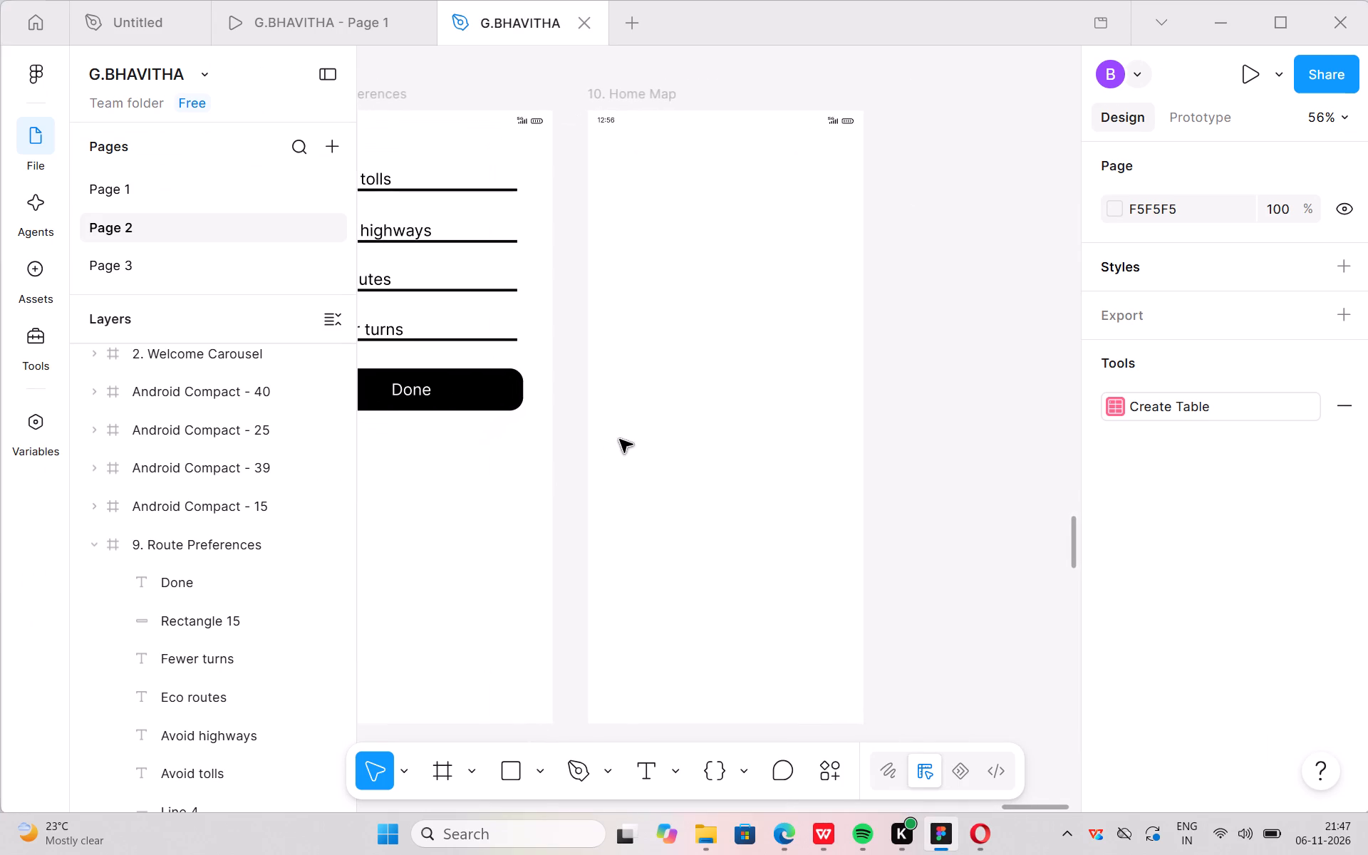
scroll(623, 438, "down", 1)
middle_click_drag(628, 389, 636, 442)
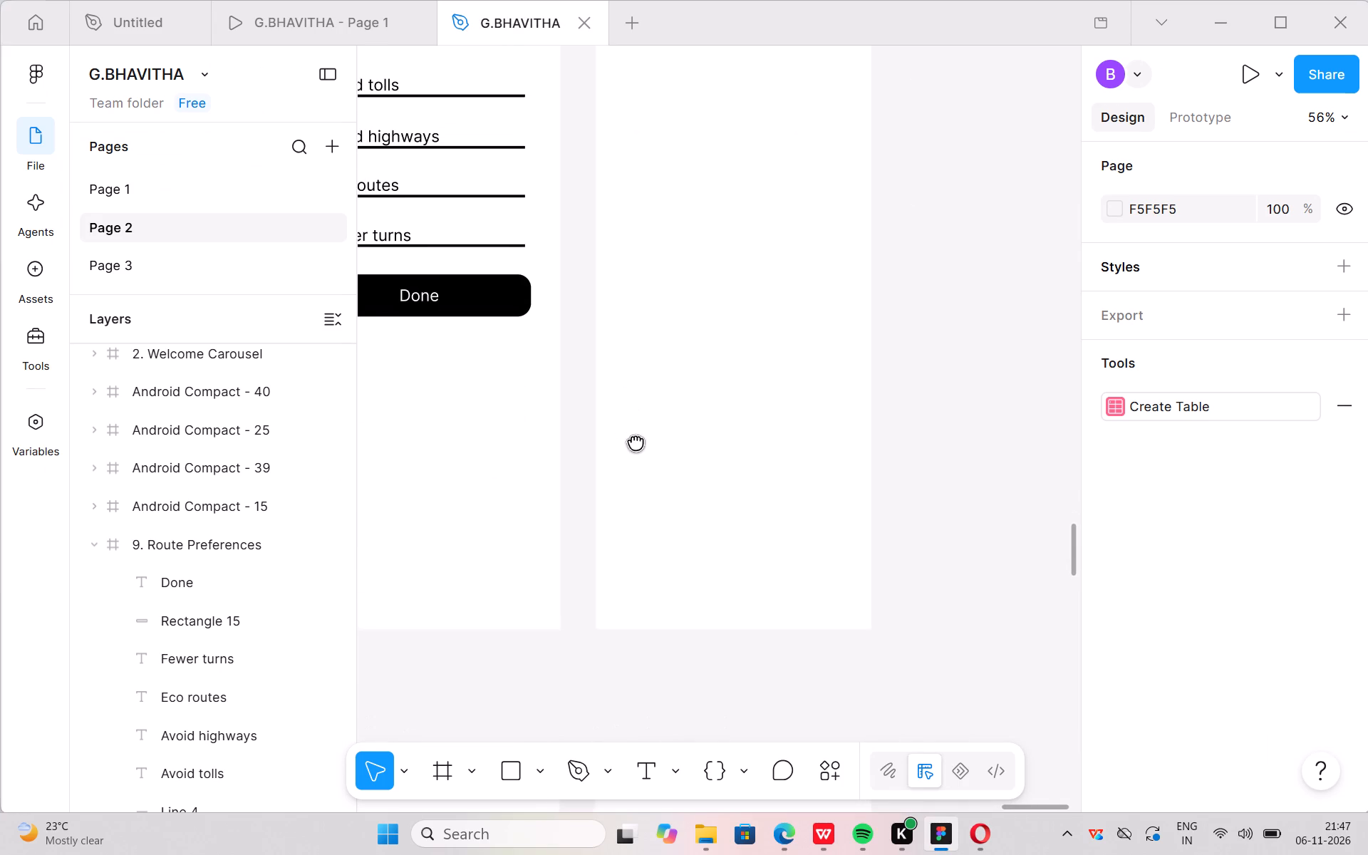
middle_click_drag(636, 442, 1232, 598)
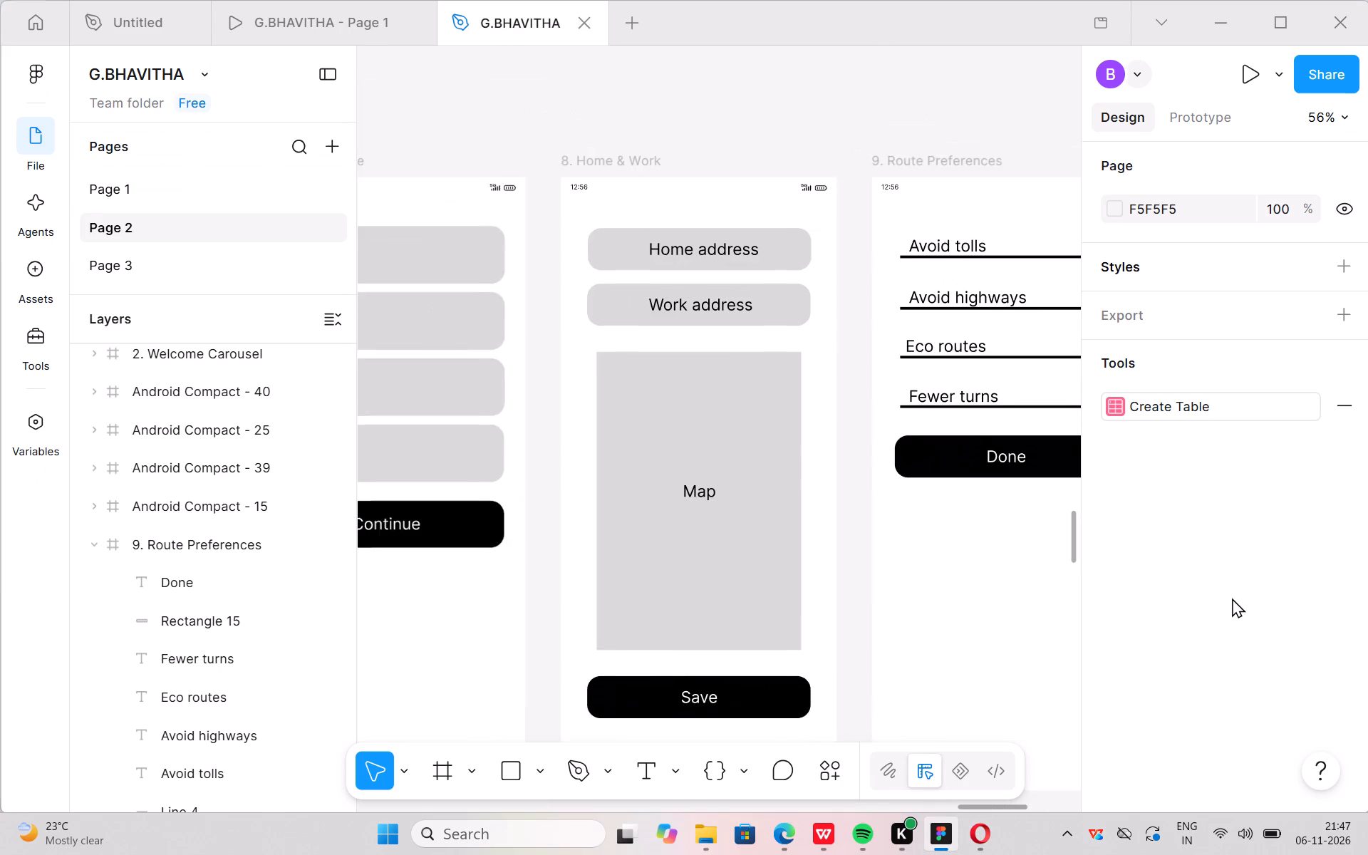
middle_click_drag(1232, 598, 1004, 621)
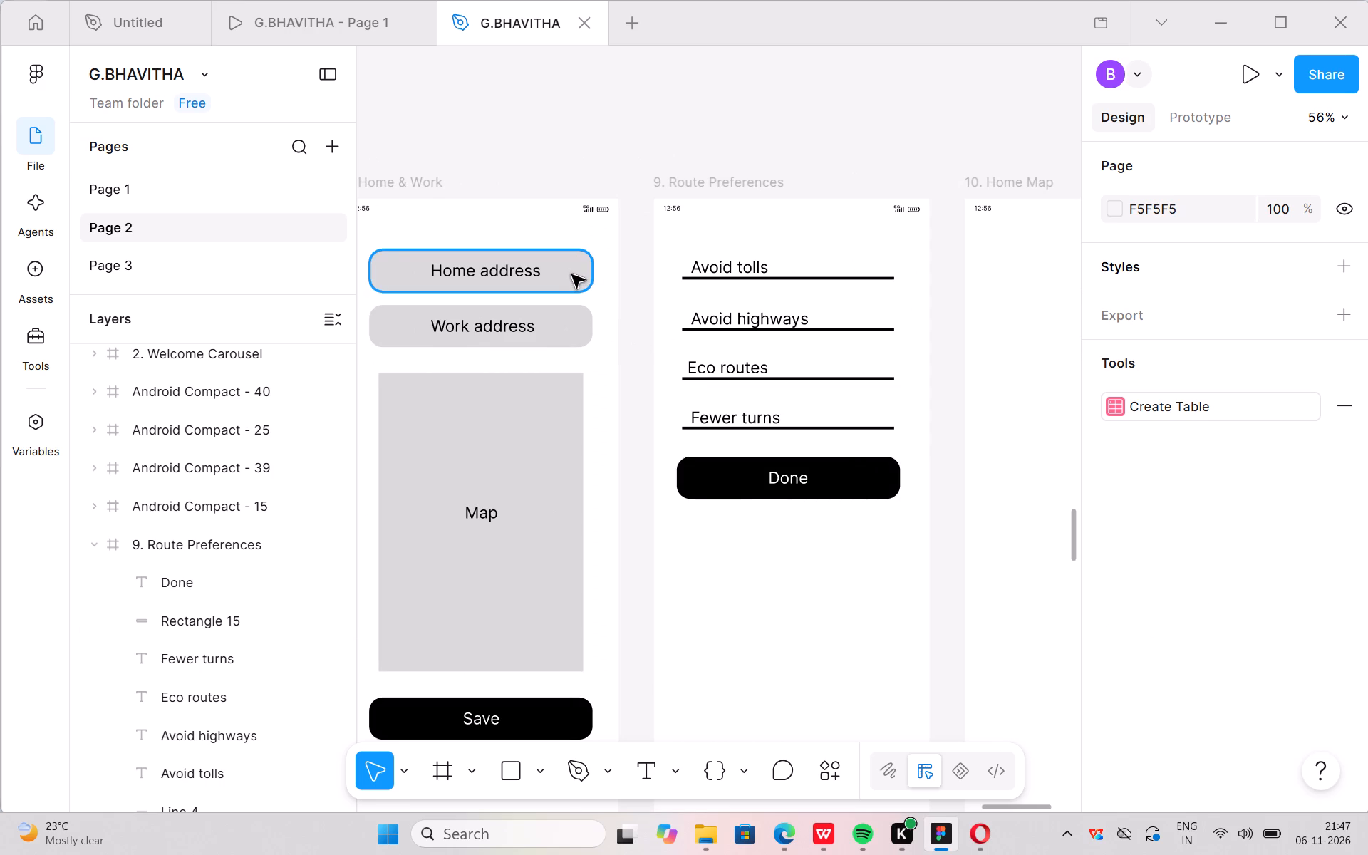
left_click_drag(572, 274, 959, 262, "alt")
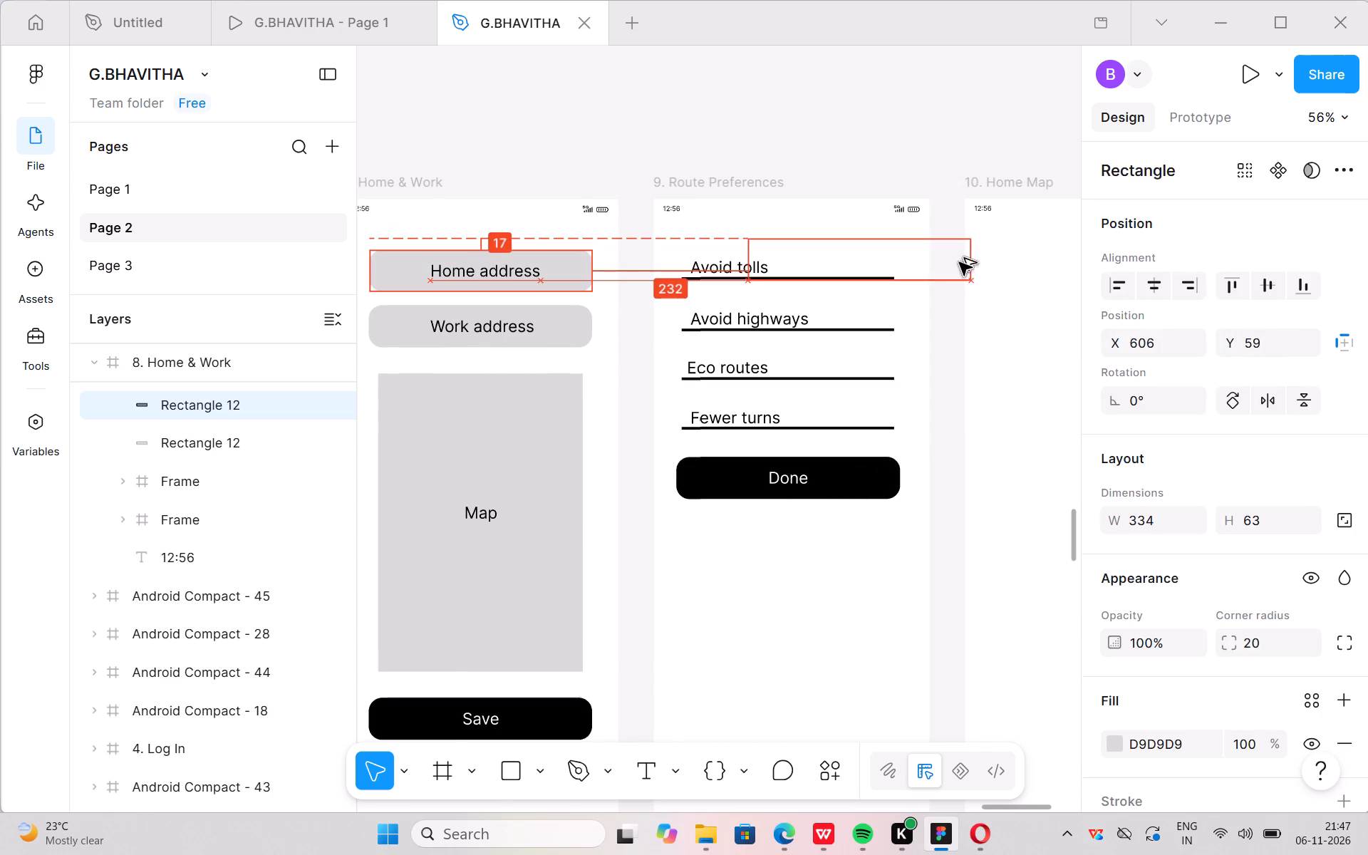
left_click_drag(959, 262, 1120, 256, "alt")
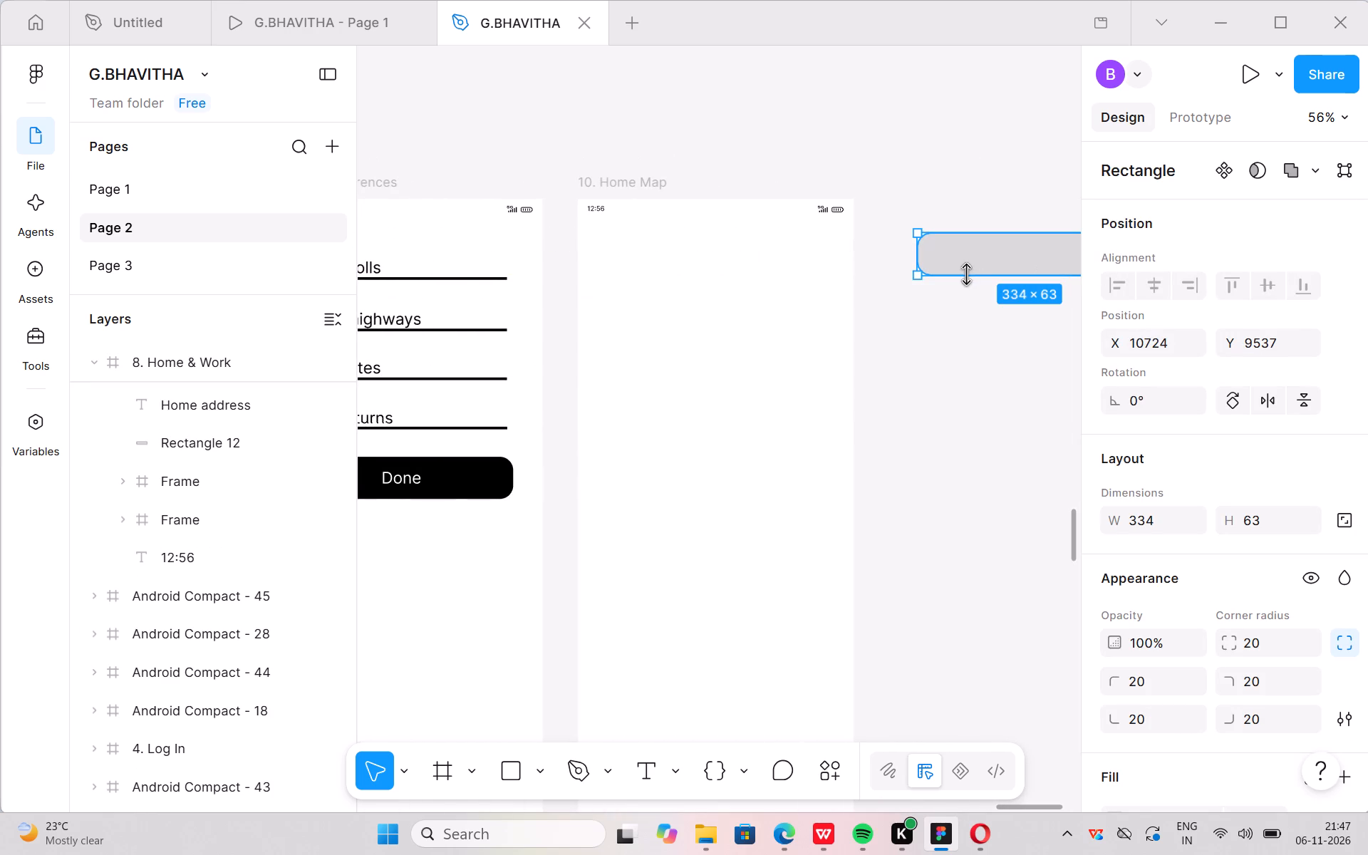
left_click_drag(968, 260, 651, 256)
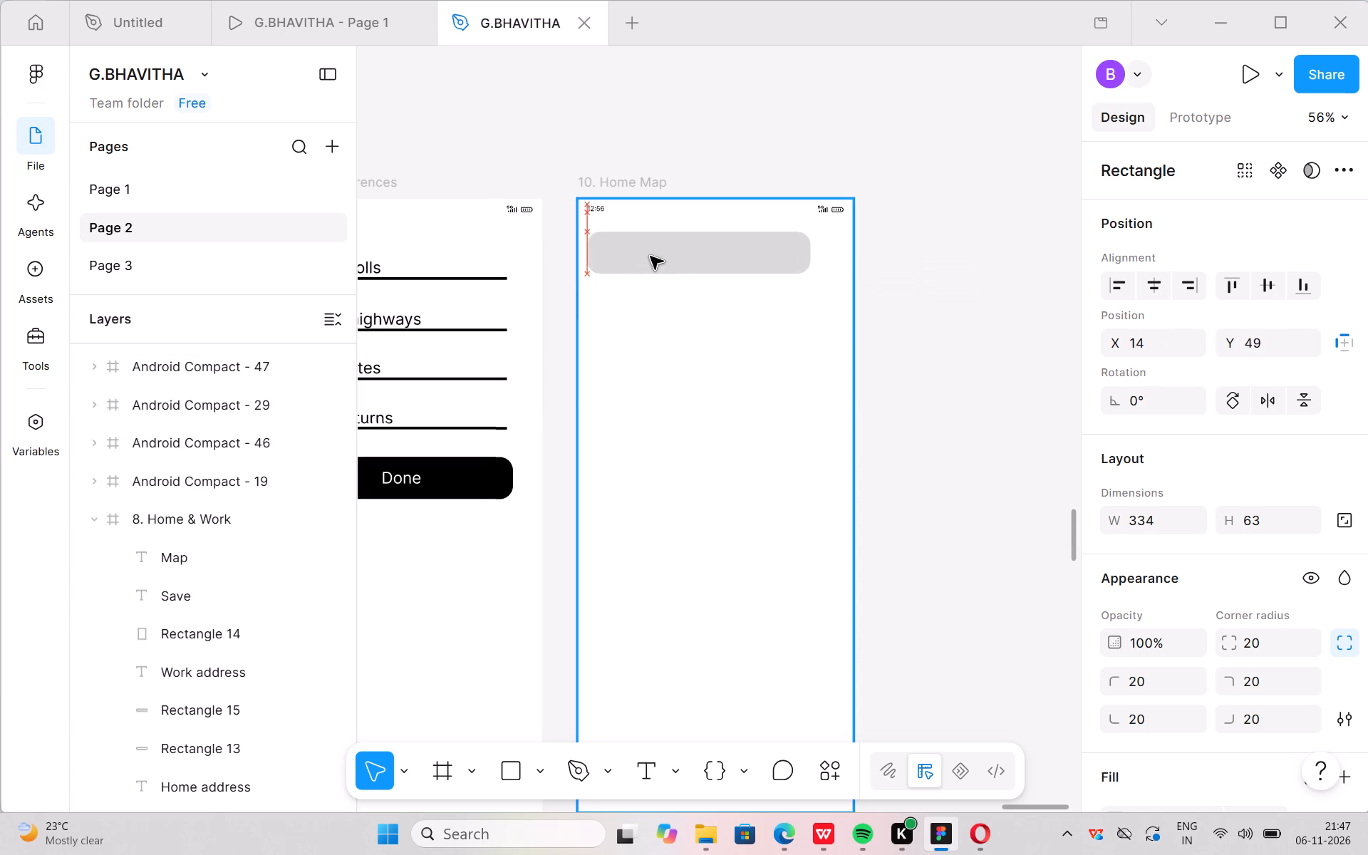
left_click_drag(651, 256, 649, 267)
left_click(902, 309)
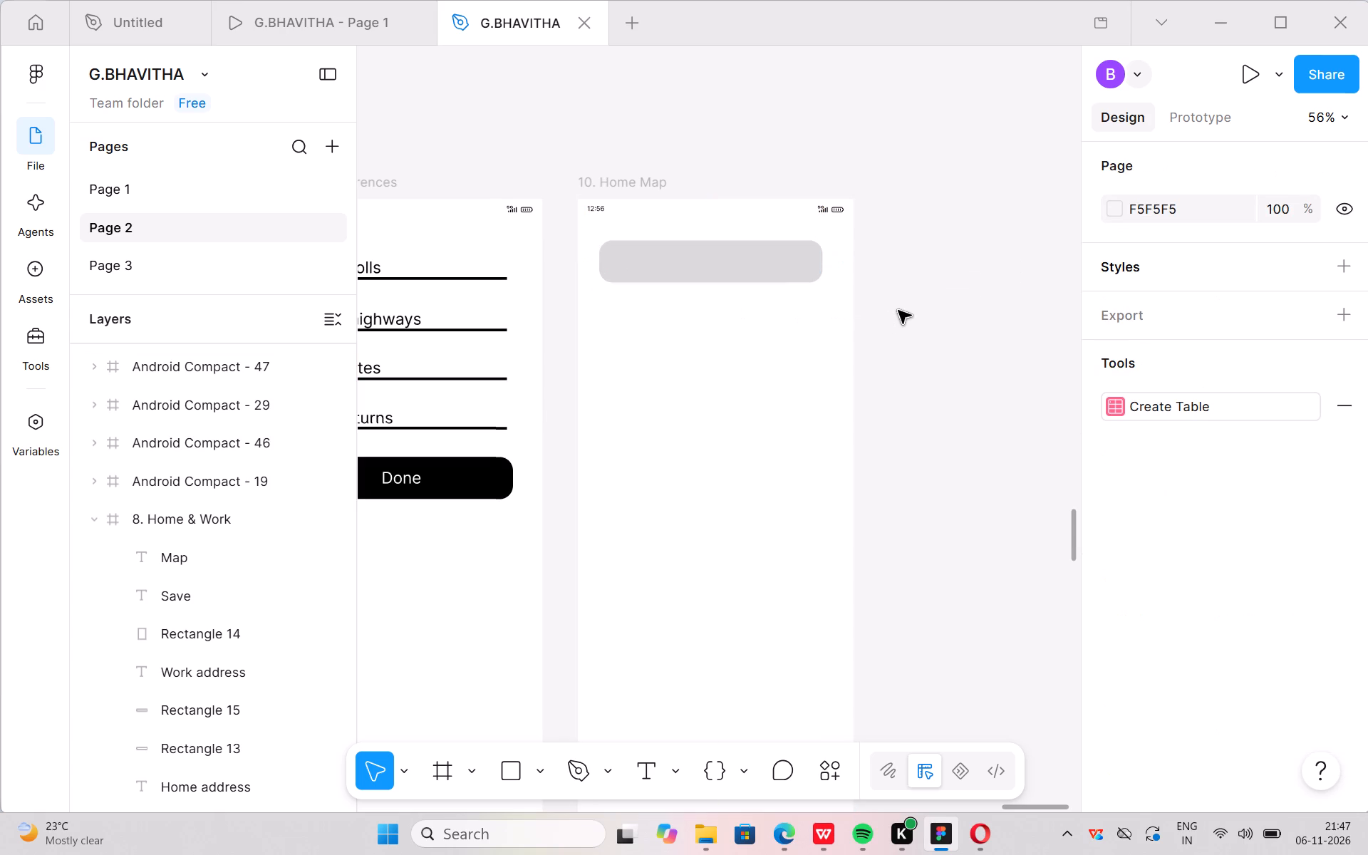
Paste the copied Where to? label as new text and centre it on the grey field in 10. Home Map.
key("t")
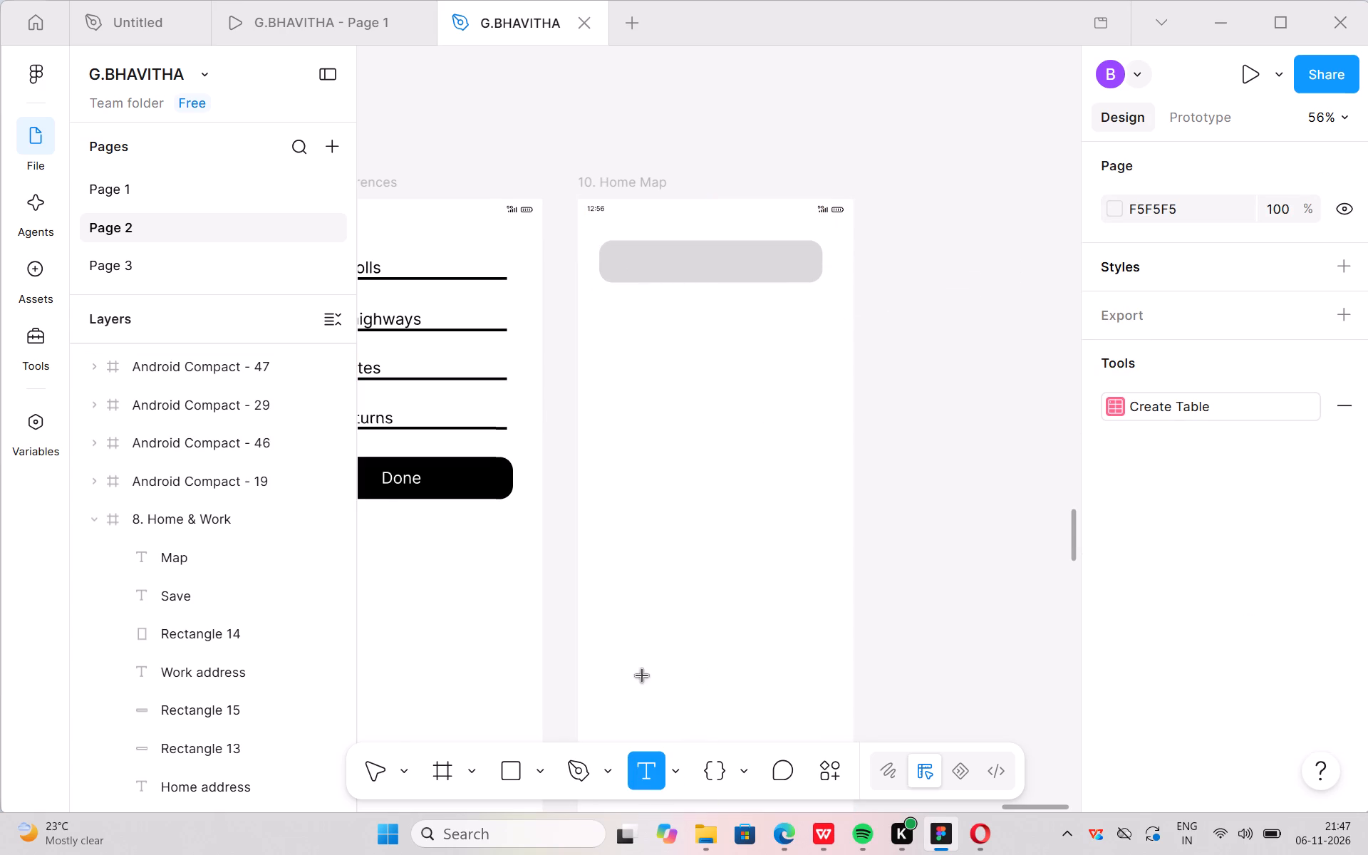
left_click(624, 262)
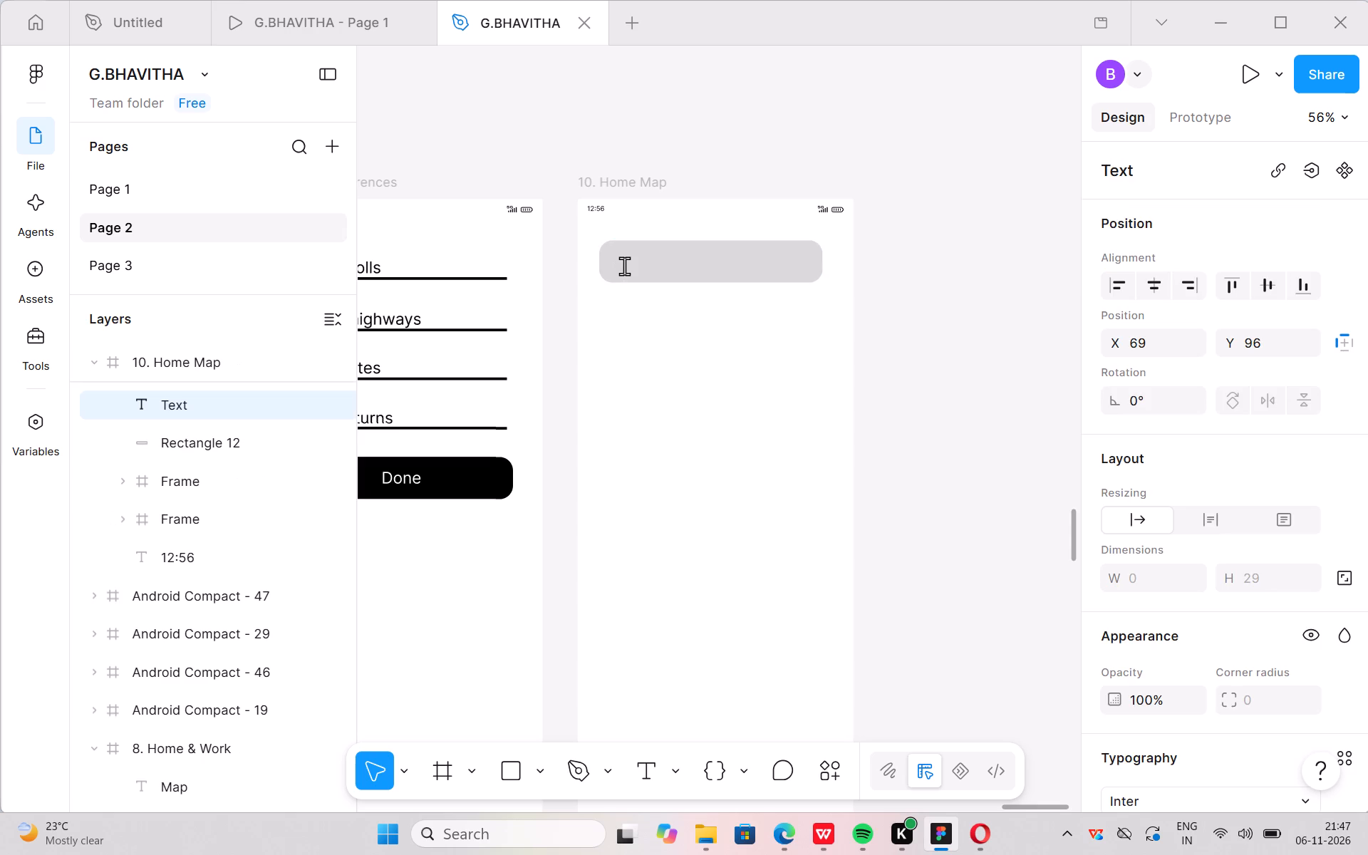
key("ctrl+v")
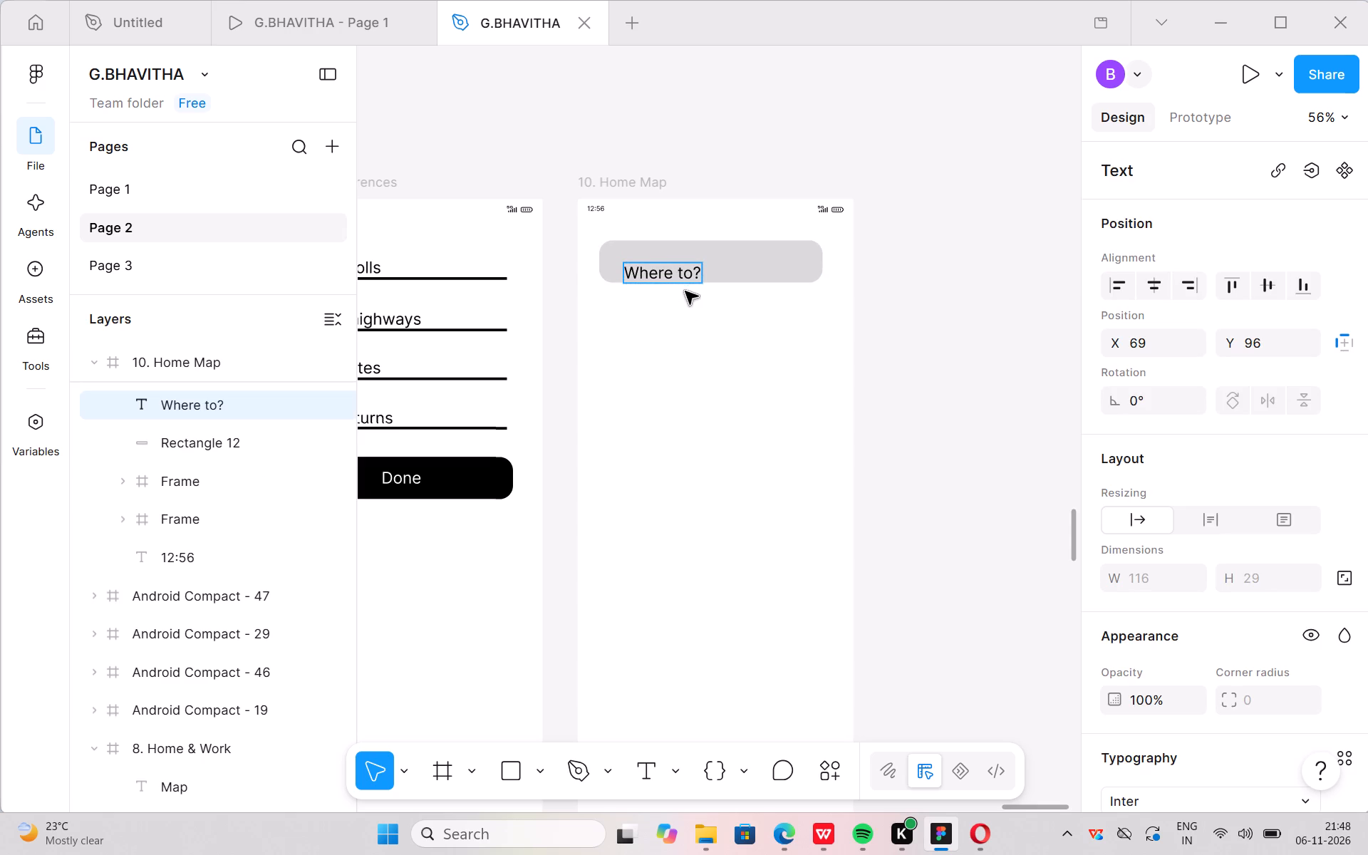
left_click(685, 291)
left_click_drag(670, 275, 670, 272)
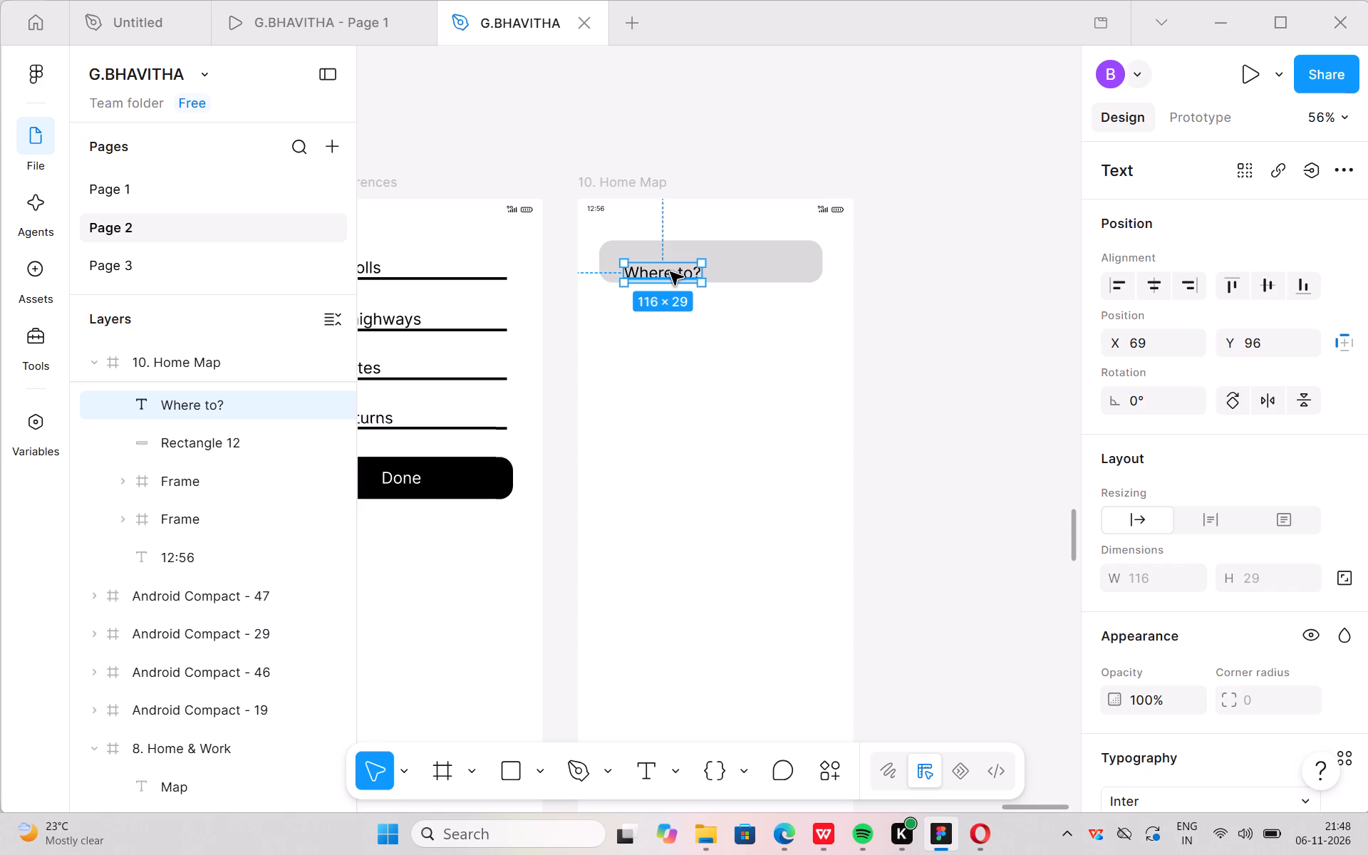
left_click_drag(670, 272, 710, 248)
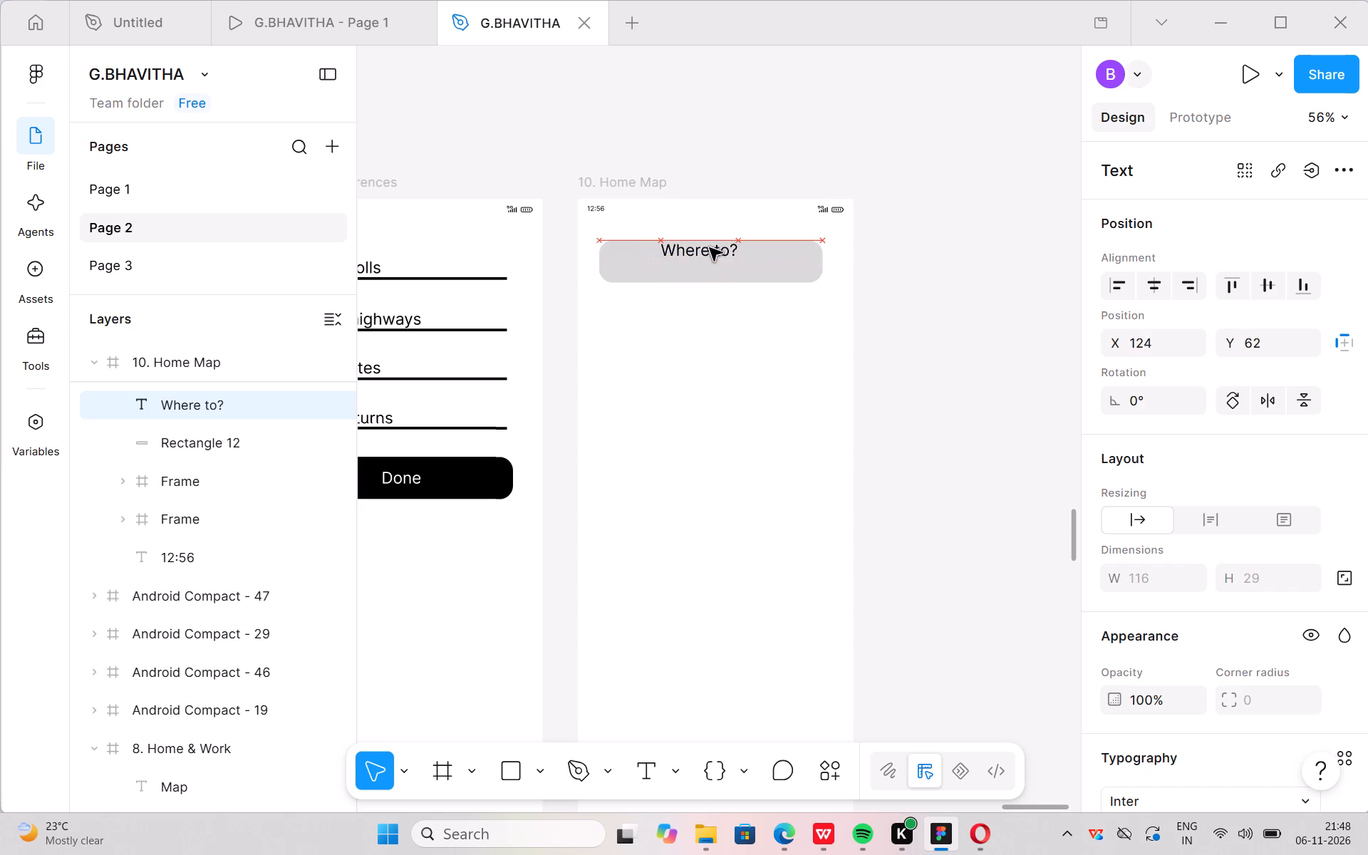
left_click_drag(710, 248, 719, 264)
left_click(717, 396)
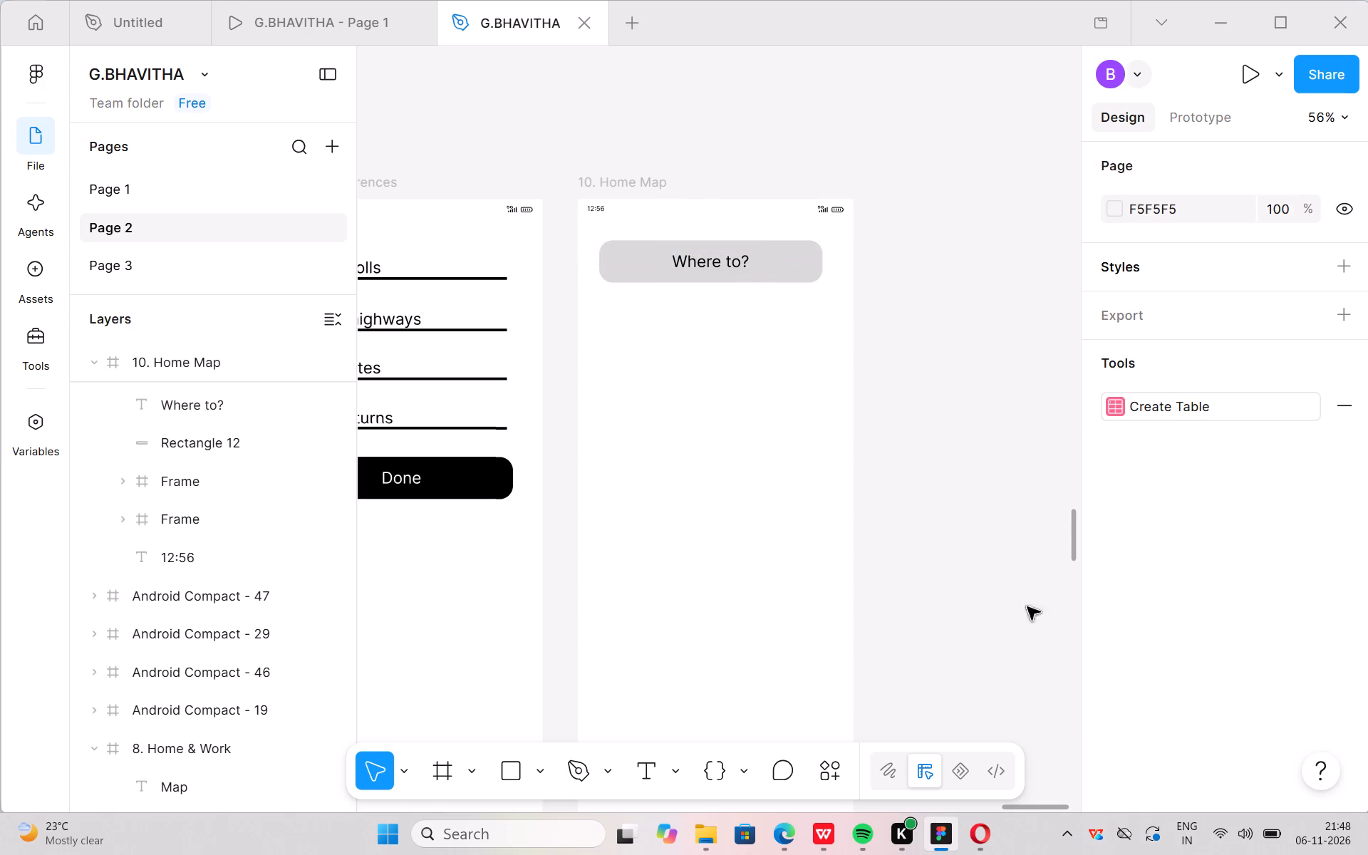
Copy the Live map label from the 10. Home Map wireframe in the Opera reference PDF and return to Figma.
left_click(985, 767)
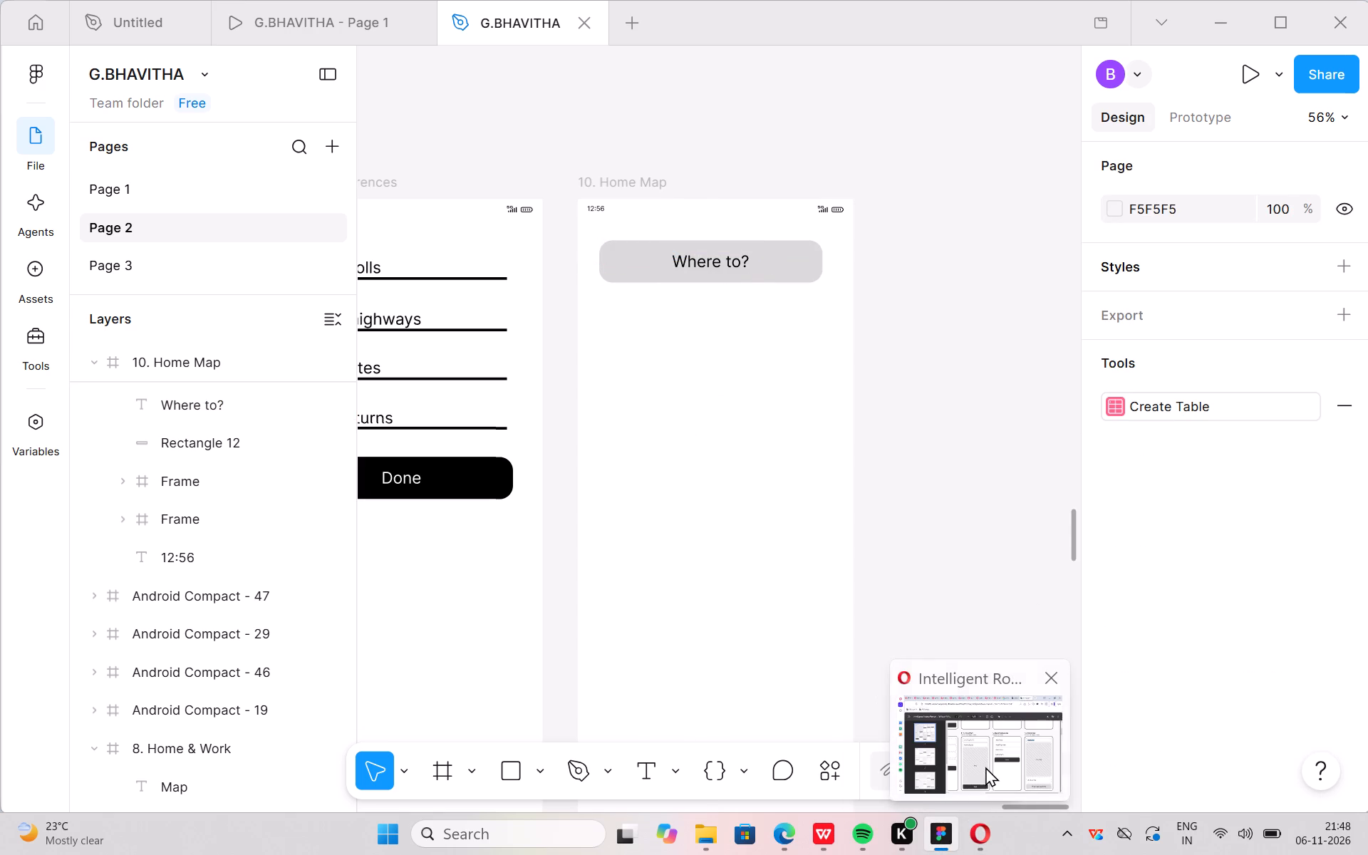
left_click(980, 631)
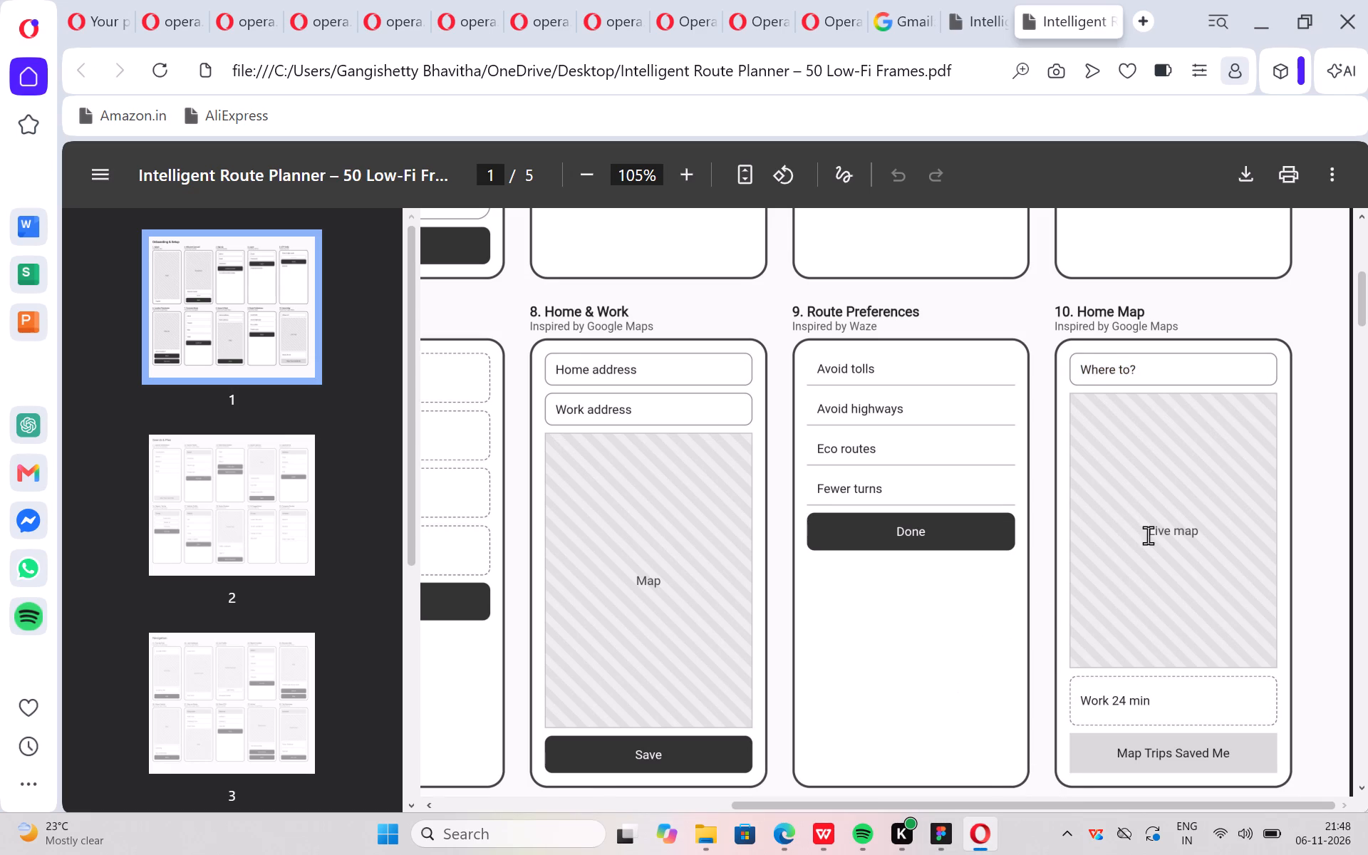
left_click_drag(1145, 527, 1198, 531)
left_click_drag(1198, 531, 1207, 531)
key("ctrl+c")
left_click(932, 722)
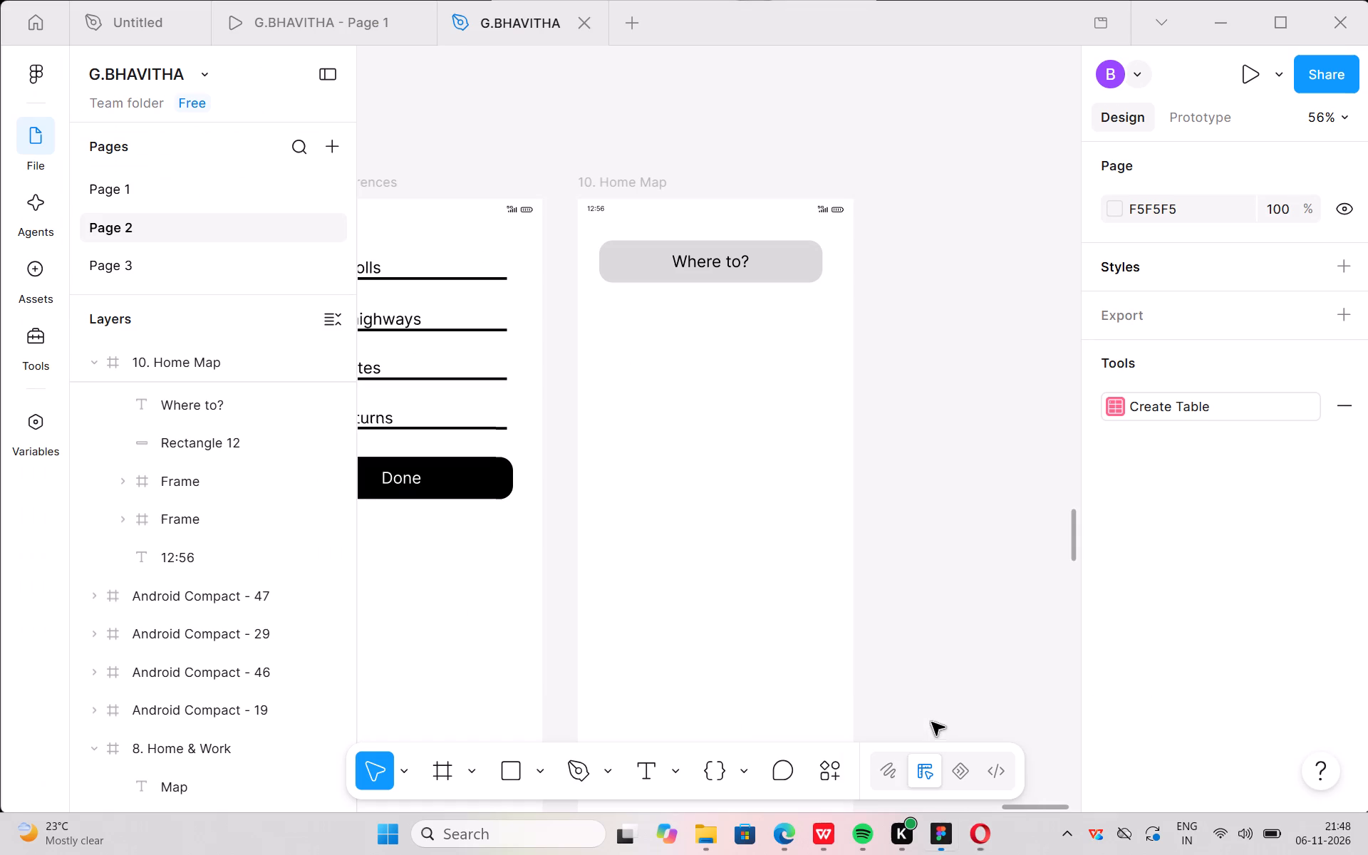
Draw a grey map rectangle of about 328 × 476 below the Where to? field in 10. Home Map, at about X 38, Y 153.
left_click(517, 765)
left_click_drag(517, 765, 526, 772)
left_click(524, 774)
key("r")
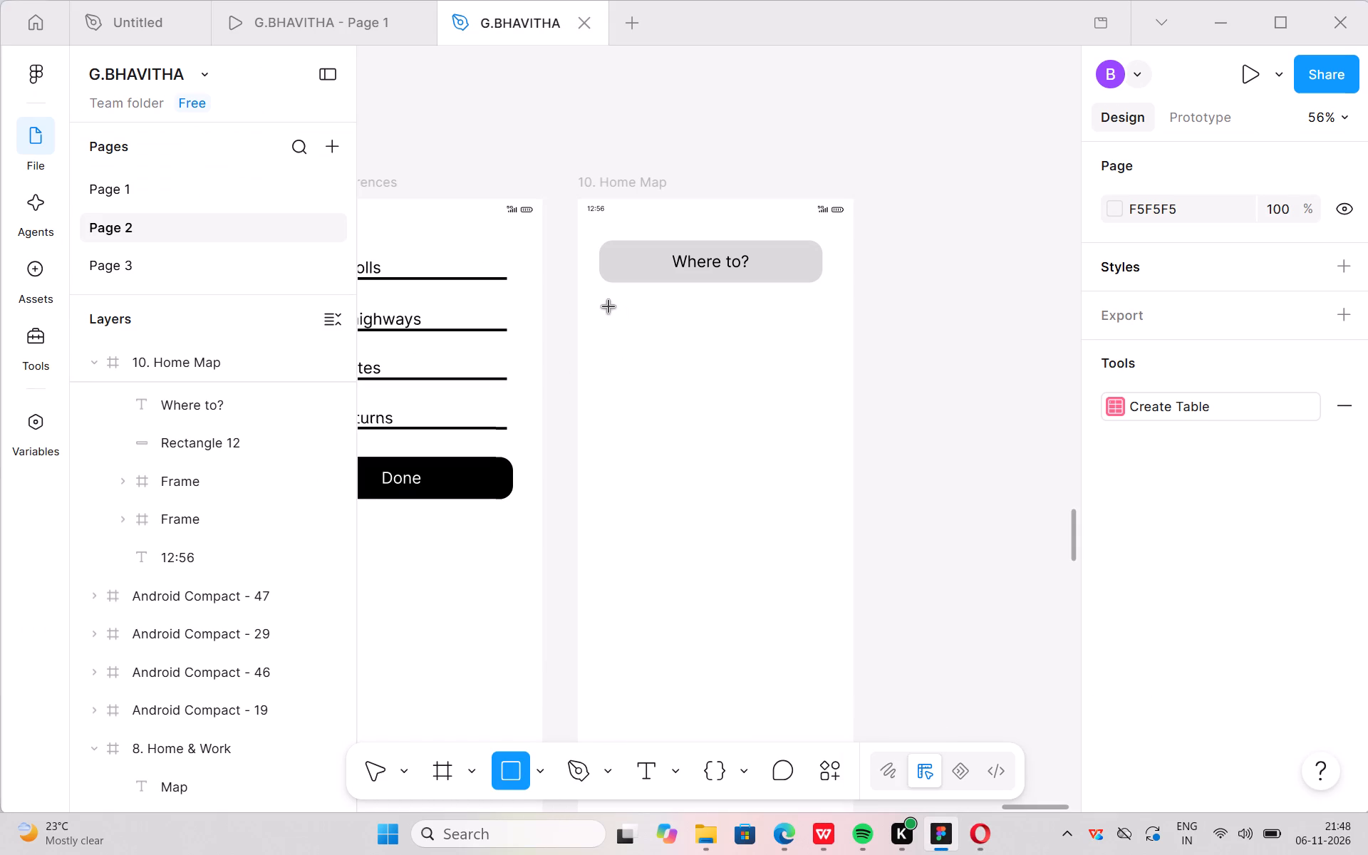
left_click_drag(603, 306, 659, 310)
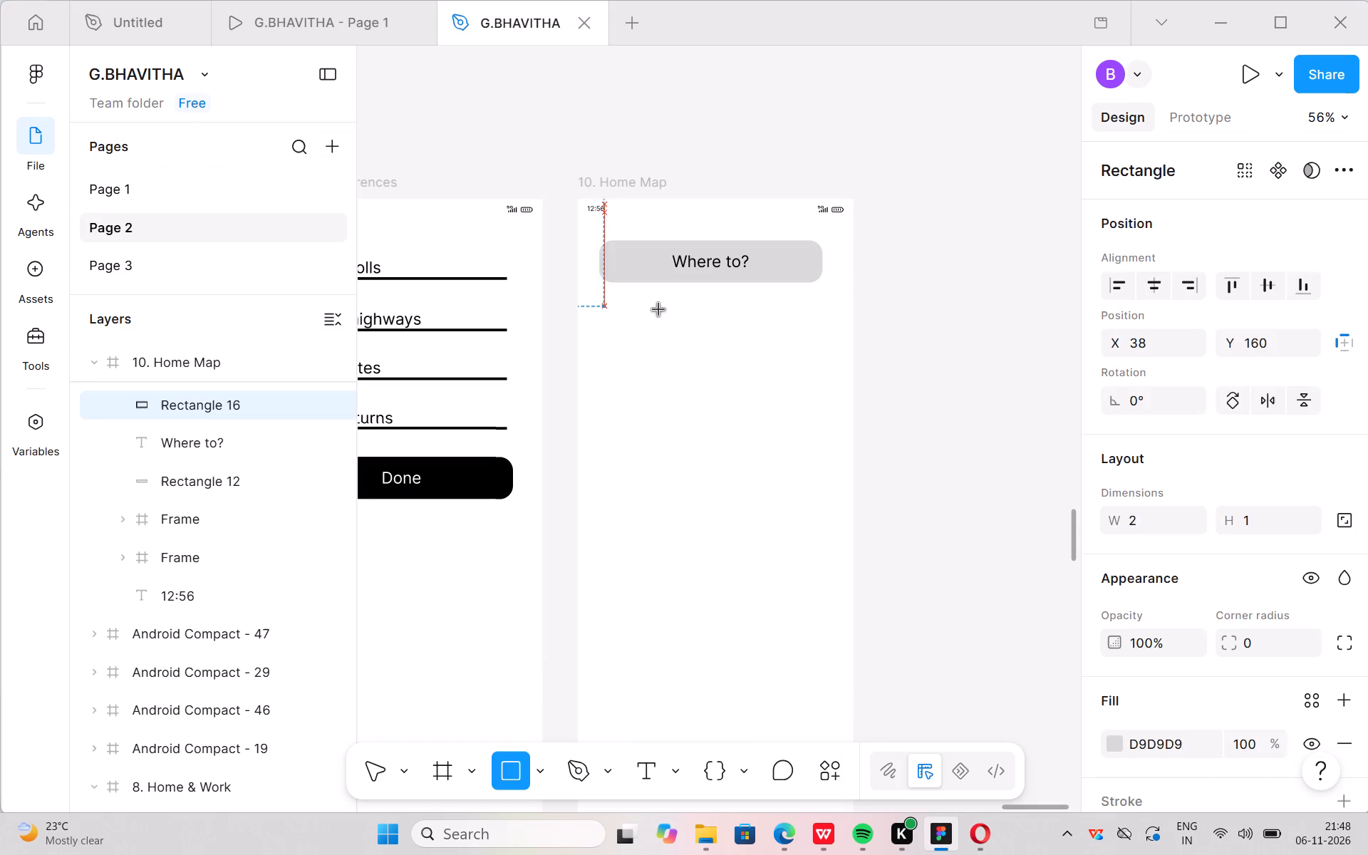
left_click_drag(659, 310, 816, 427)
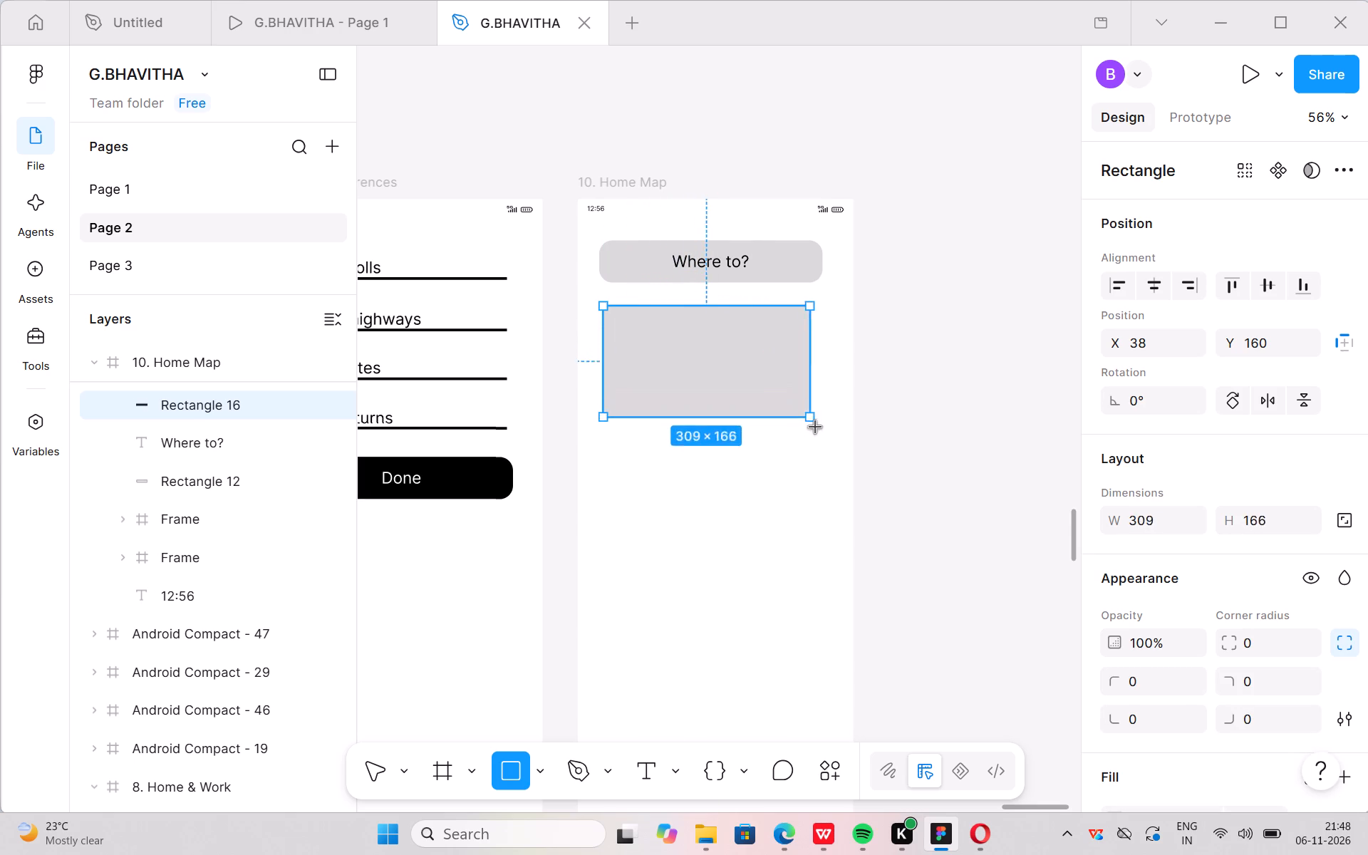
left_click_drag(816, 427, 812, 508)
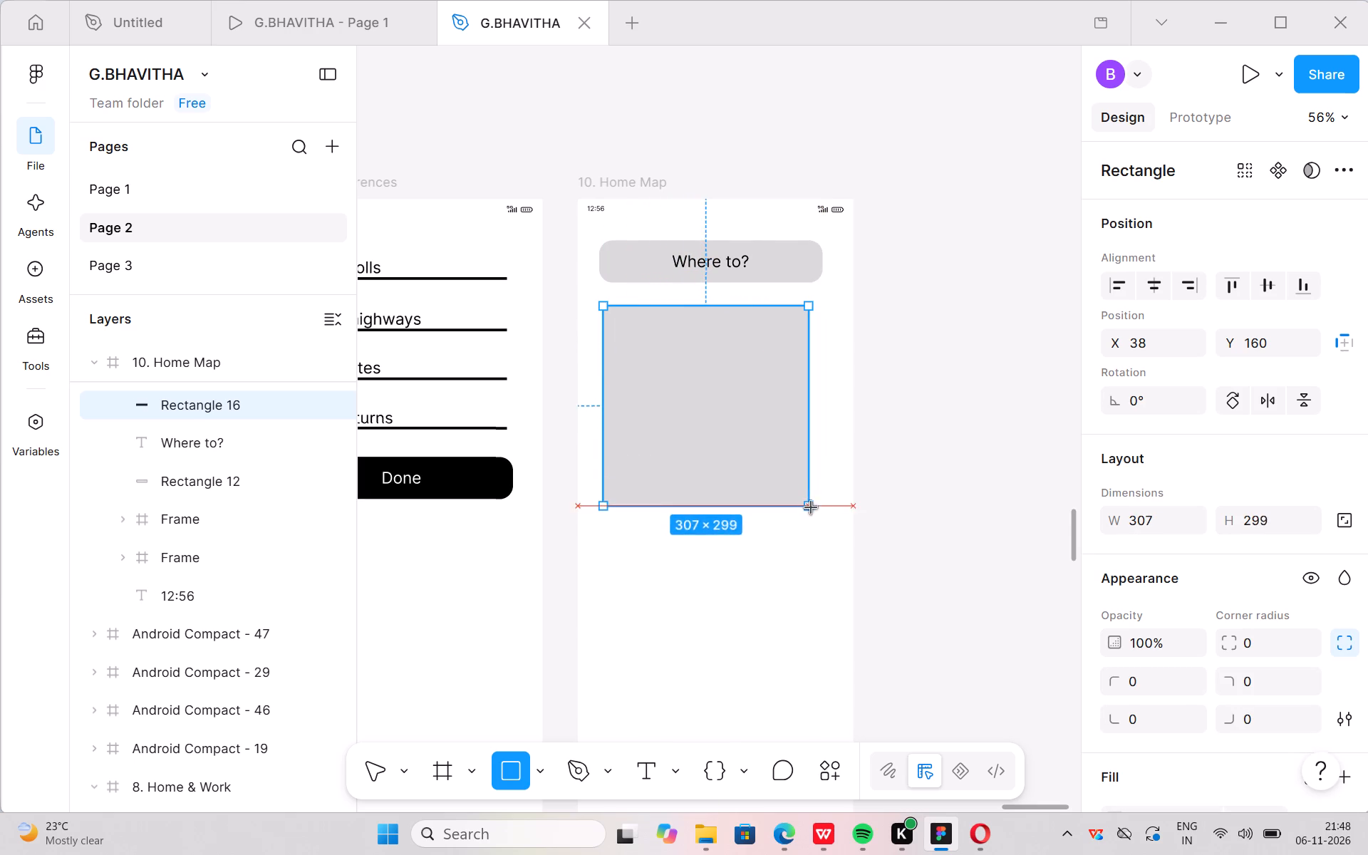
left_click_drag(812, 508, 825, 583)
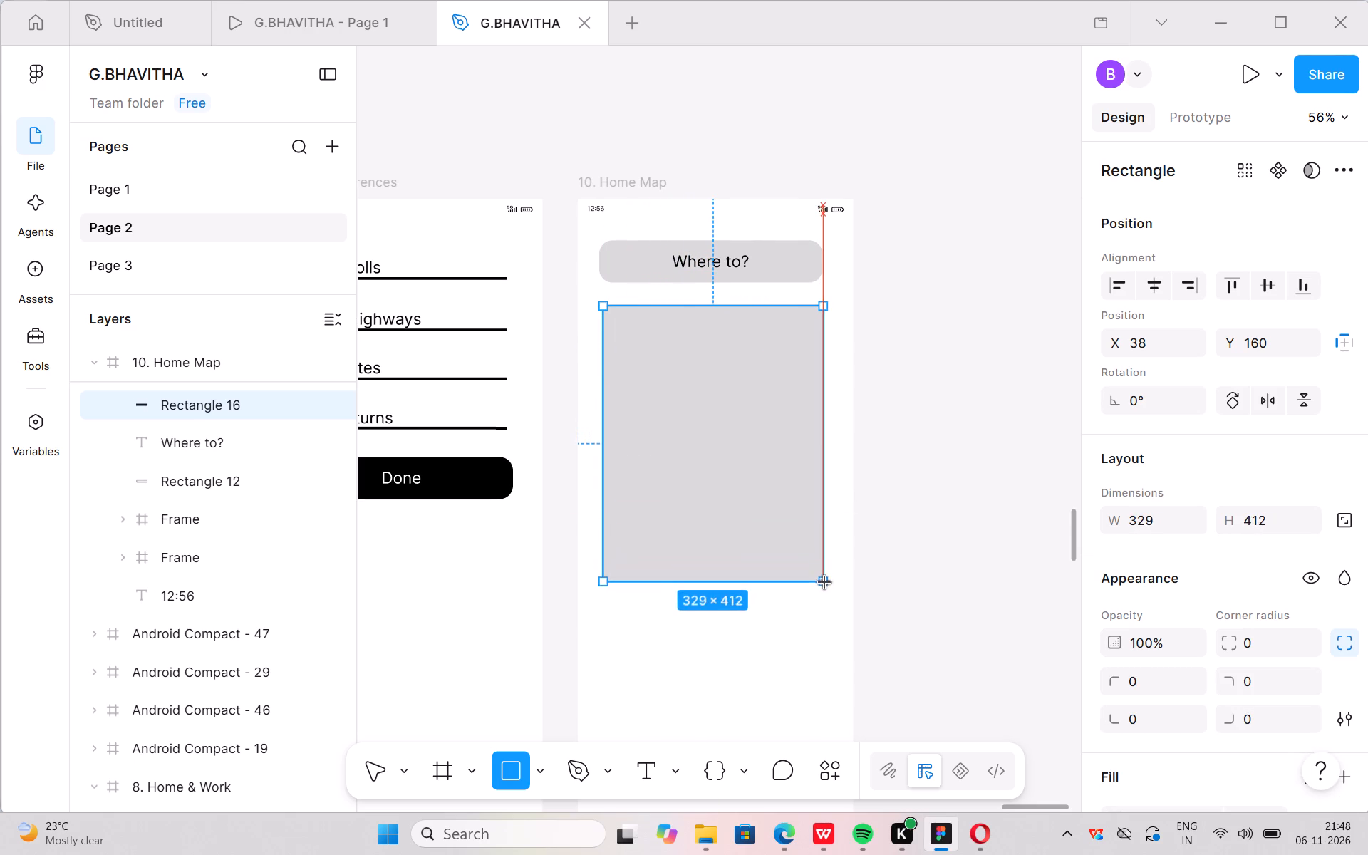
left_click_drag(825, 583, 823, 596)
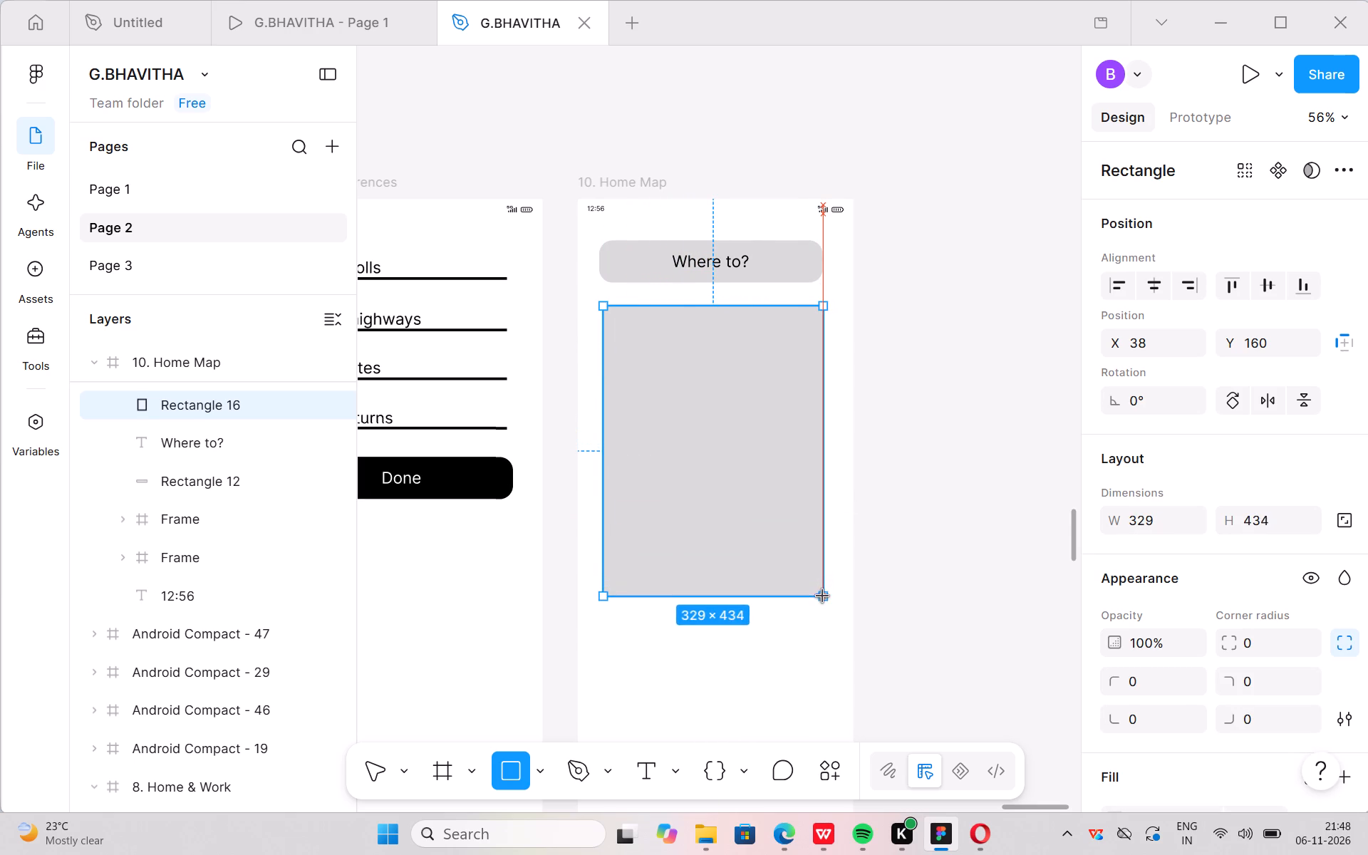
left_click_drag(823, 596, 822, 624)
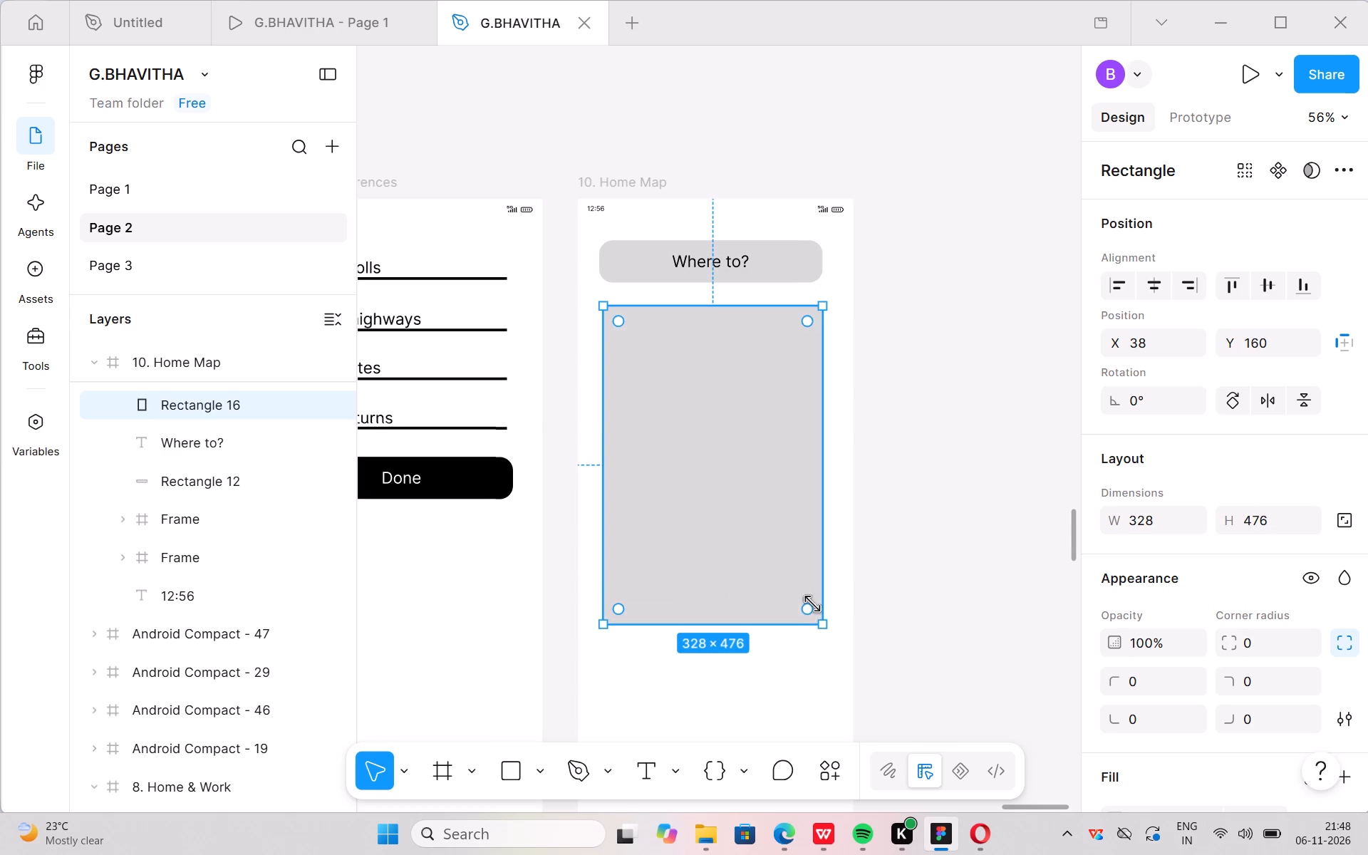
left_click(630, 393)
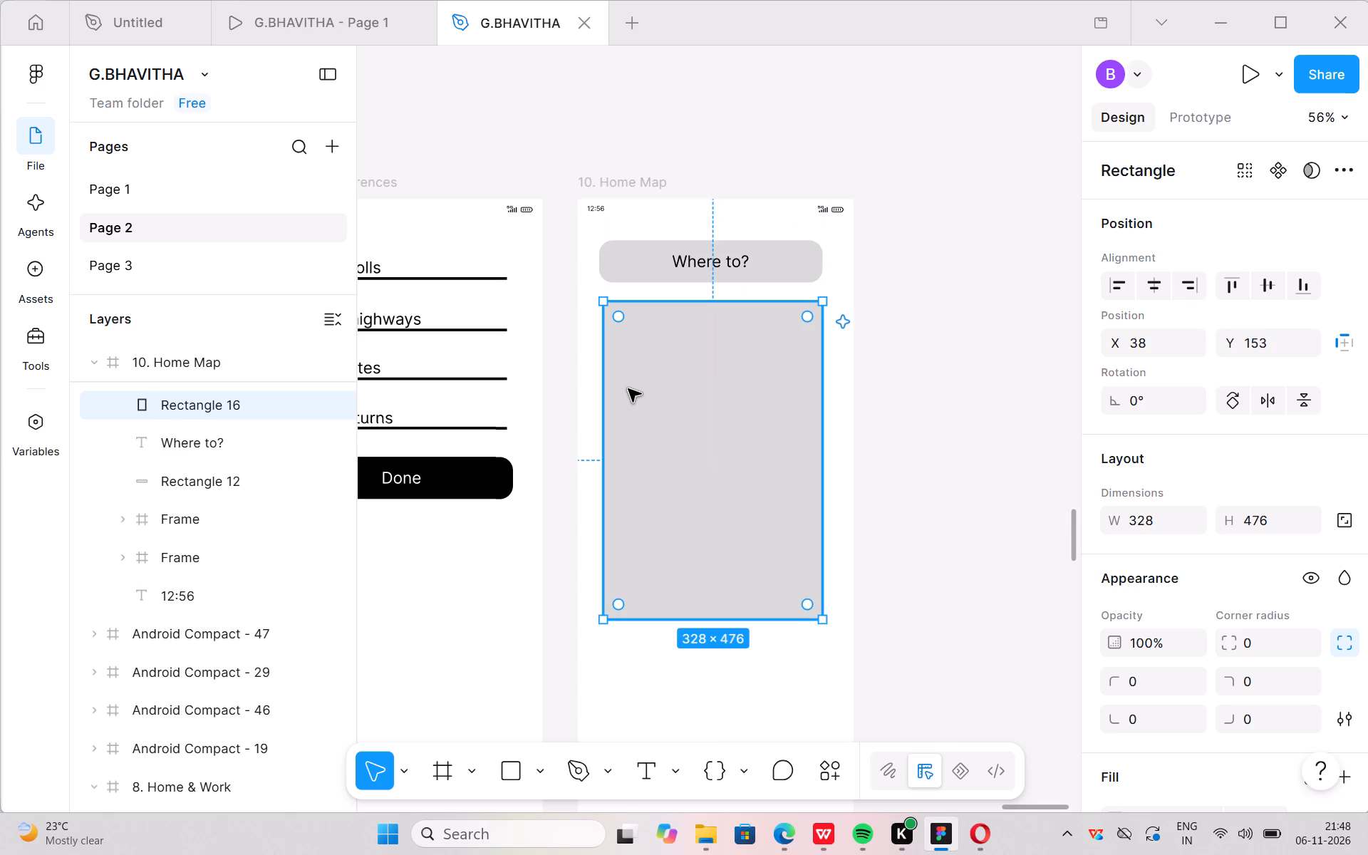
left_click(644, 717)
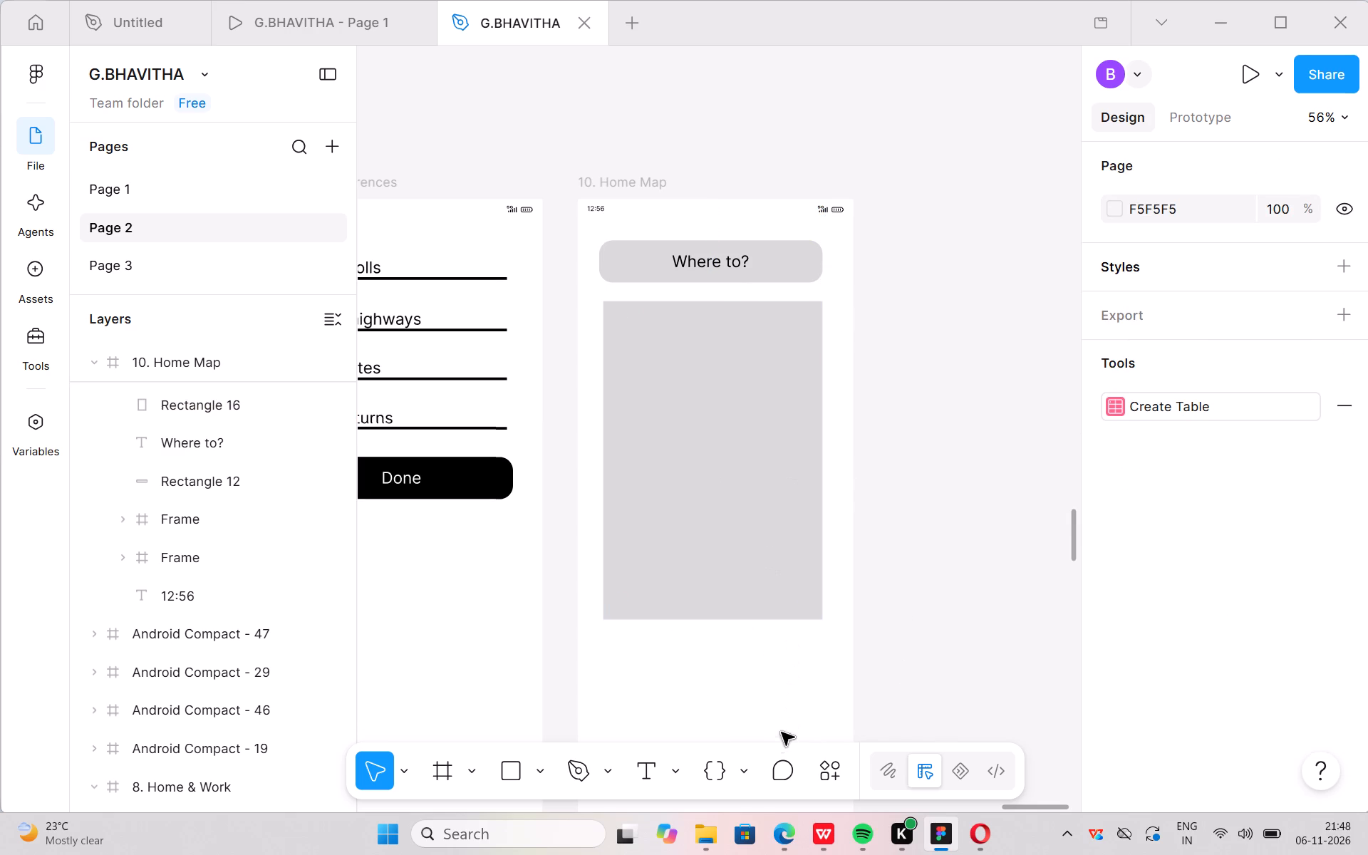
Paste the copied Live map label as new text and place it near the centre of the large grey rectangle in 10. Home Map.
key("t")
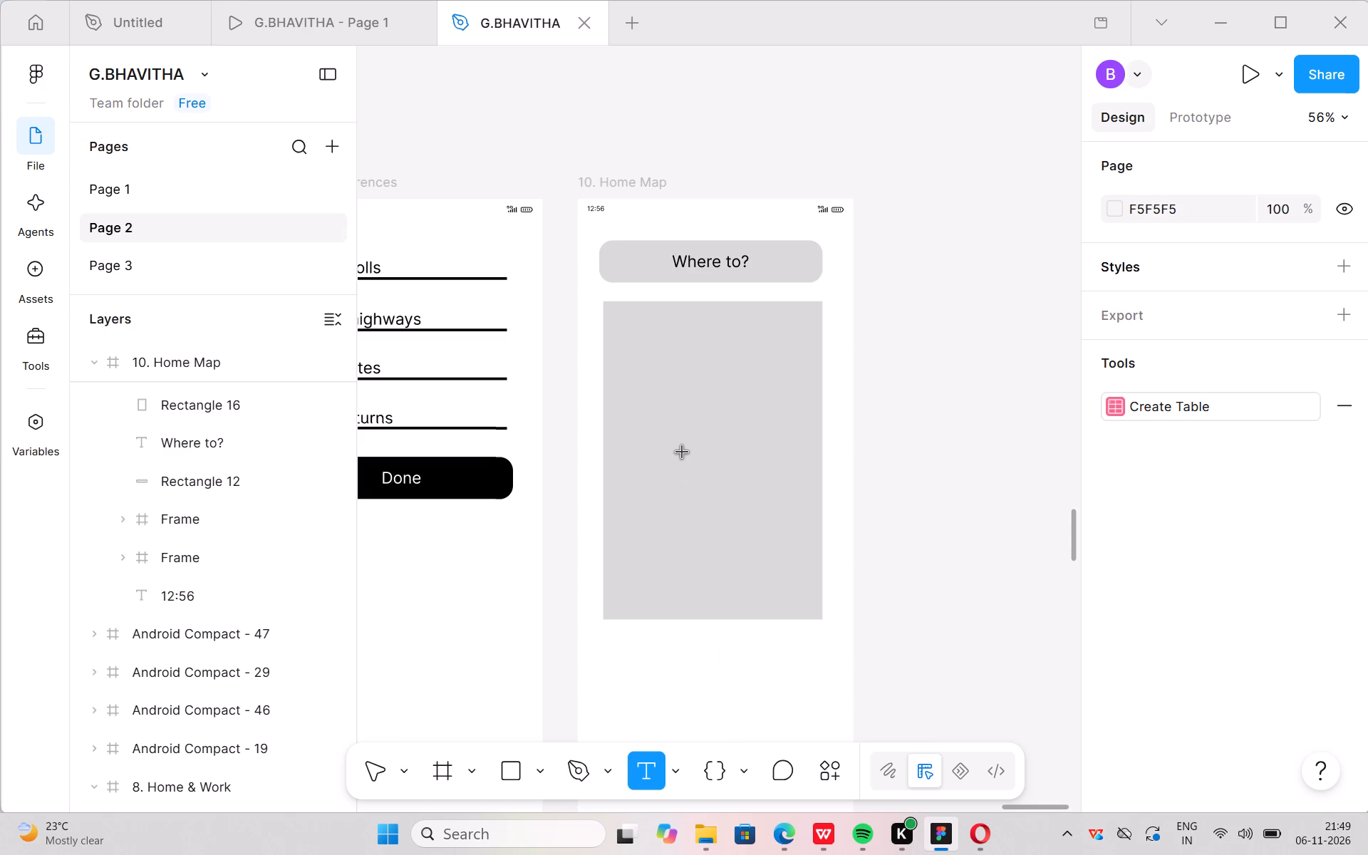
left_click(683, 452)
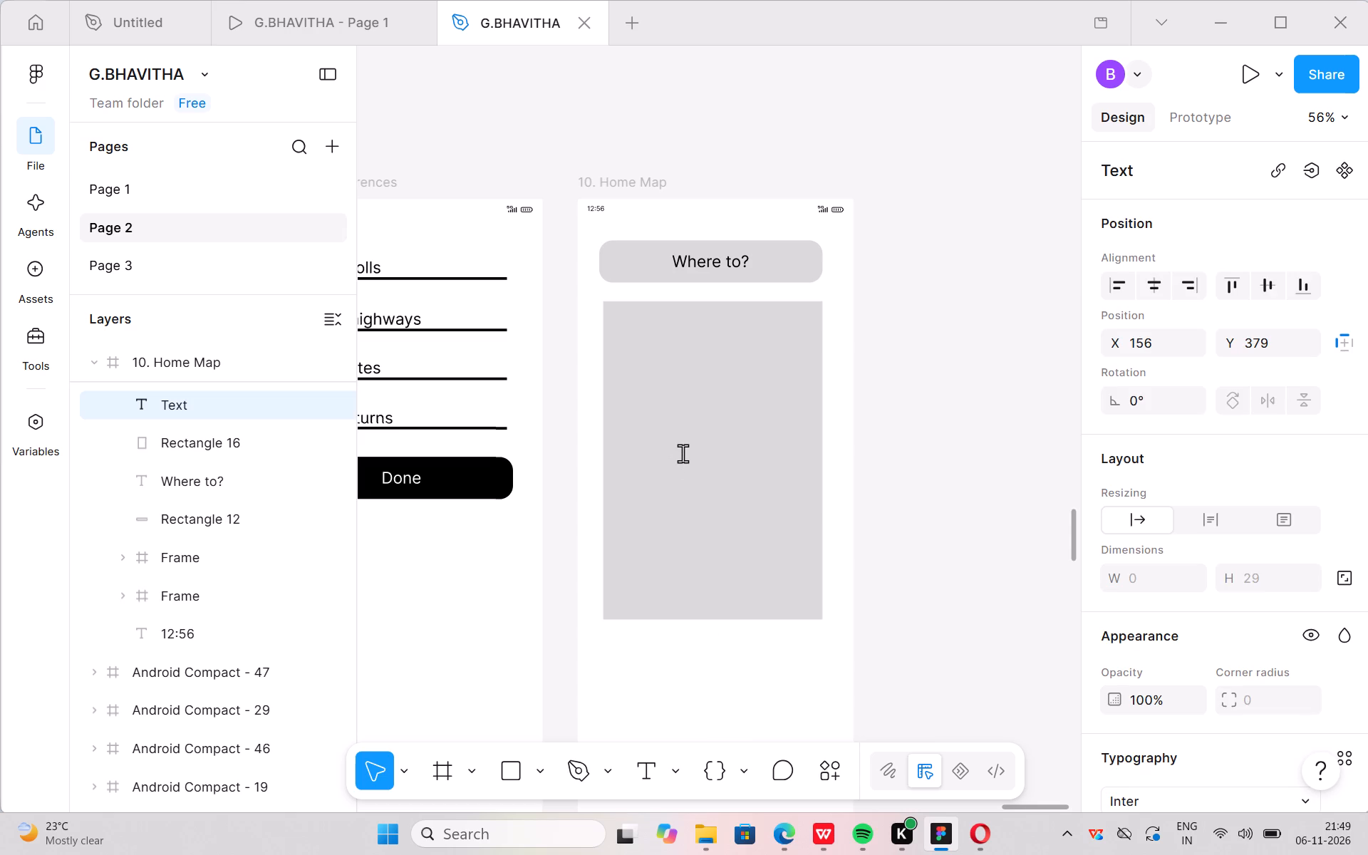
key("ctrl+v")
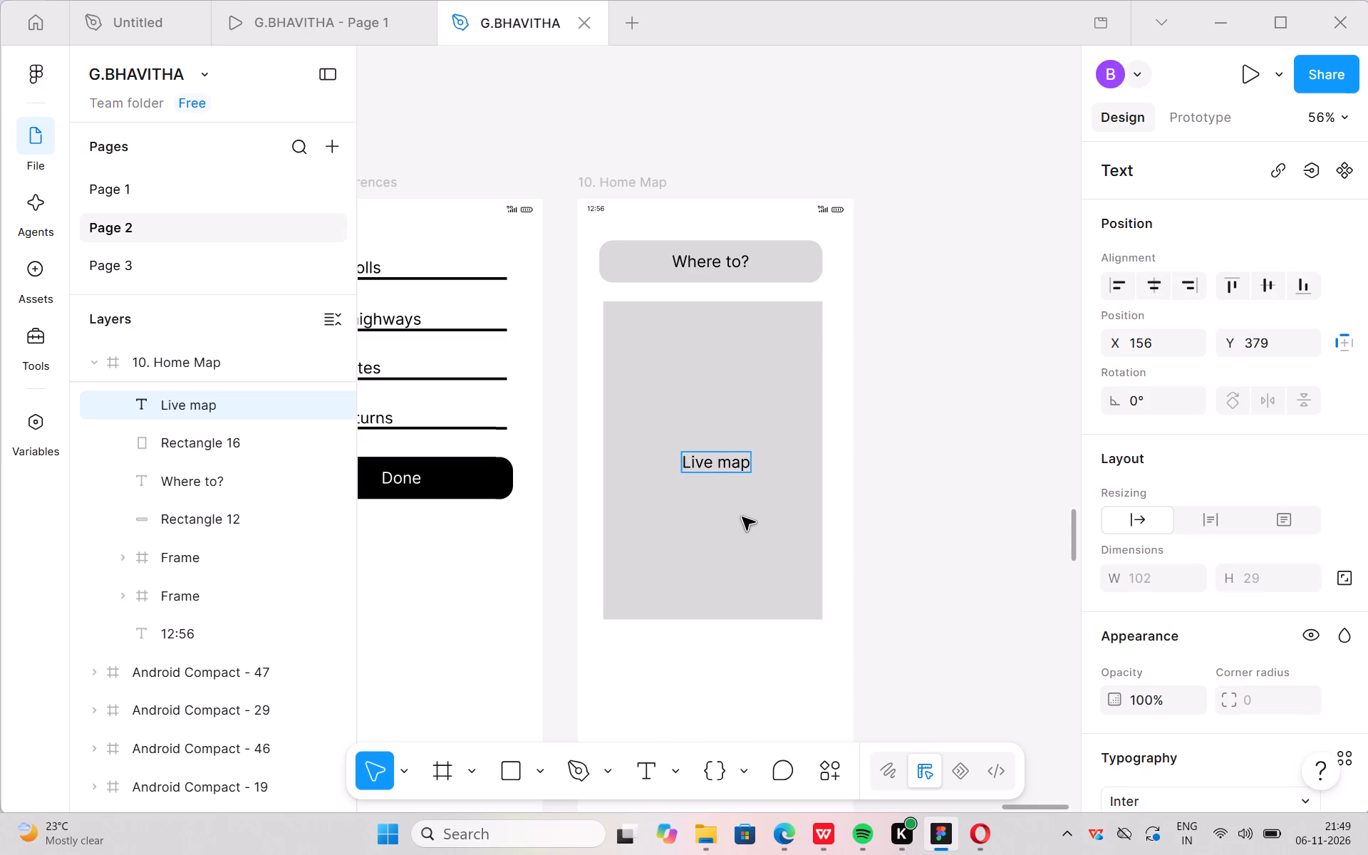
left_click(718, 482)
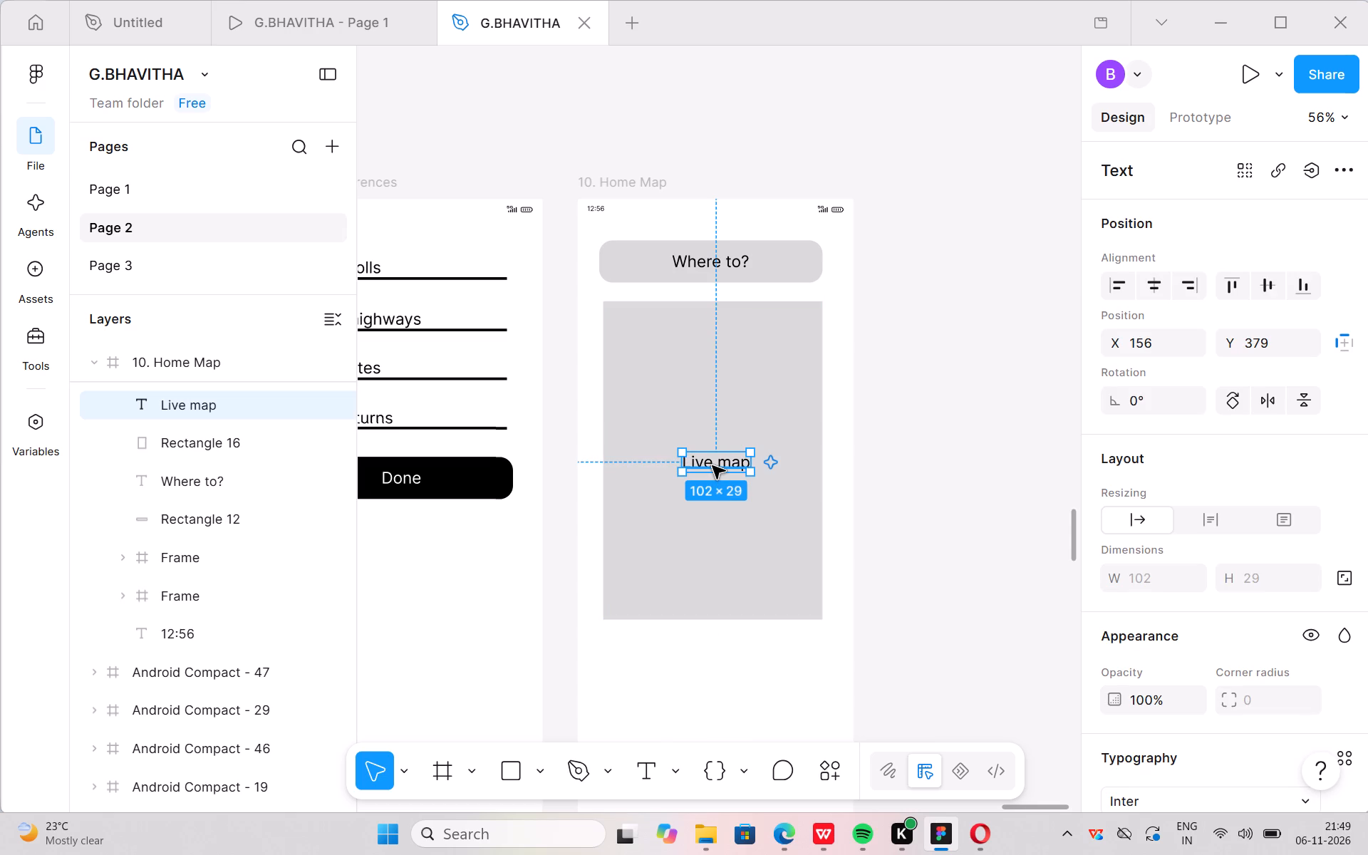
left_click_drag(712, 466, 706, 438)
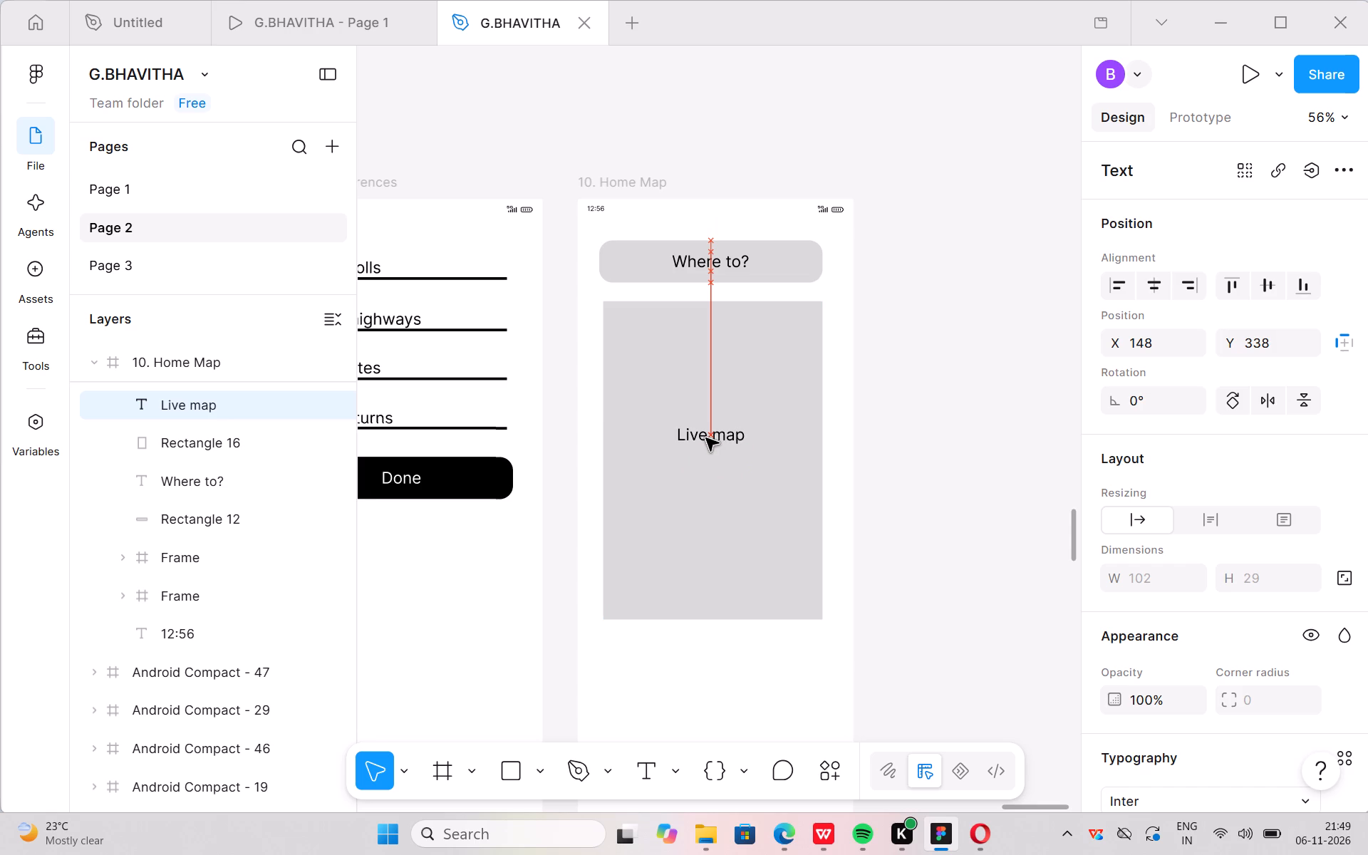
left_click_drag(706, 438, 710, 452)
left_click(680, 528)
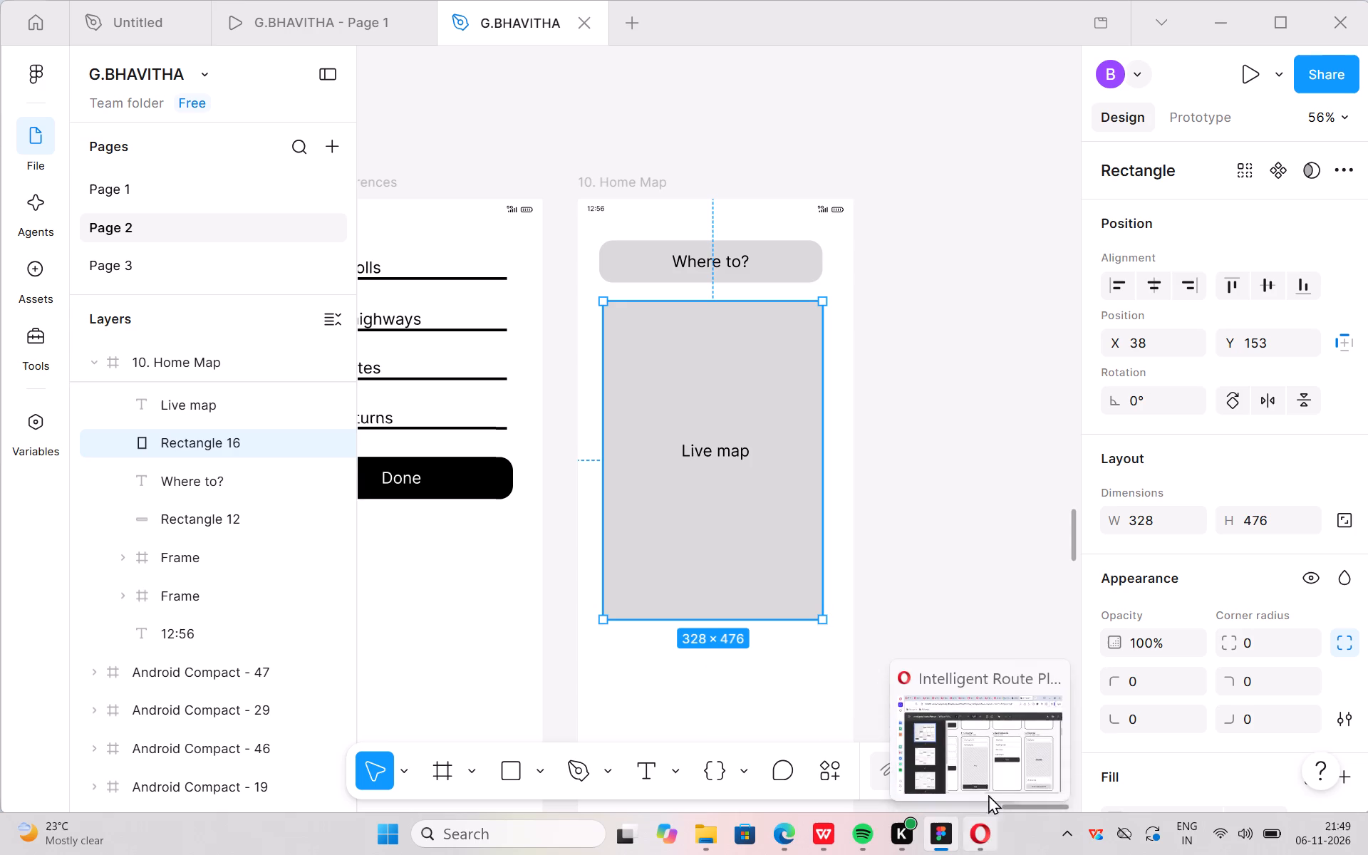
Copy the Work 24 min label from the 10. Home Map wireframe in the Opera reference PDF and return to Figma.
left_click(984, 763)
left_click_drag(1132, 617, 1146, 623)
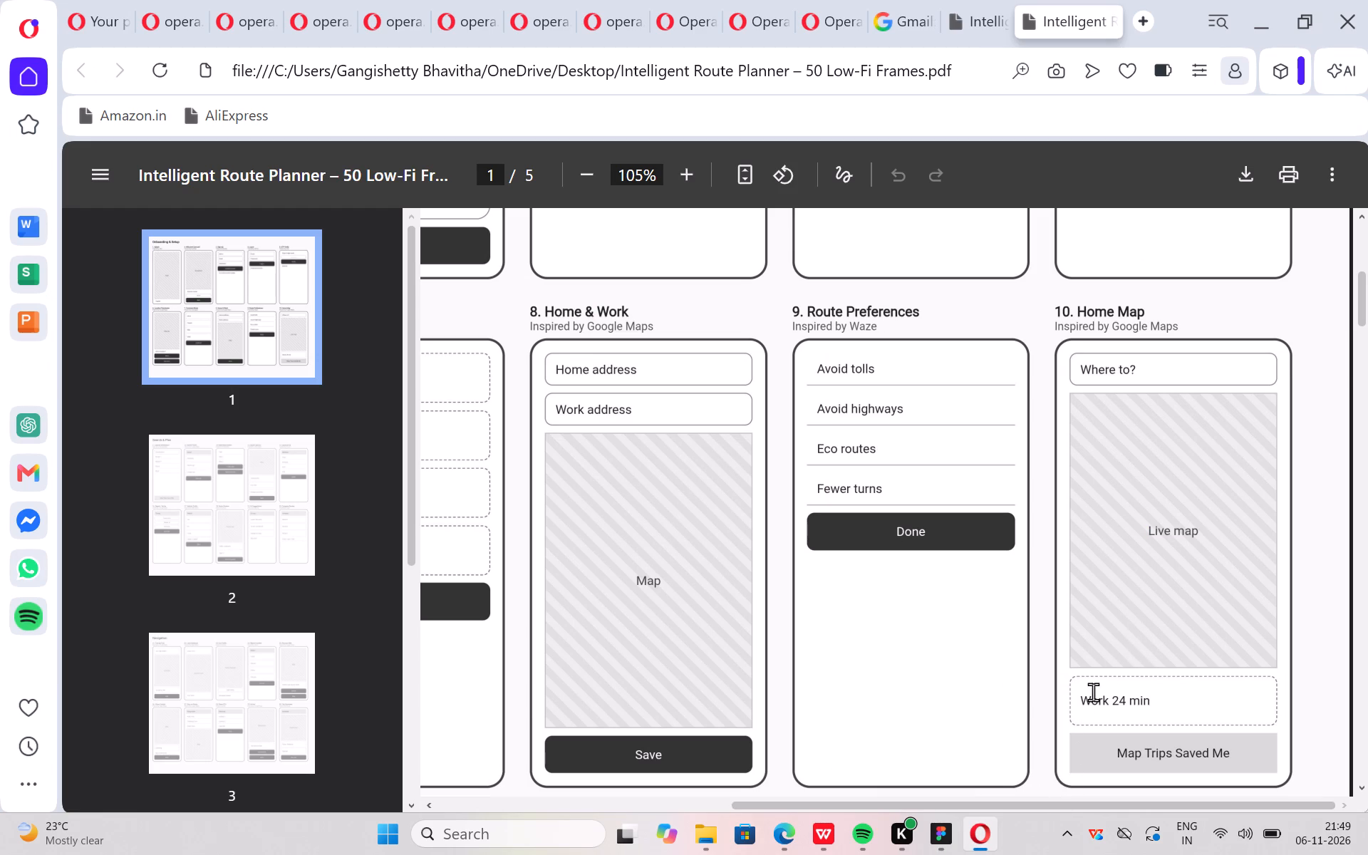
left_click_drag(1081, 699, 1146, 694)
left_click_drag(1146, 694, 1155, 695)
key("ctrl+c")
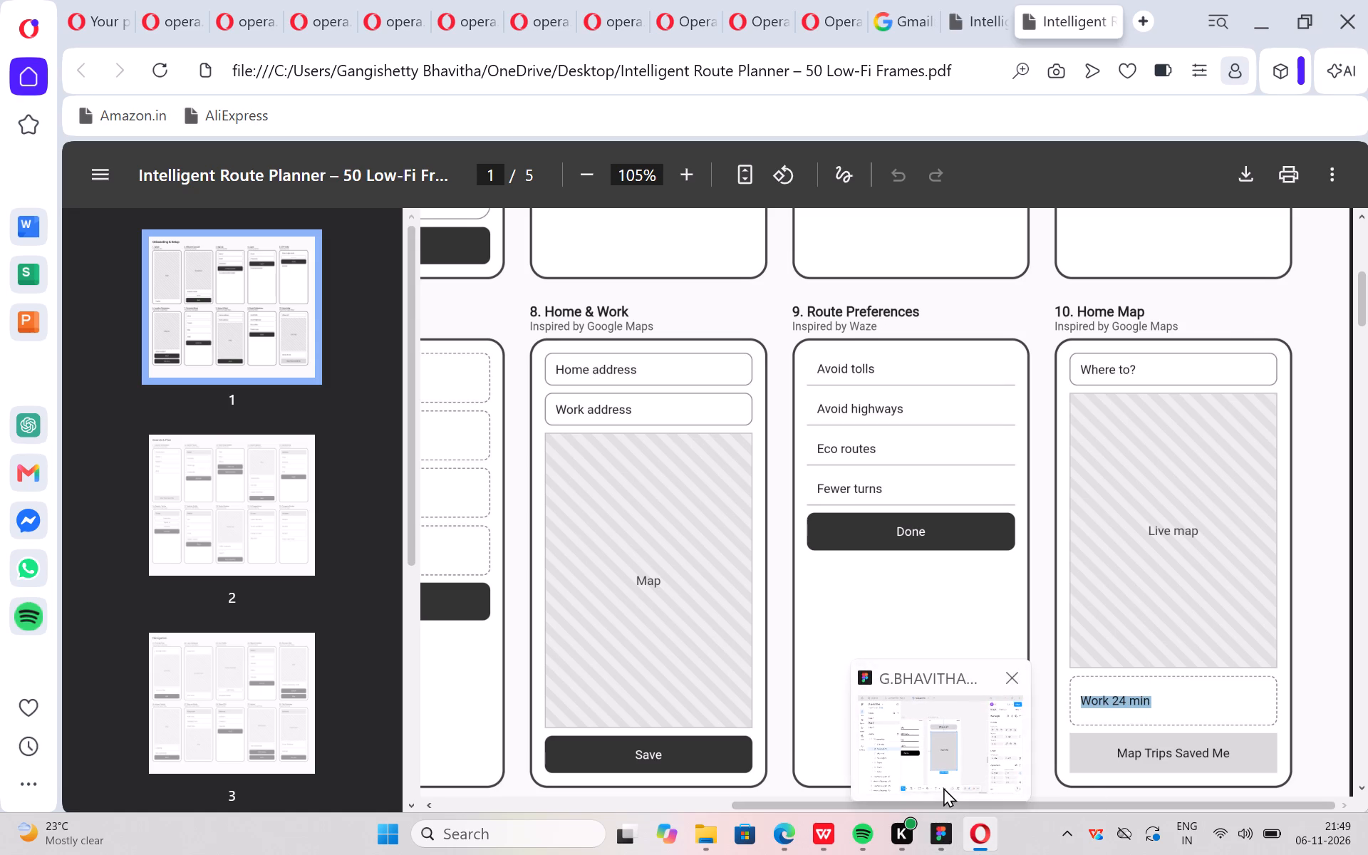
left_click(943, 763)
Draw a grey rectangle of about 329 × 70 below the live map area in 10. Home Map, at about X 38, Y 693.
scroll(765, 722, "down", 1)
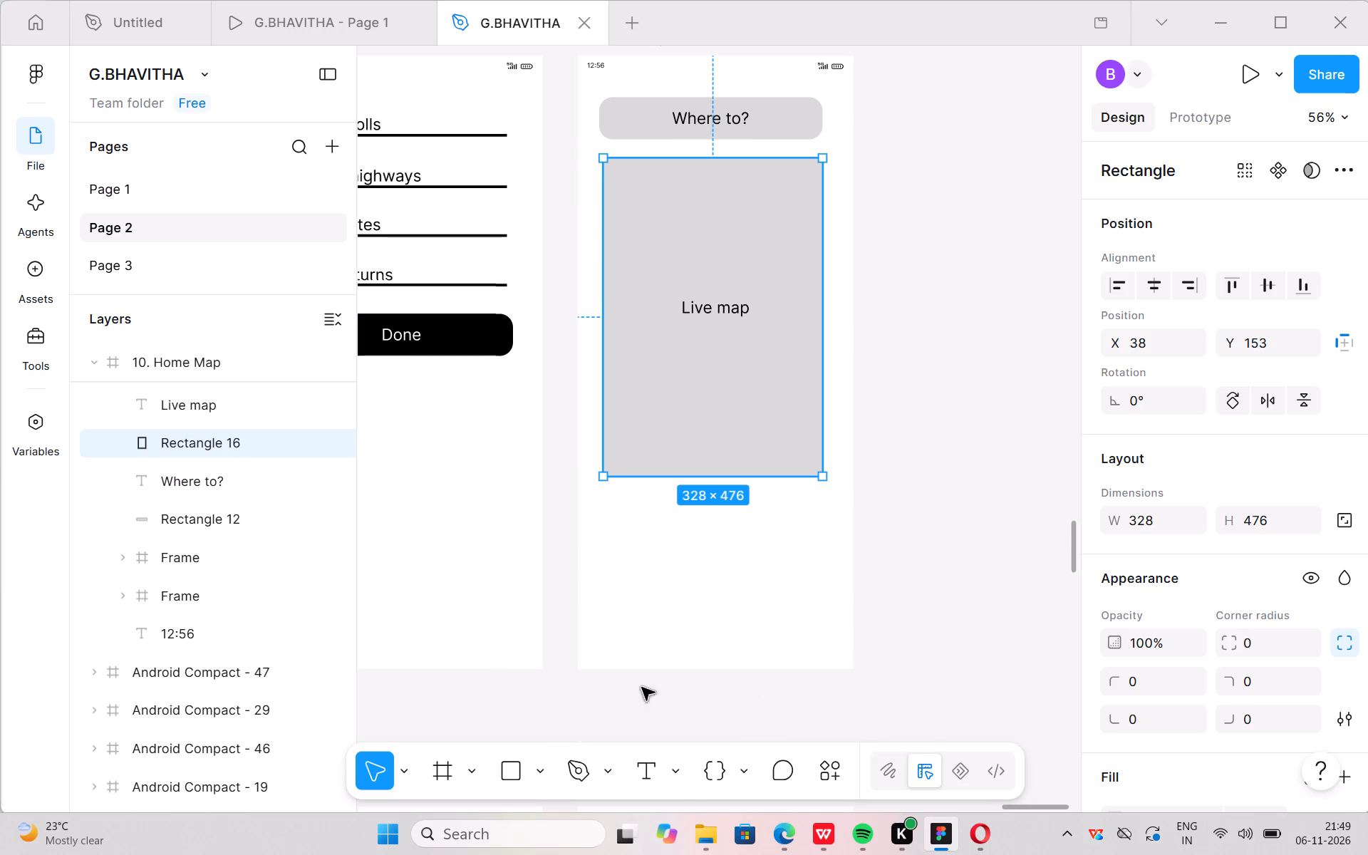
key("r")
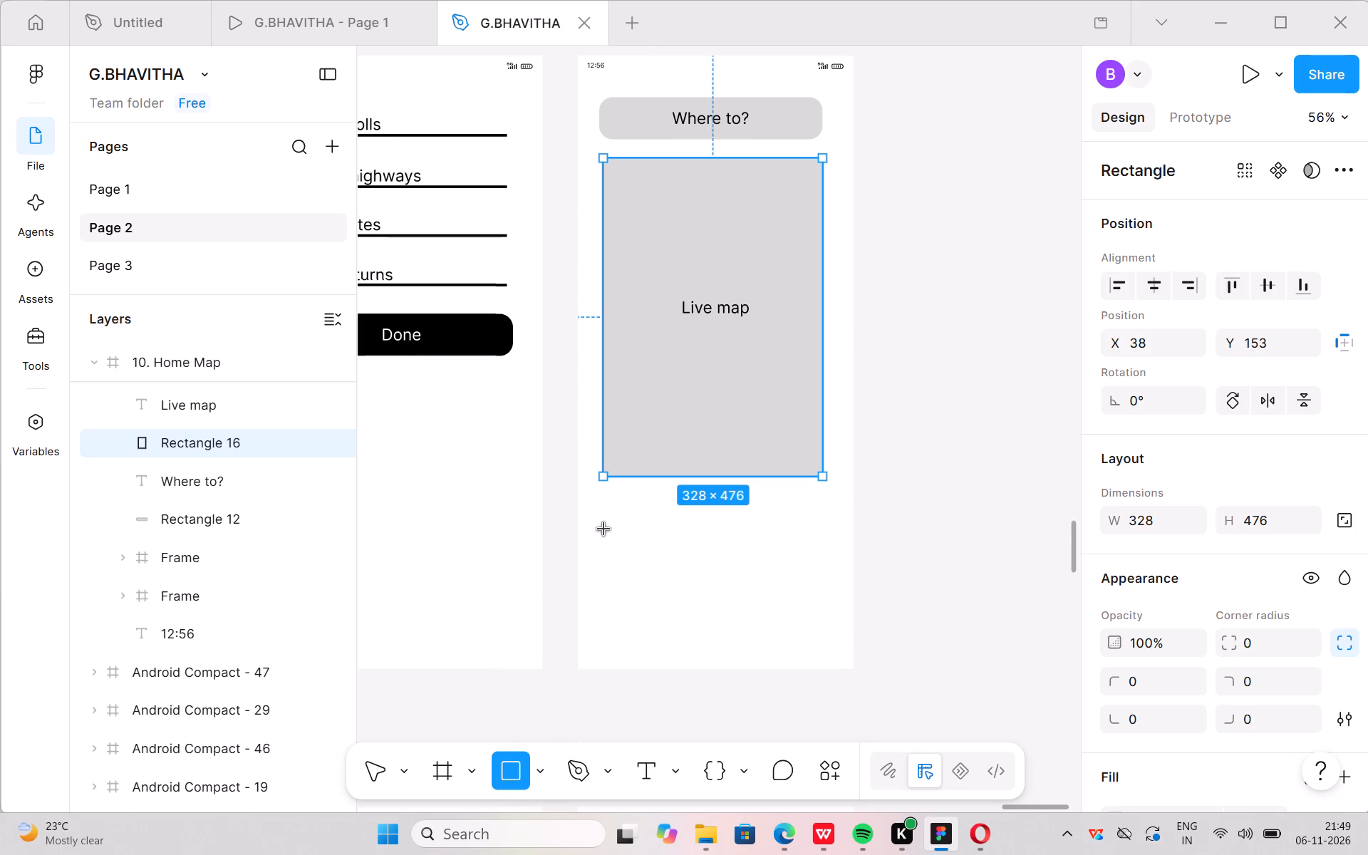
left_click_drag(599, 519, 792, 562)
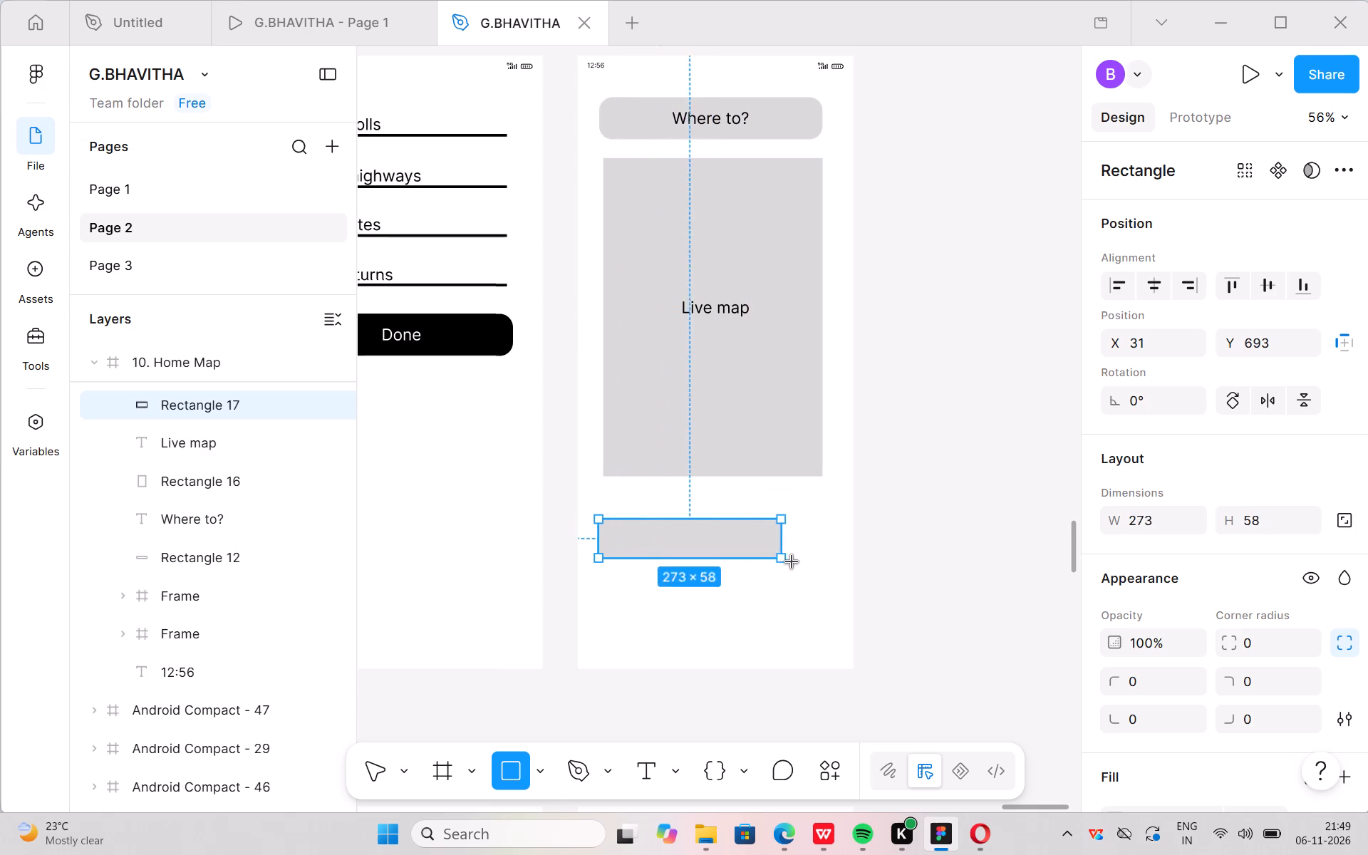
left_click_drag(792, 562, 827, 570)
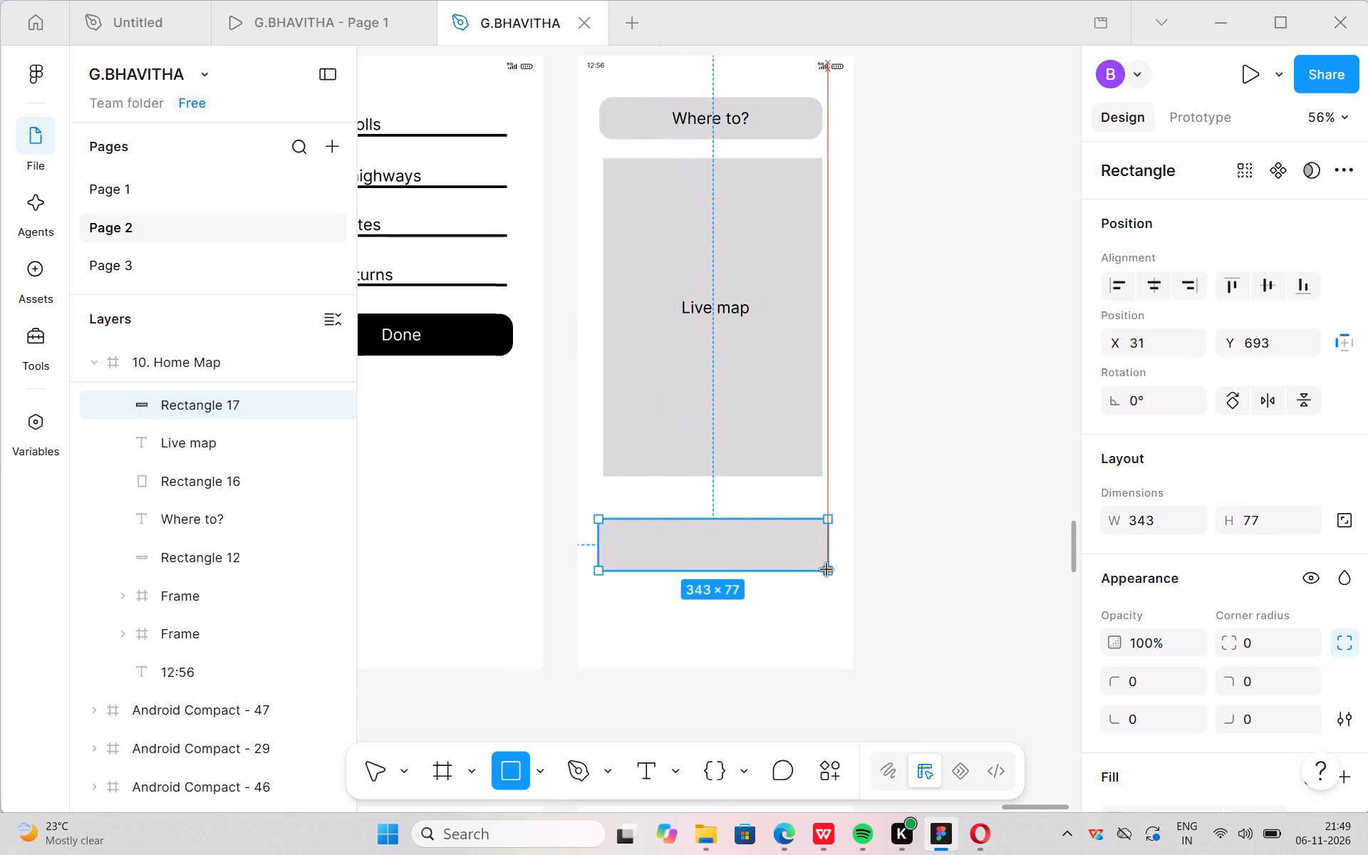
left_click_drag(827, 570, 824, 566)
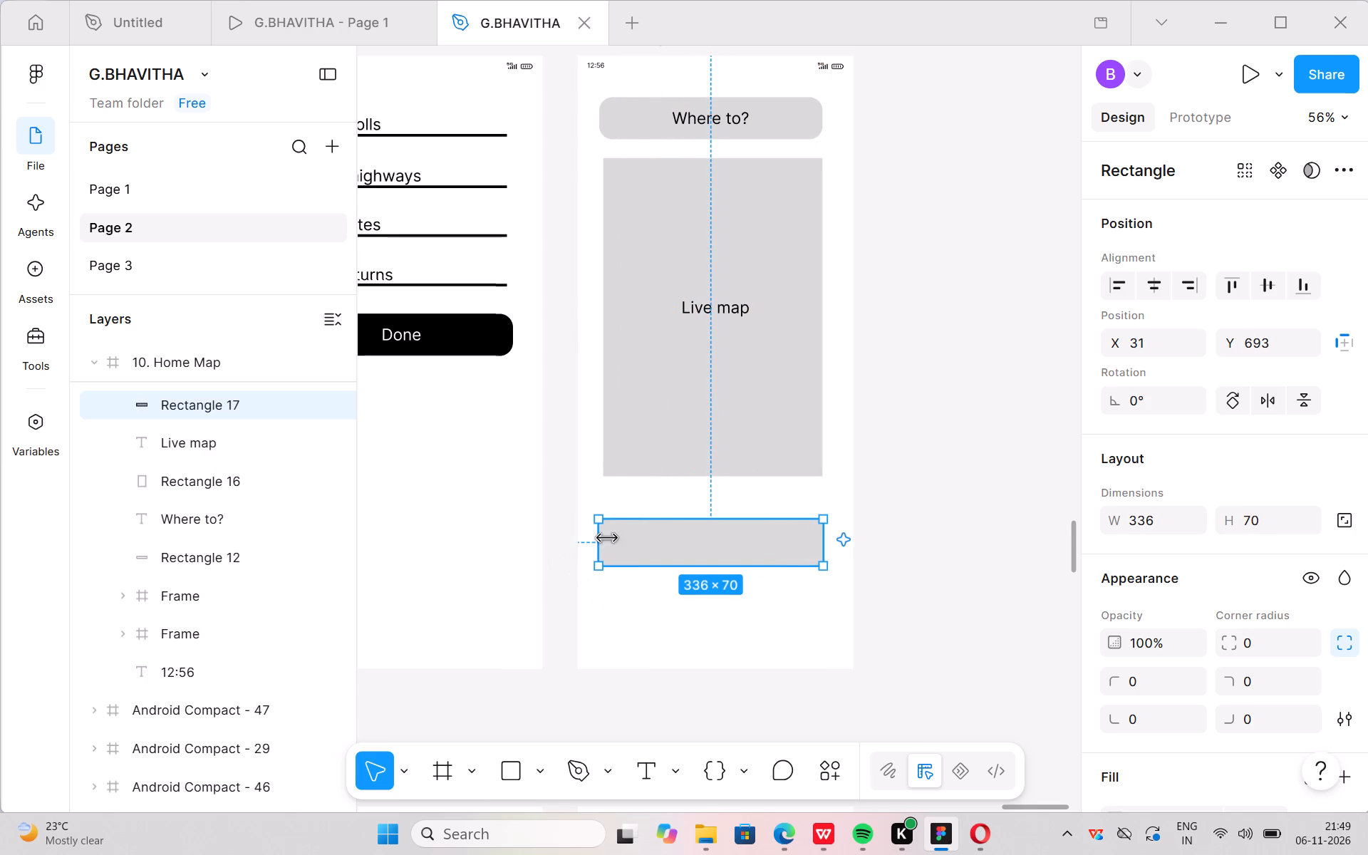
left_click_drag(598, 548, 597, 554)
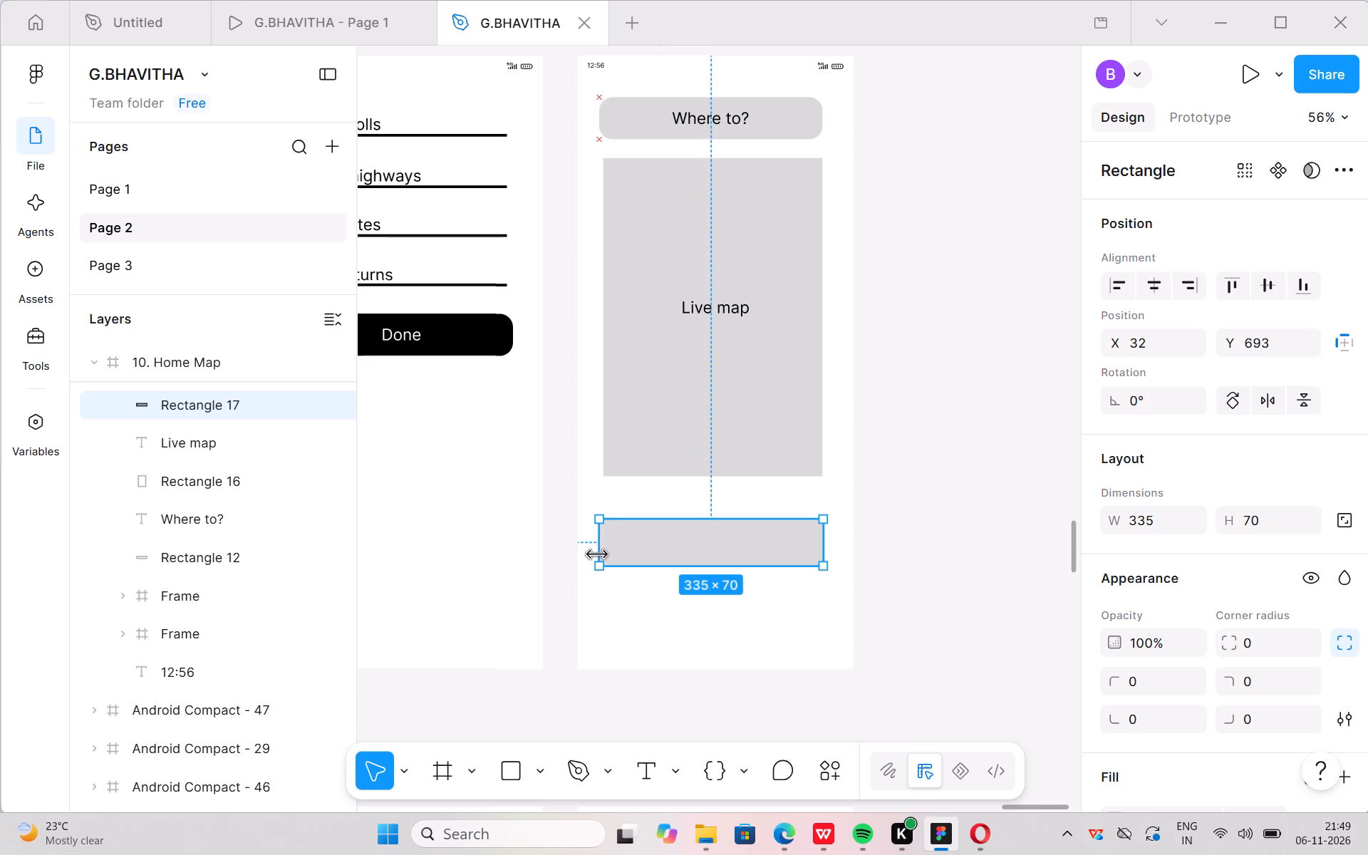
left_click_drag(597, 554, 603, 556)
left_click(608, 589)
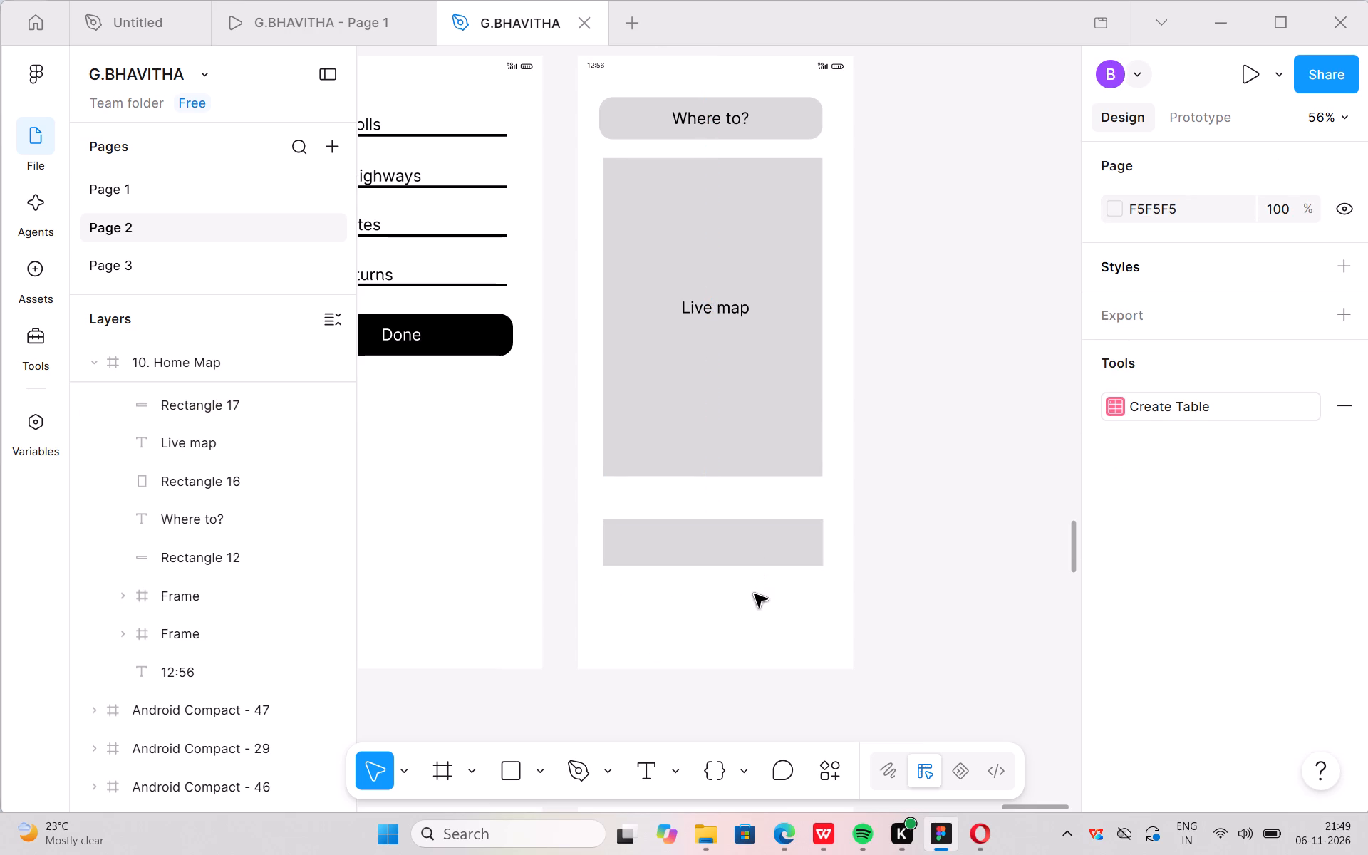
Duplicate the 329 × 70 grey rectangle directly below the original in 10. Home Map, at about X 38, Y 803.
left_click_drag(738, 552, 745, 566, "alt")
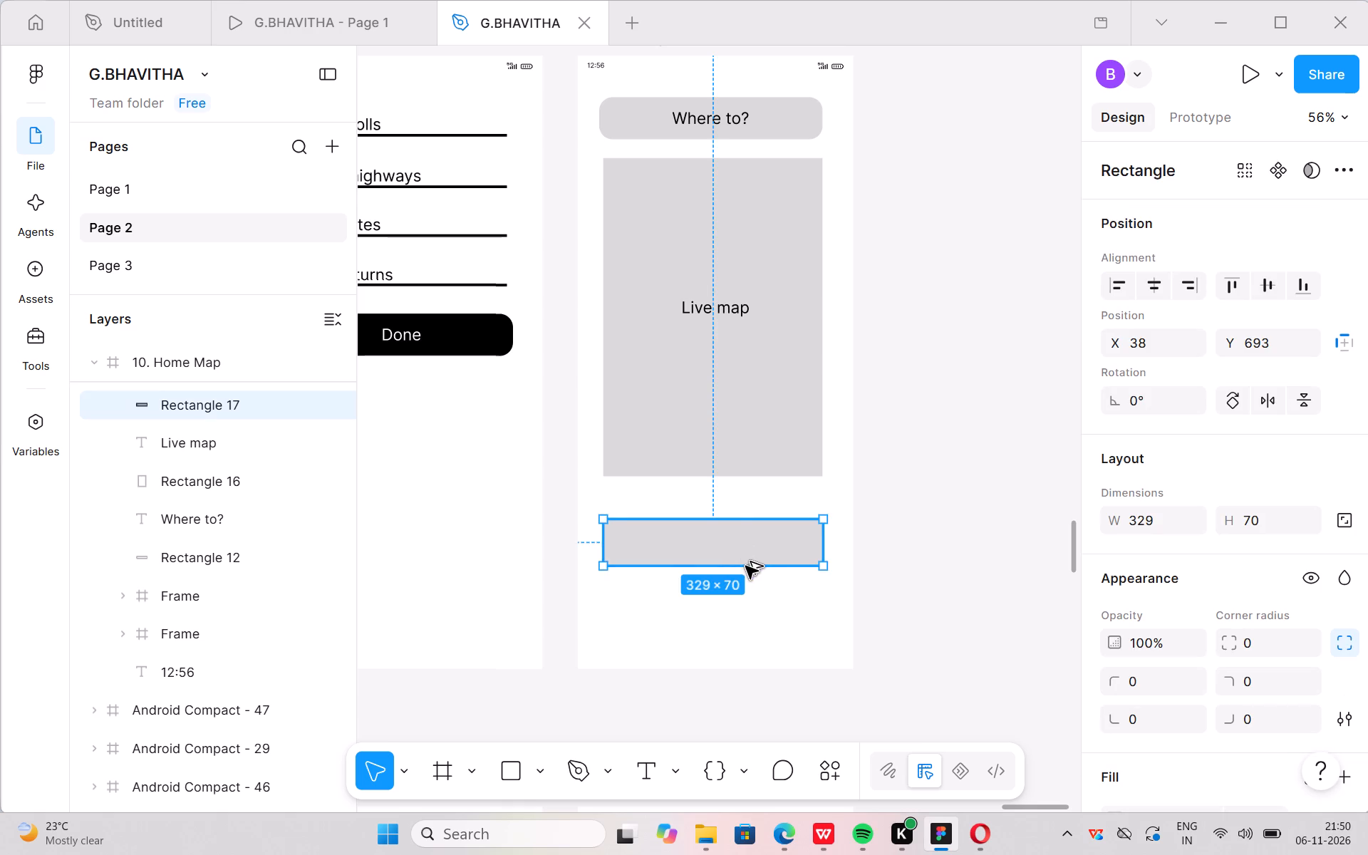
left_click_drag(745, 566, 735, 626, "alt")
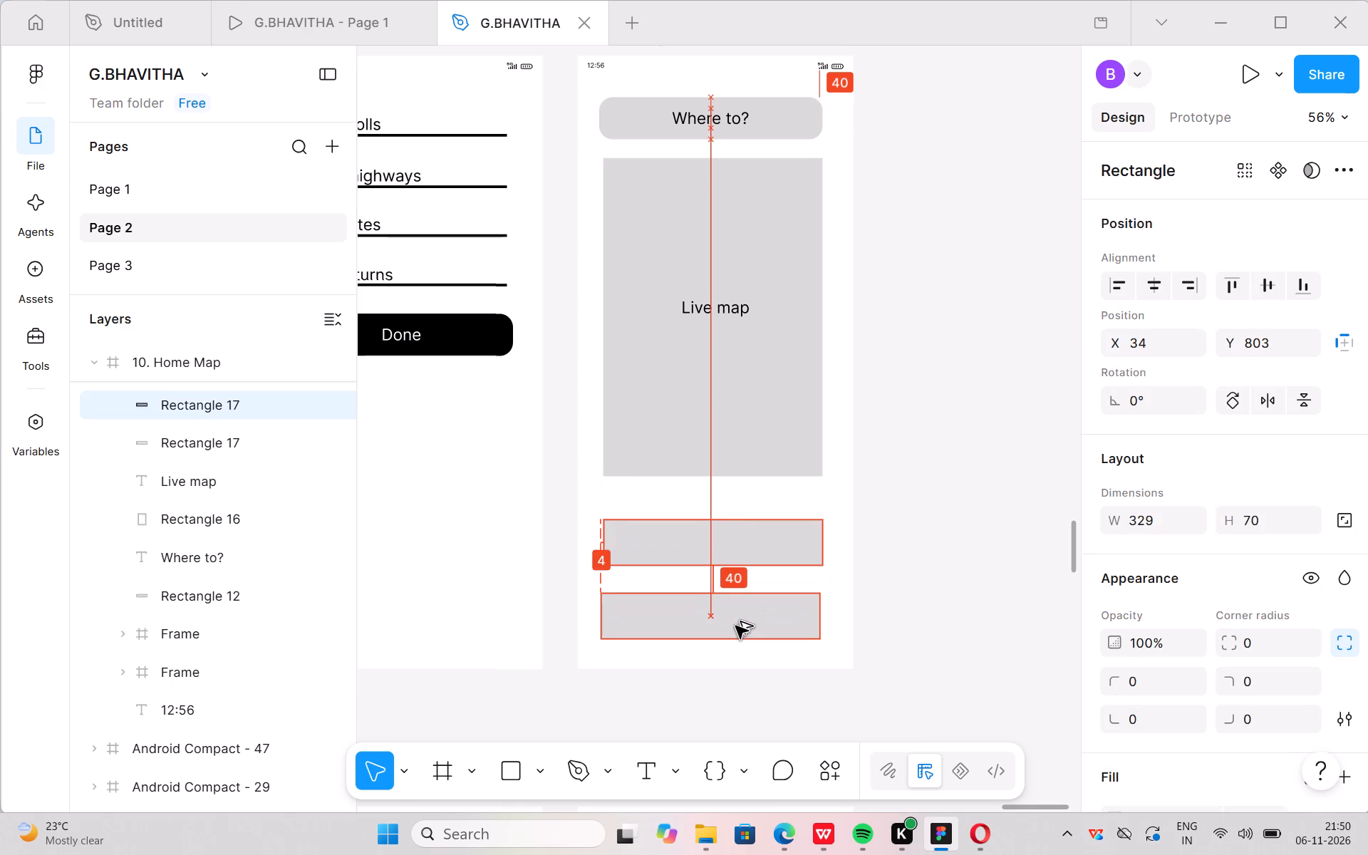
left_click_drag(735, 626, 747, 618, "alt")
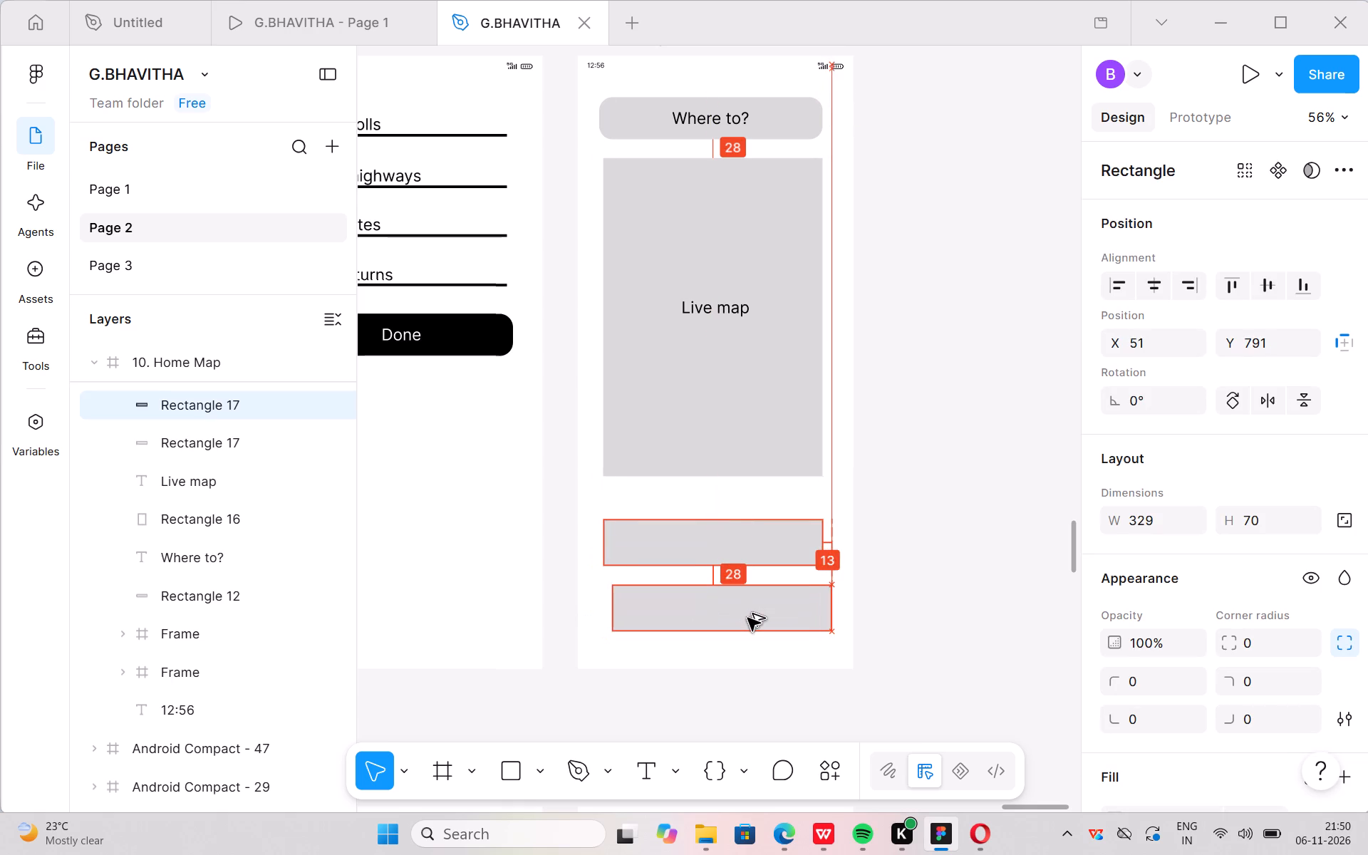
left_click_drag(747, 618, 738, 627, "alt")
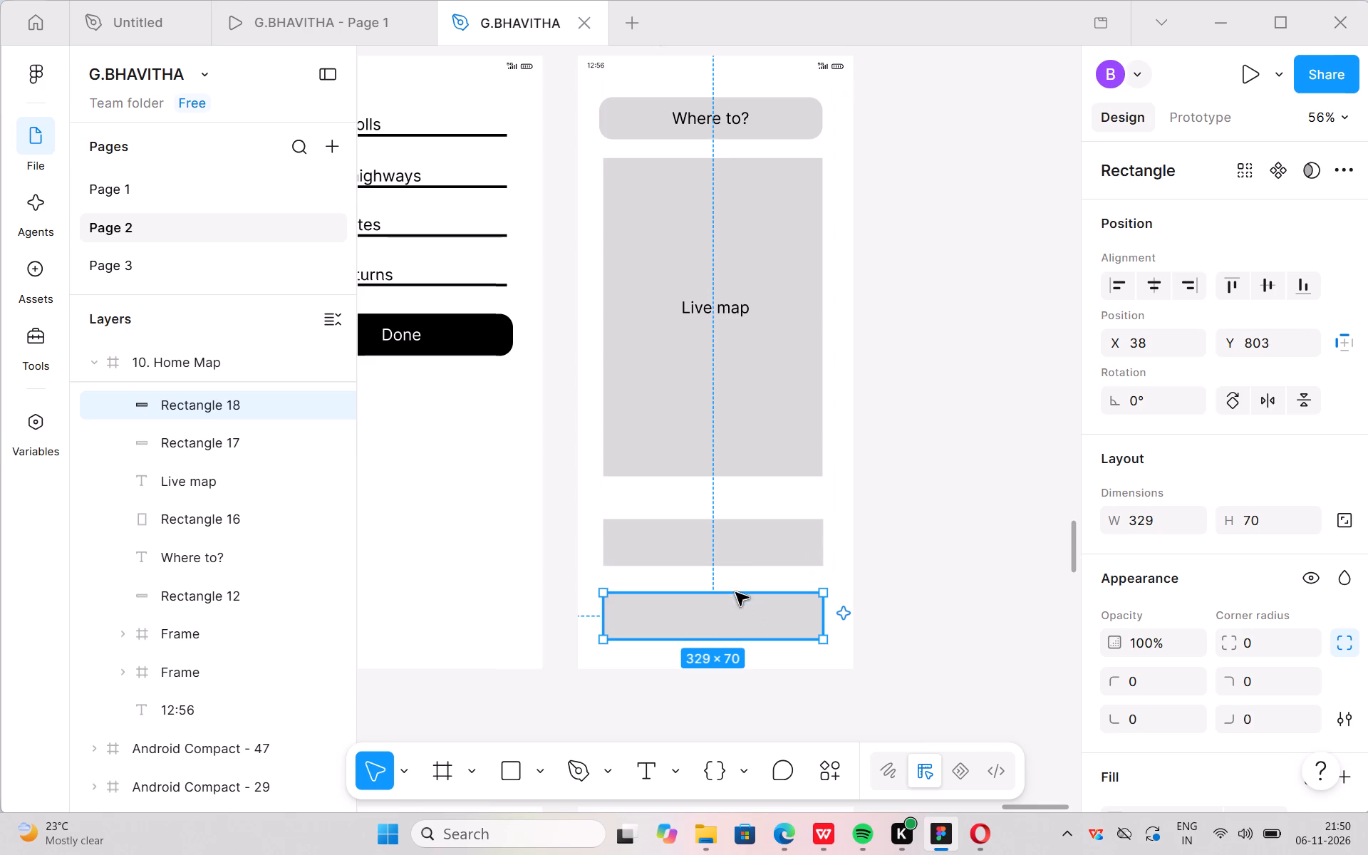
left_click(736, 495)
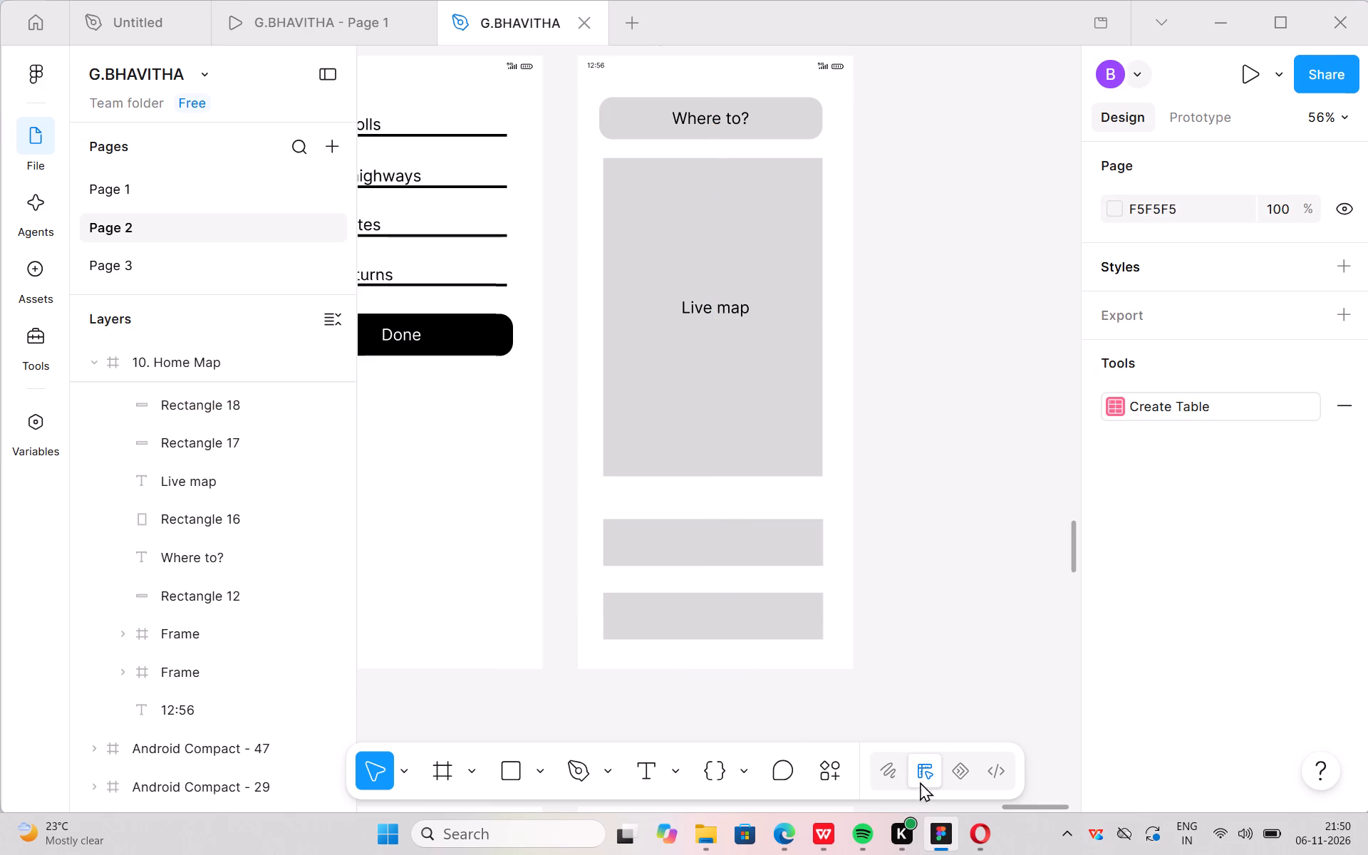
Paste the copied Work 24 min label as new text near the left edge of the upper small rectangle, about X 57, Y 713.
left_click(984, 765)
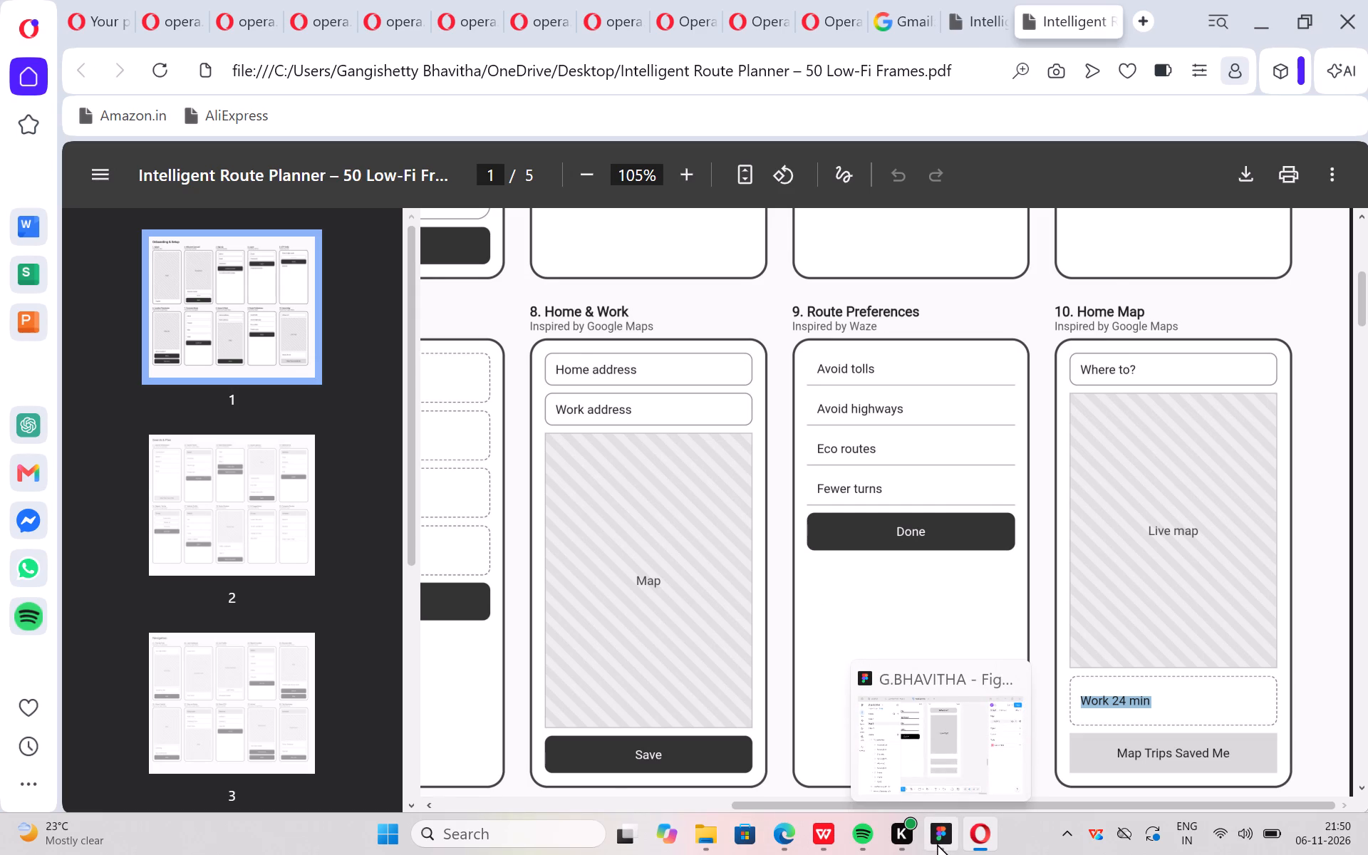
left_click(937, 763)
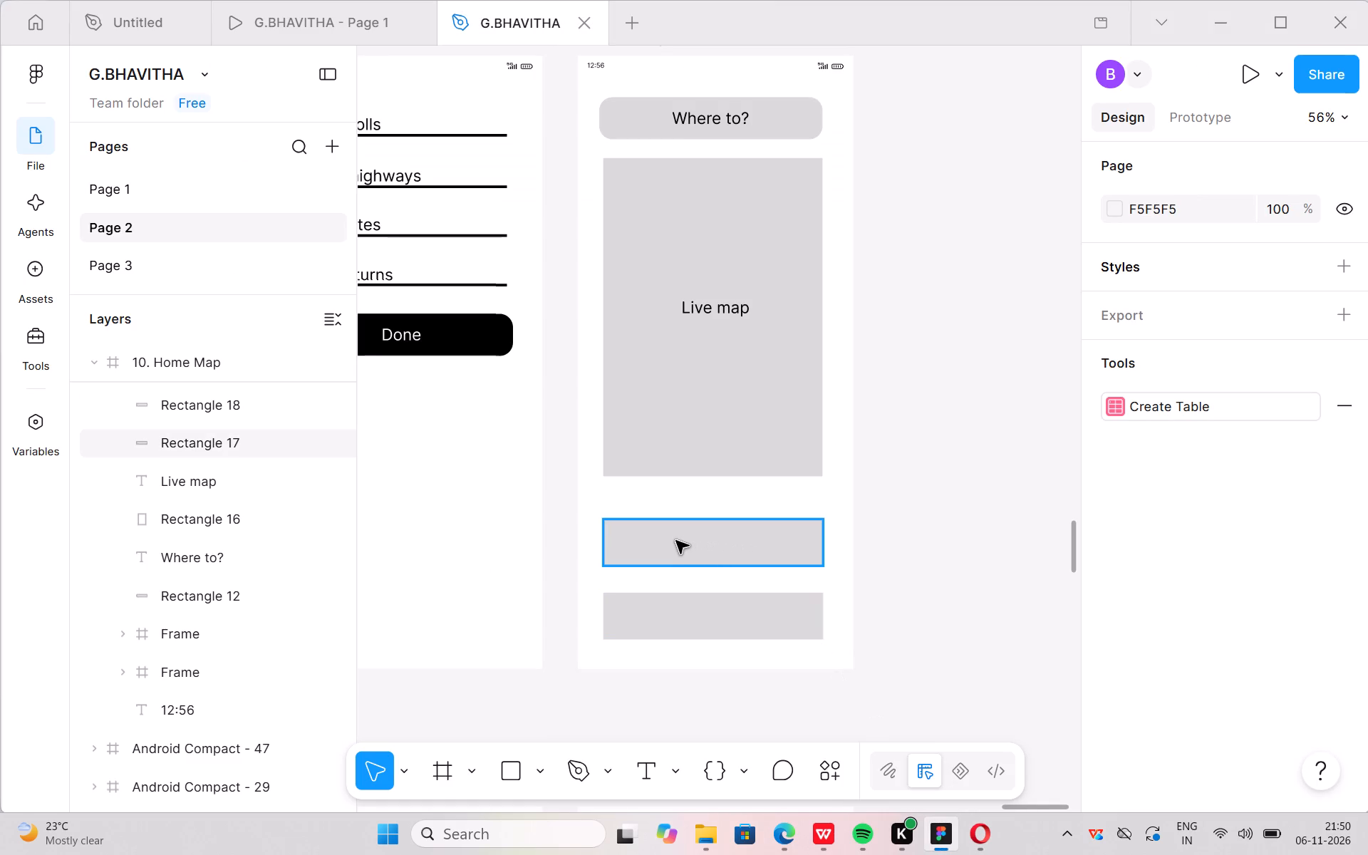
left_click(675, 540)
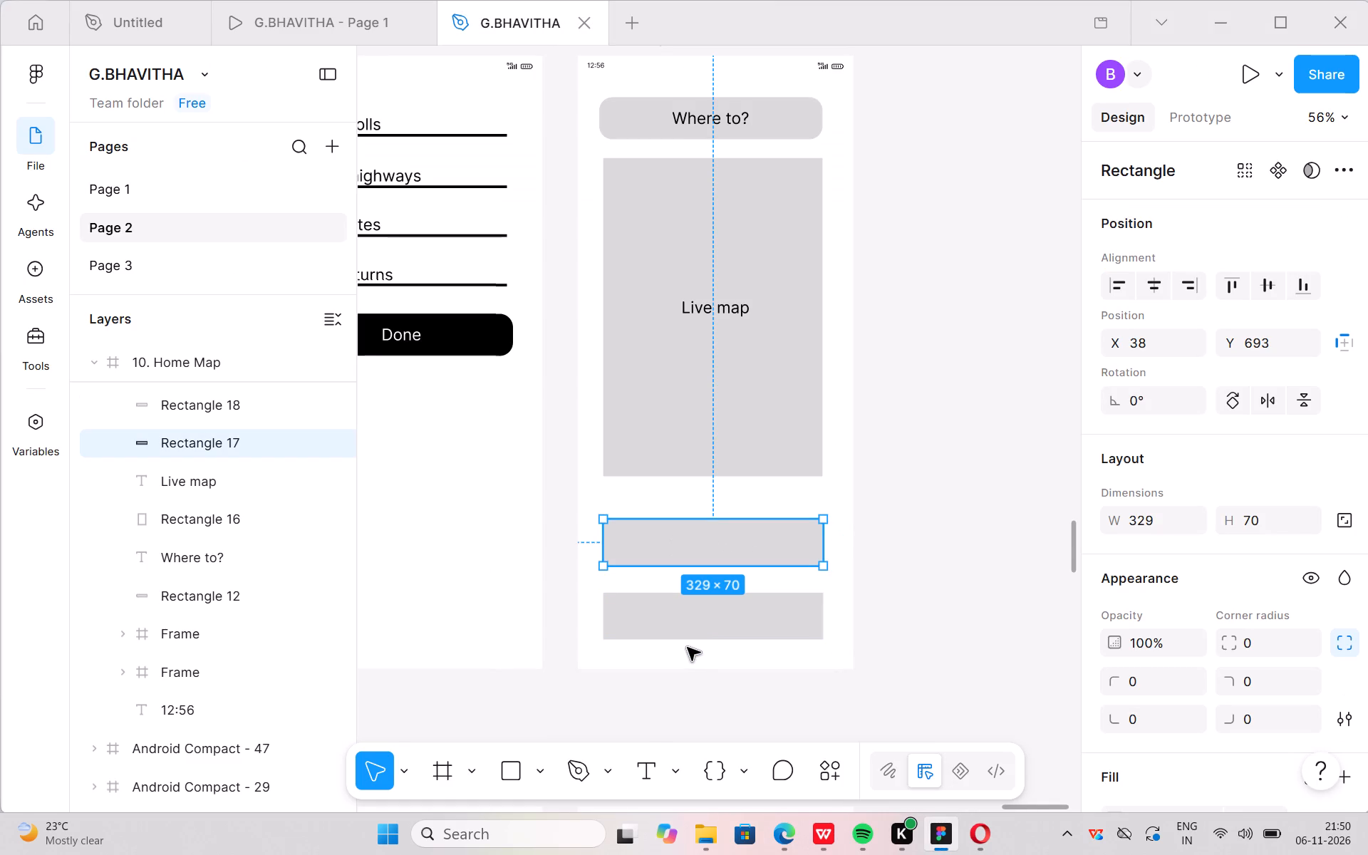
key("t")
left_click(648, 539)
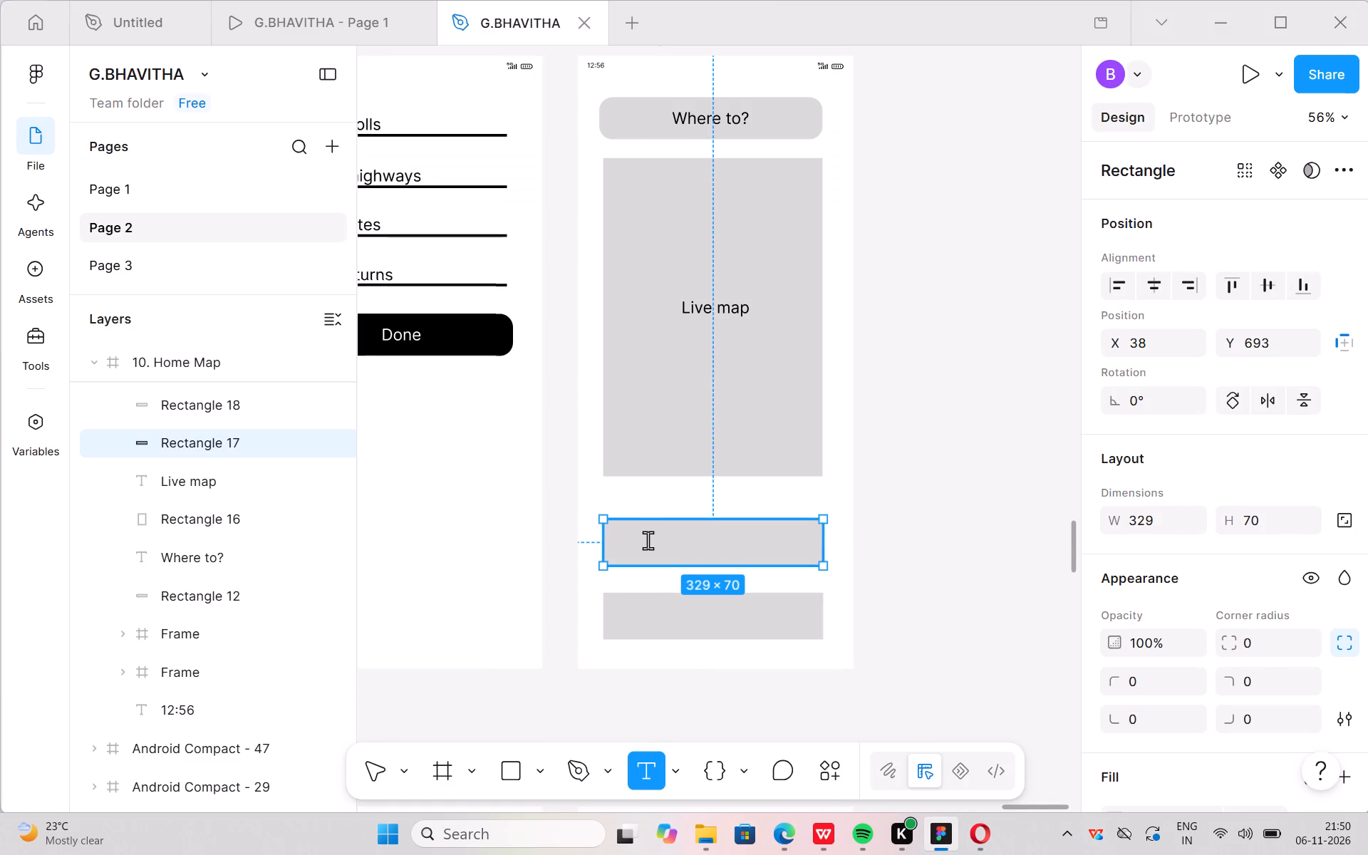
key("ctrl+v")
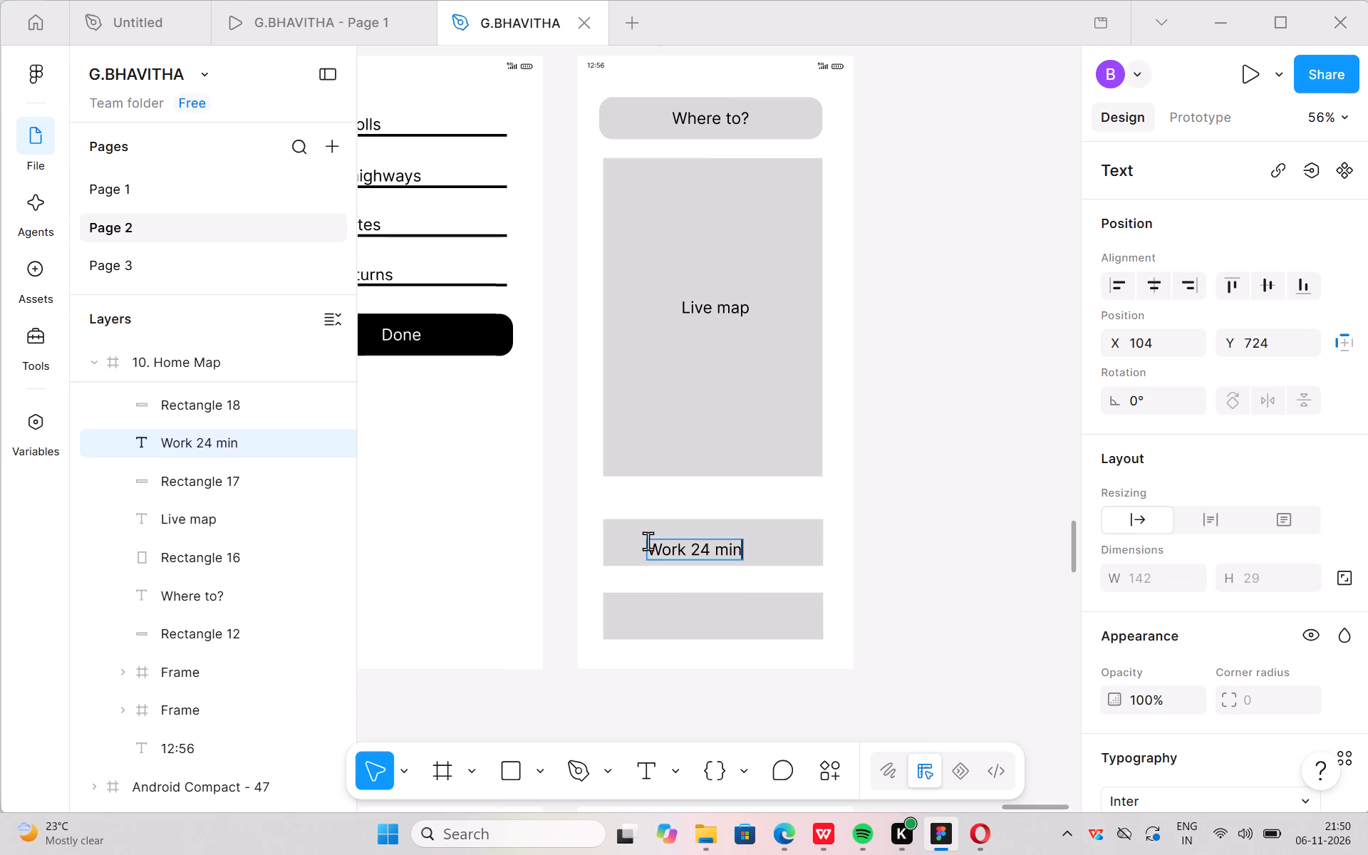
left_click(754, 577)
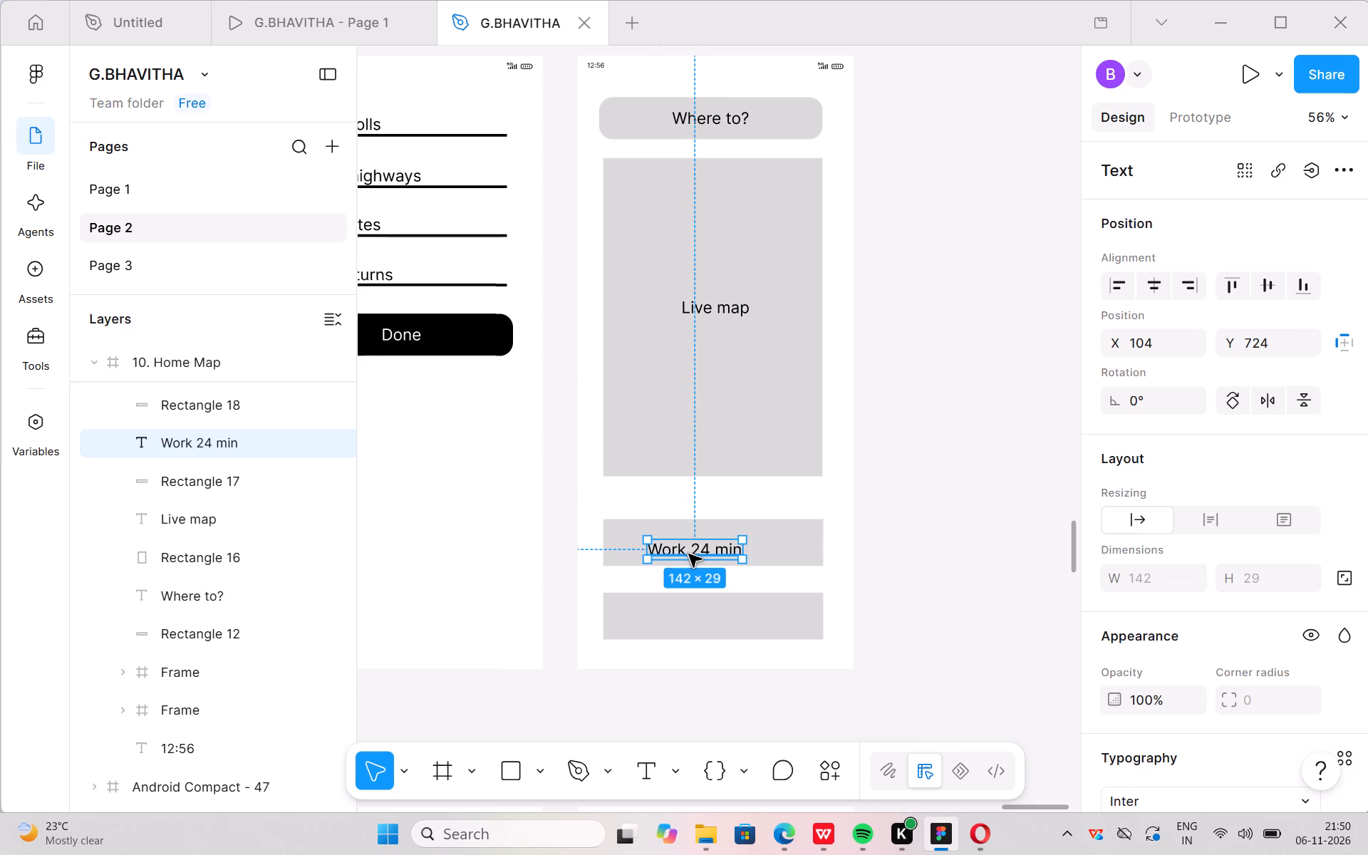
left_click_drag(692, 549, 660, 544)
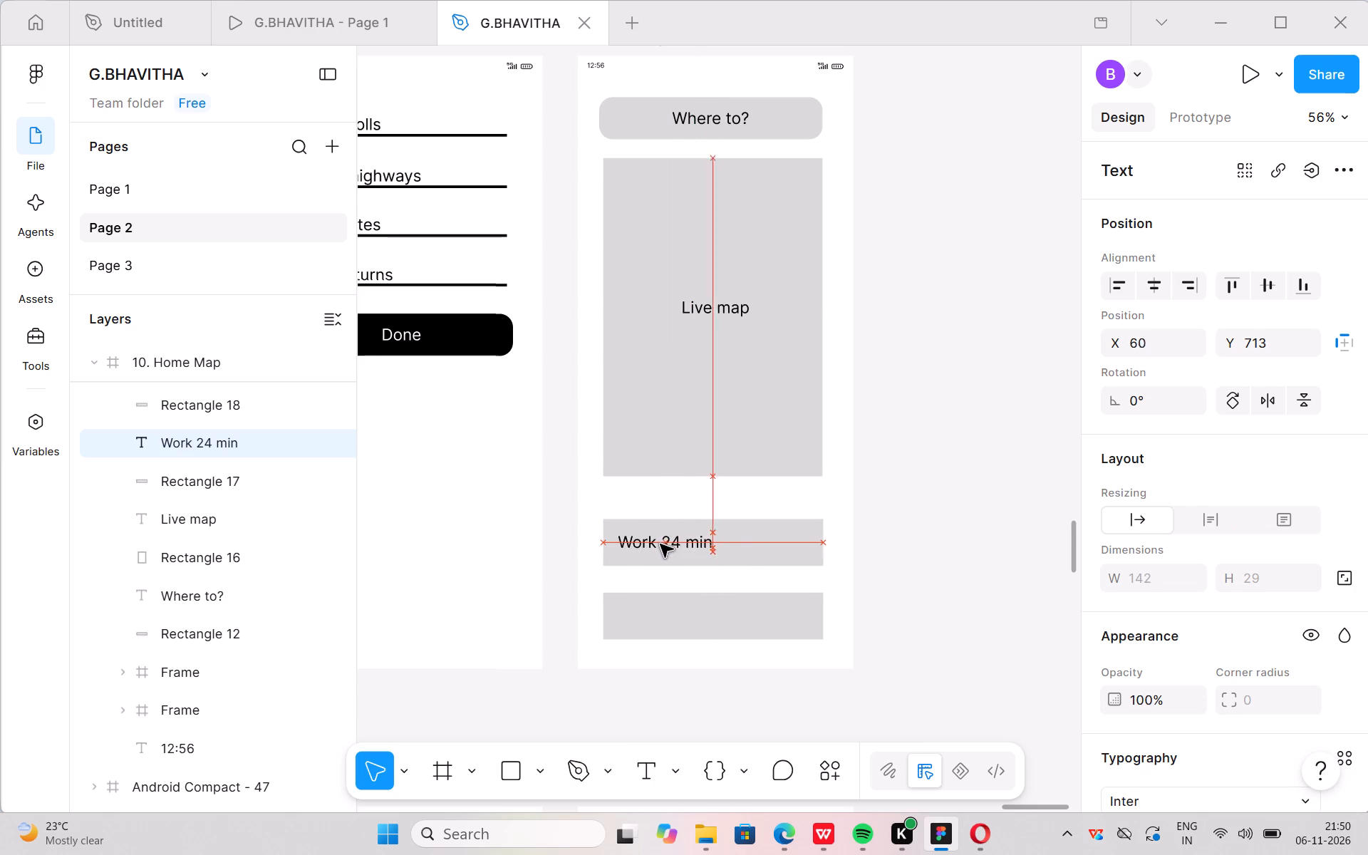
left_click_drag(660, 544, 659, 545)
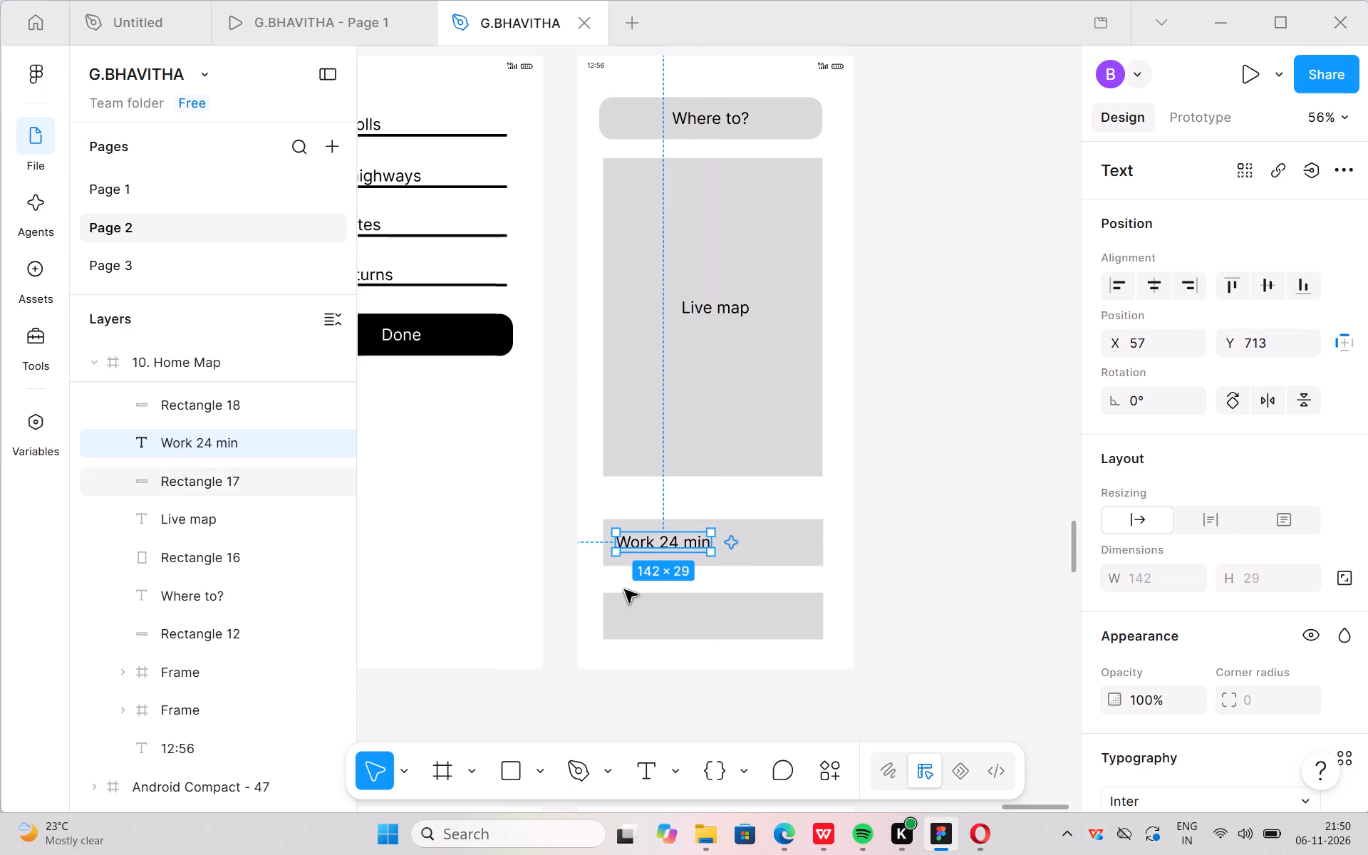
left_click(609, 581)
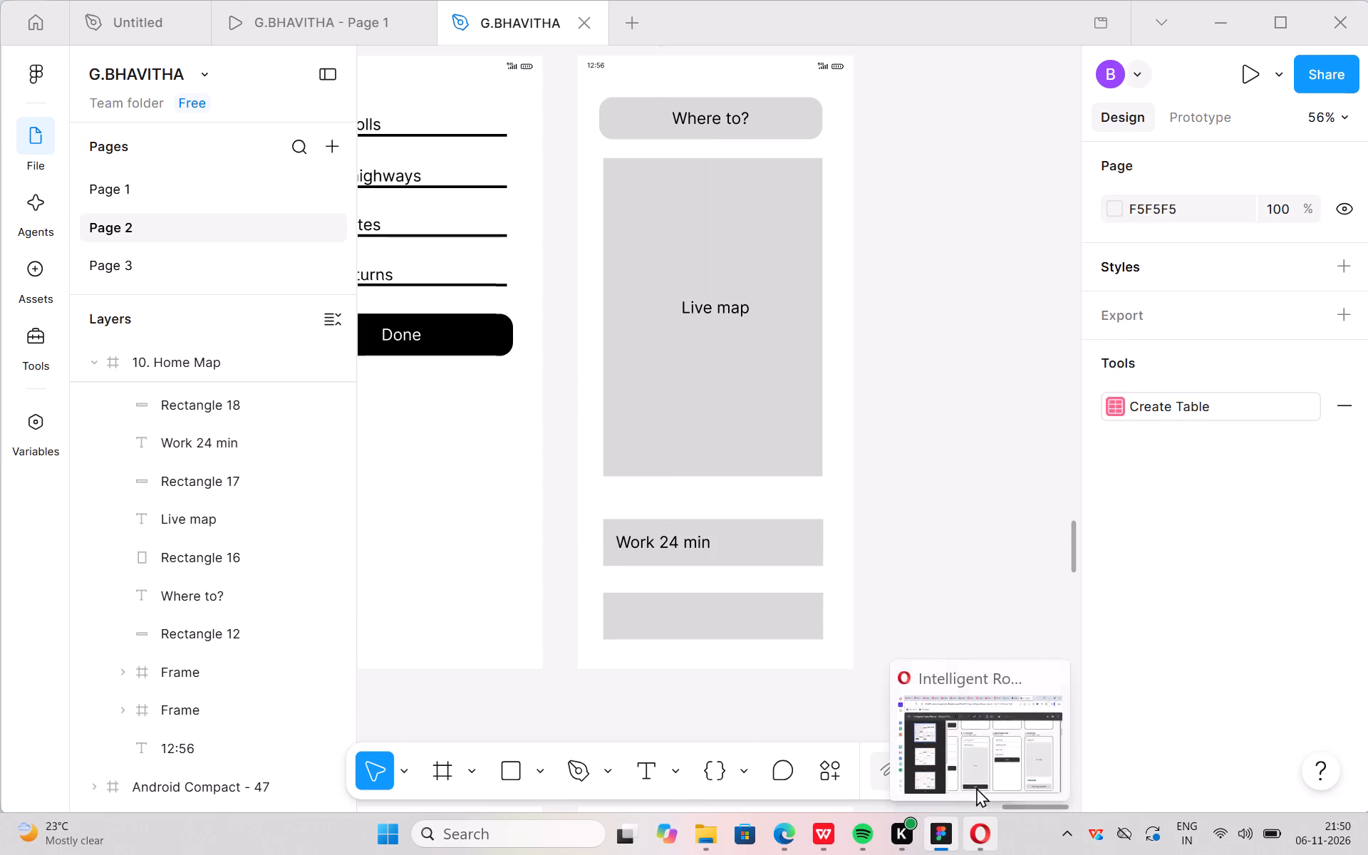
Copy the Map Trips Saved Me label from the 10. Home Map wireframe in the Opera reference PDF and return to Figma.
left_click(980, 752)
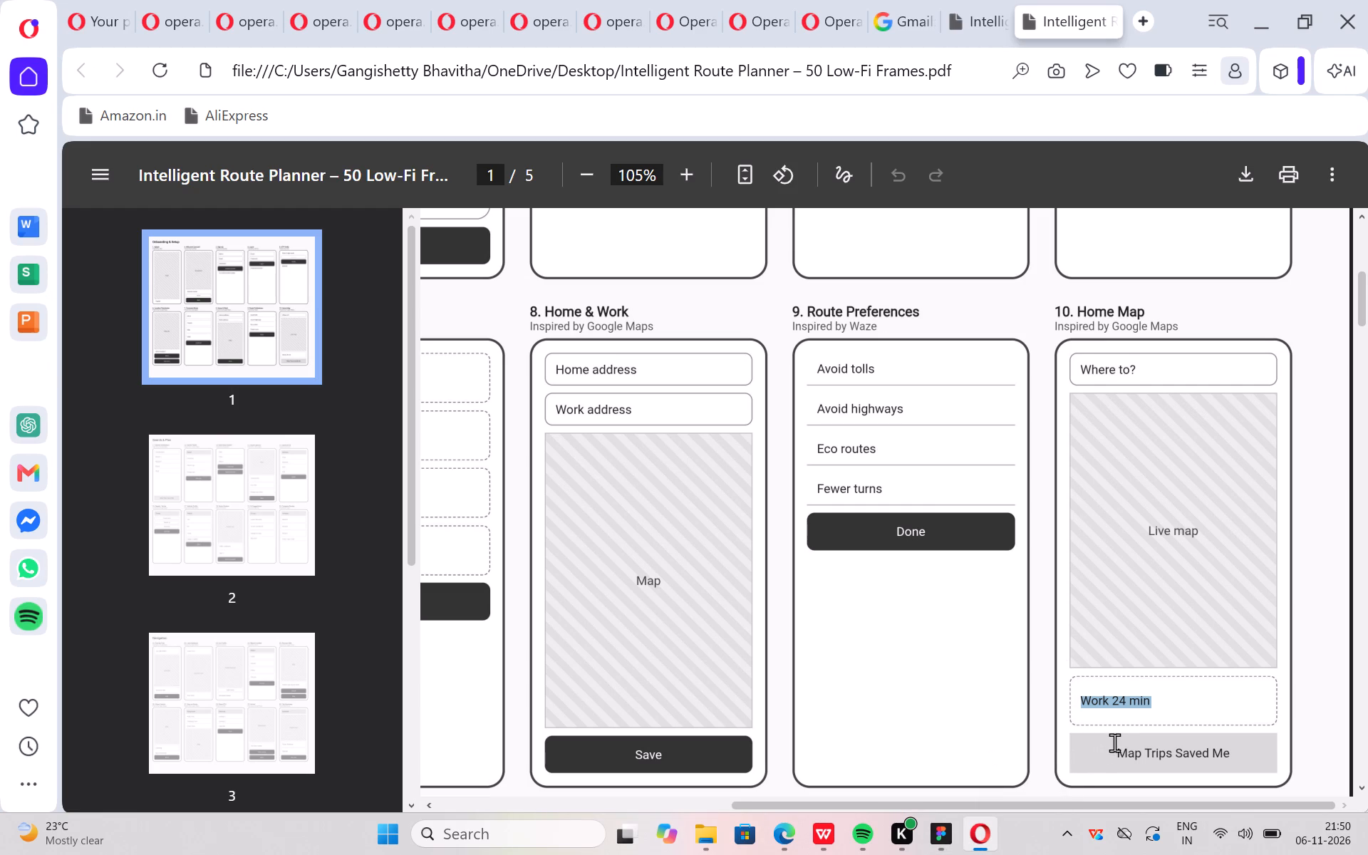
left_click_drag(1111, 752, 1163, 751)
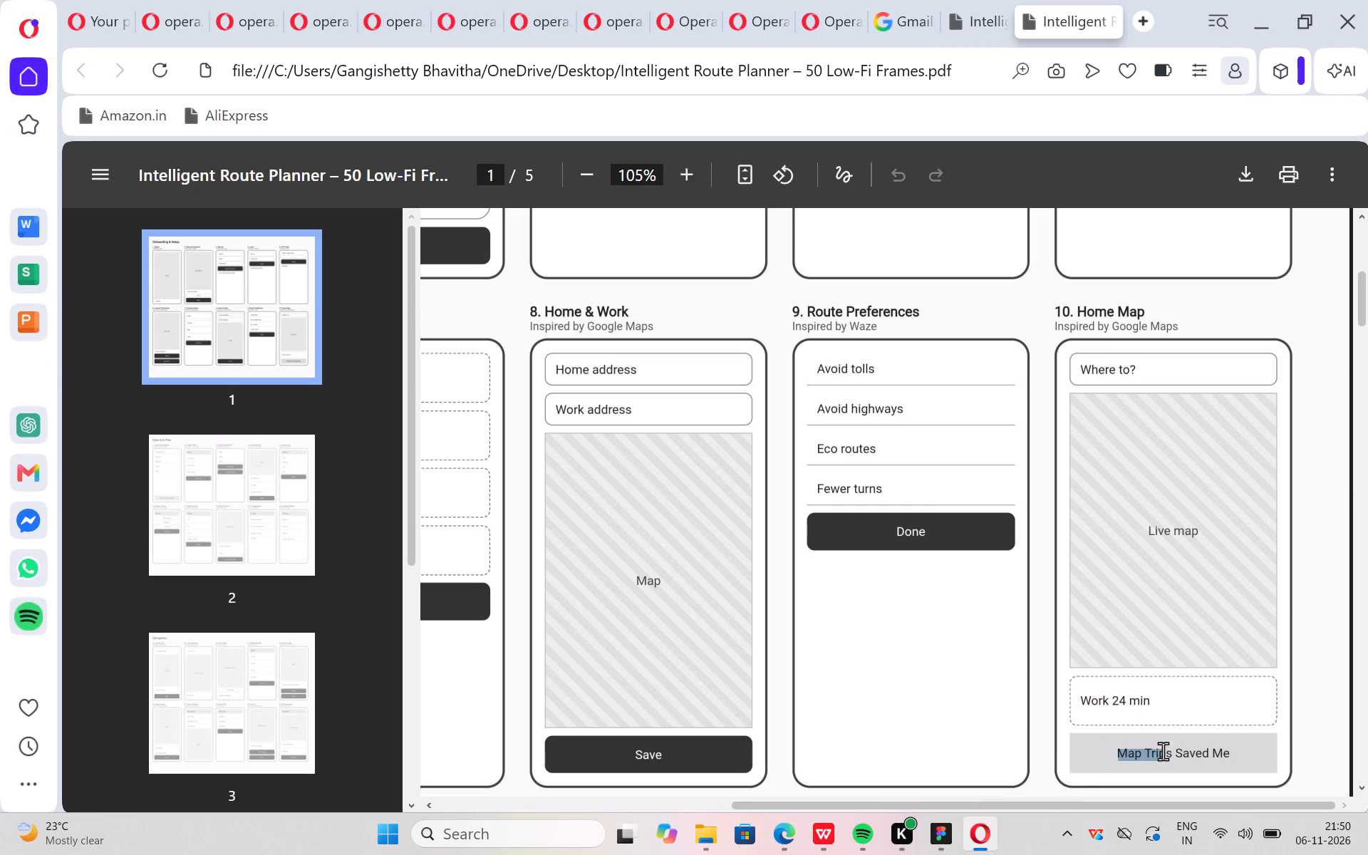
left_click_drag(1163, 751, 1238, 750)
key("ctrl+c")
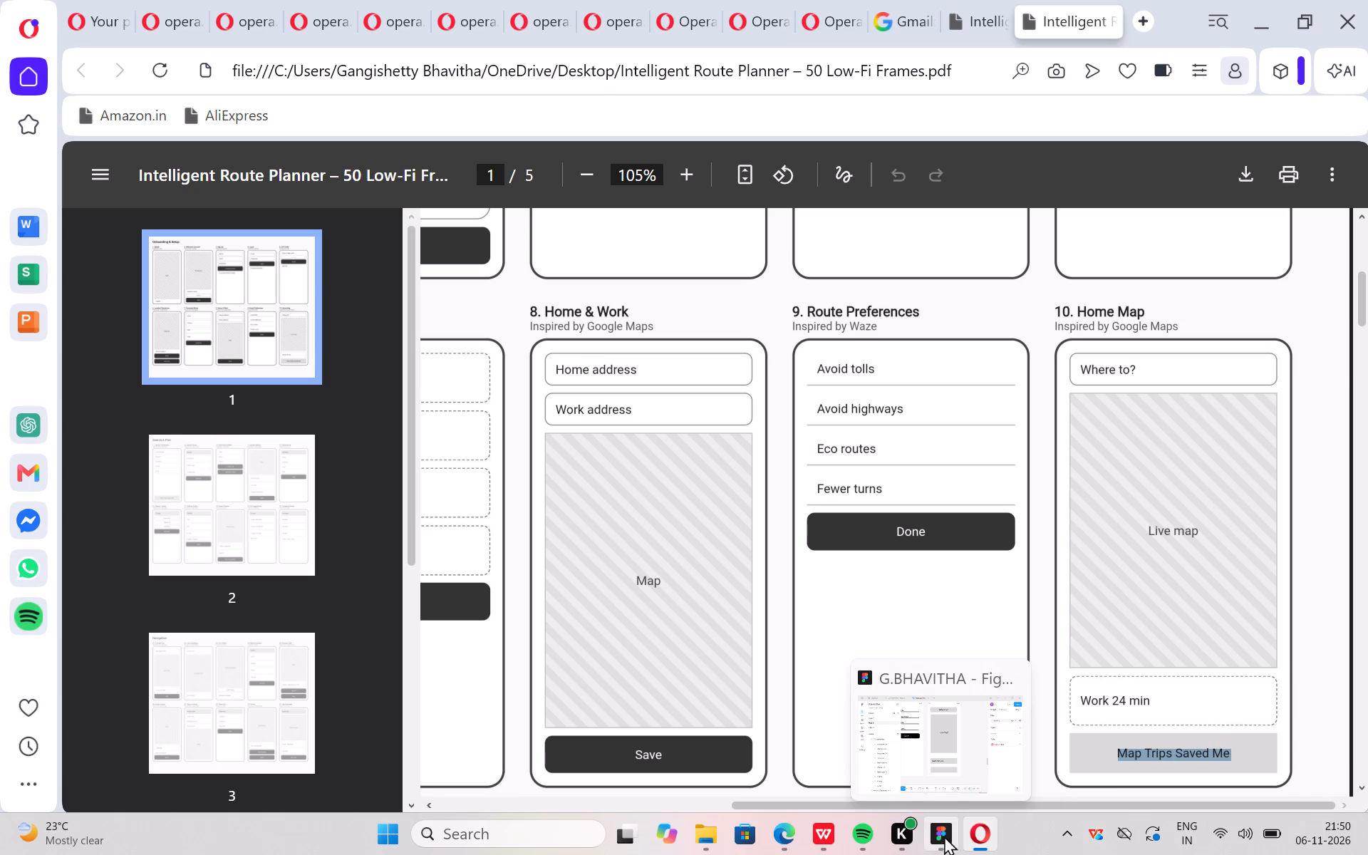
left_click(953, 771)
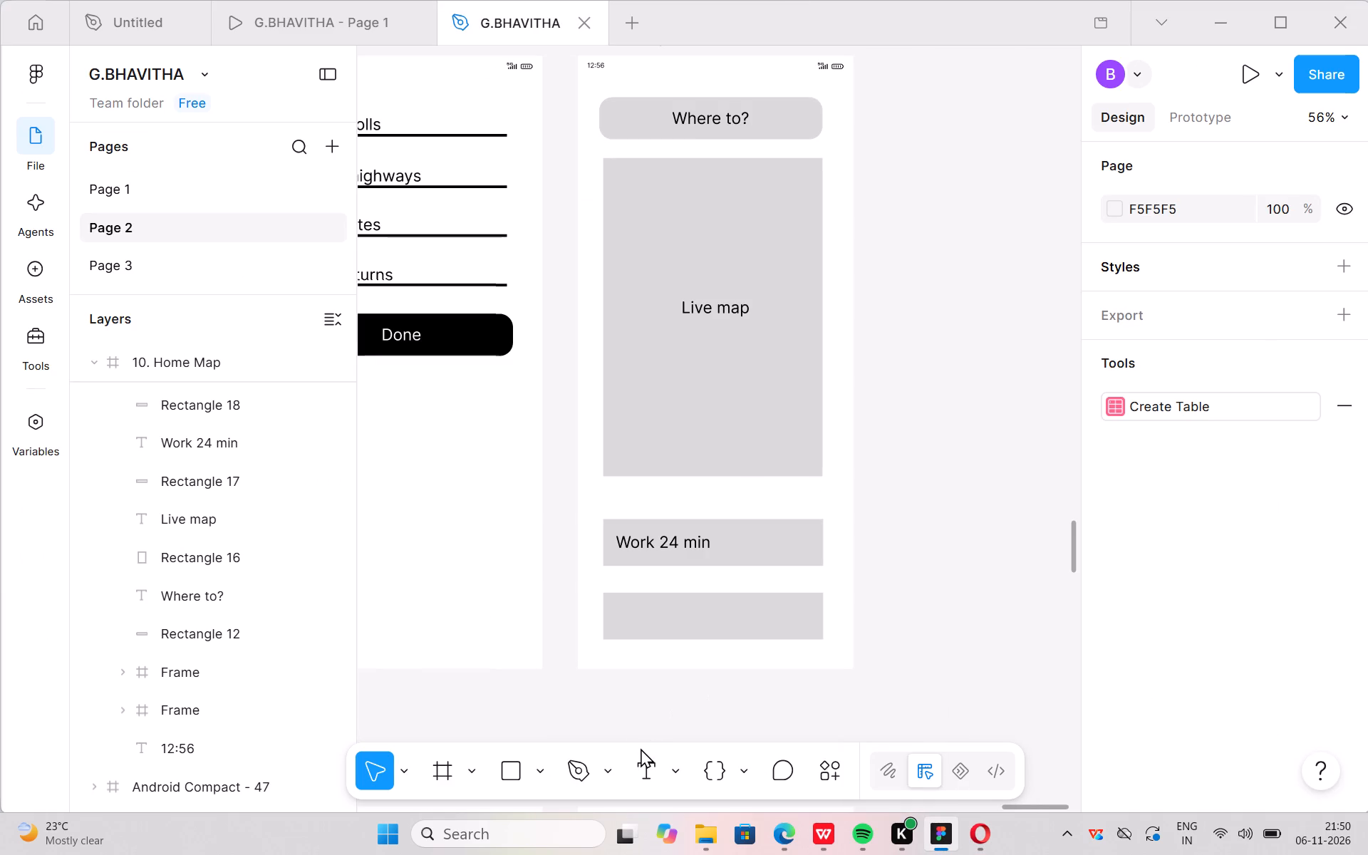
Paste the copied Map Trips Saved Me label as new text and centre it on the lowest grey rectangle in 10. Home Map.
left_click(641, 748)
left_click(641, 765)
key("t")
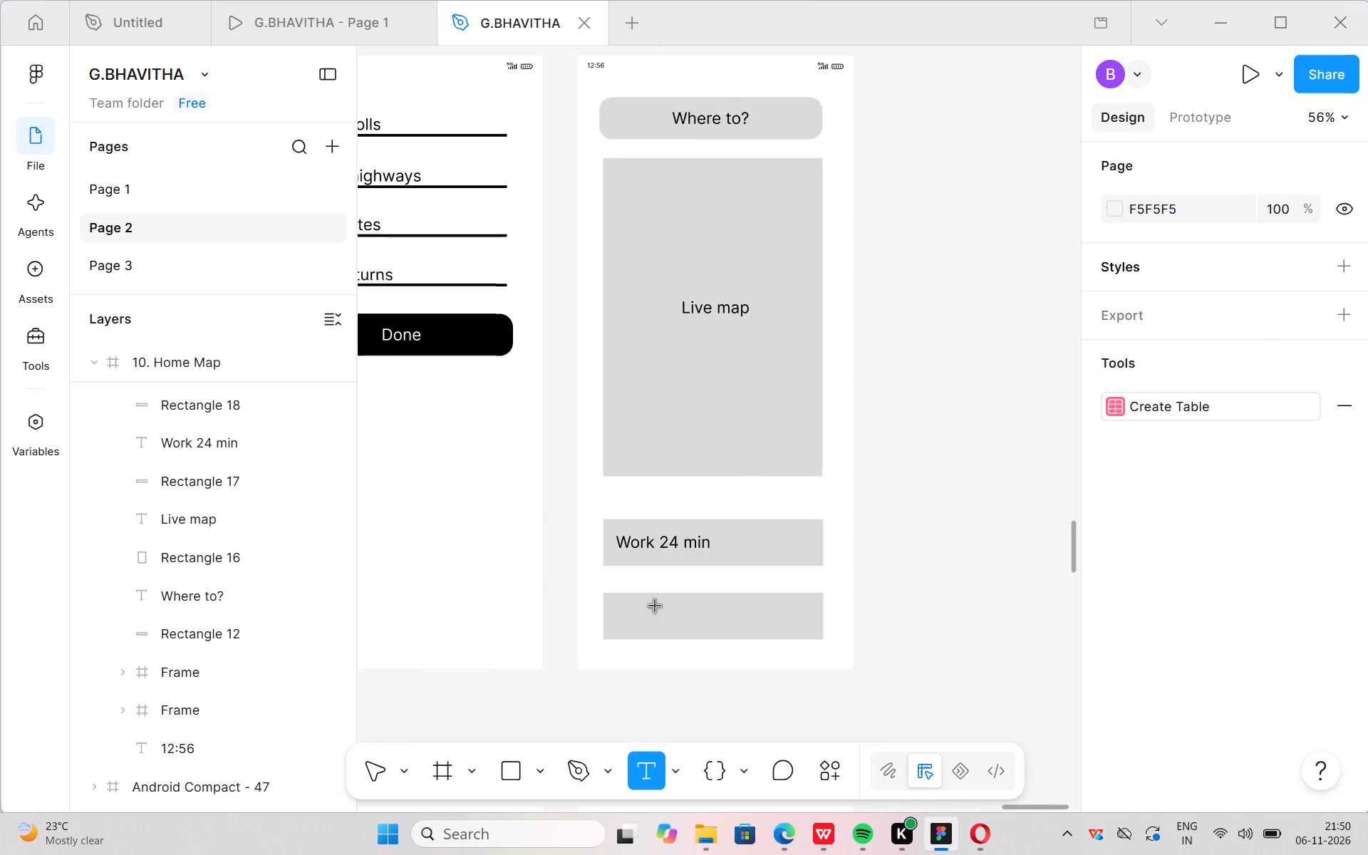
left_click(657, 606)
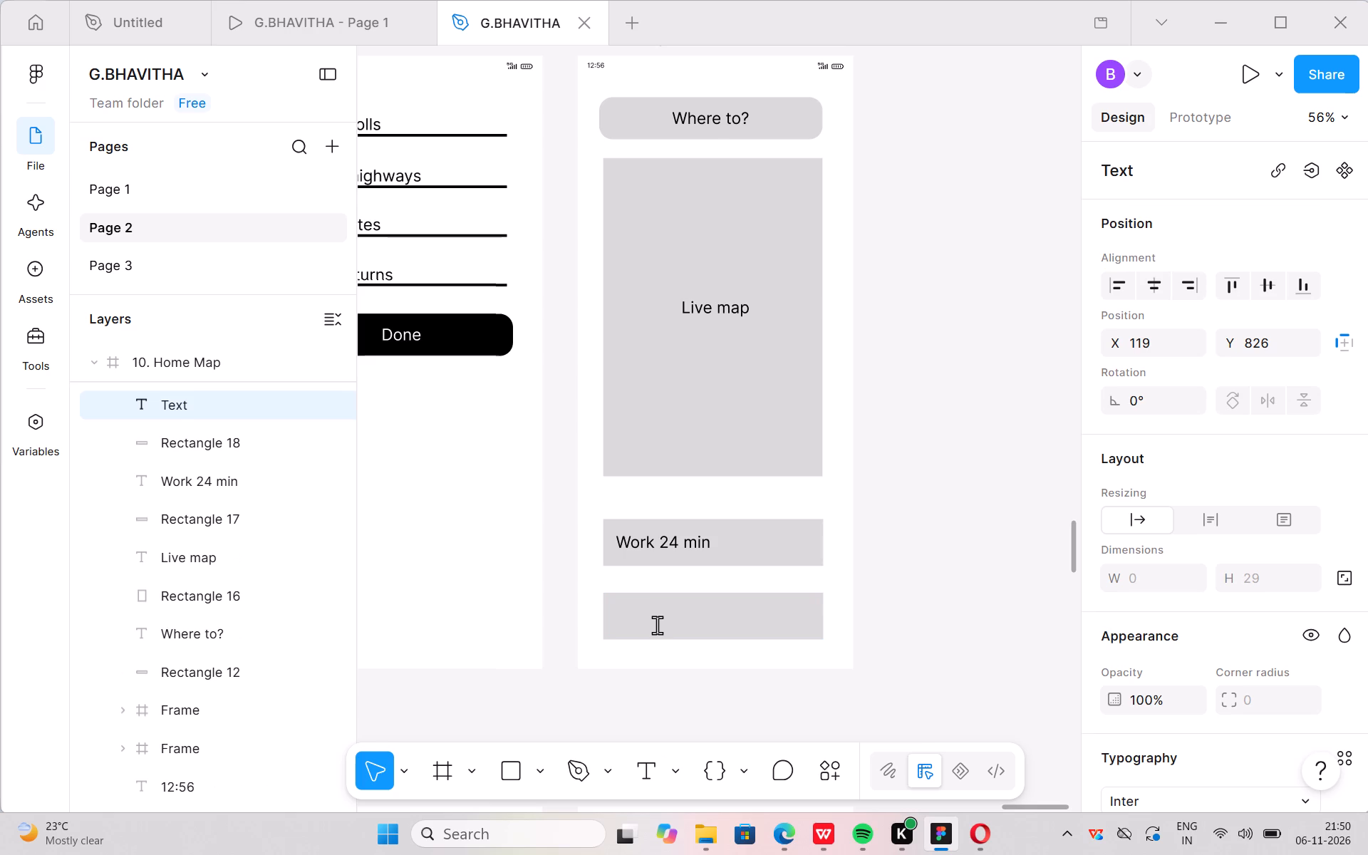
key("ctrl+v")
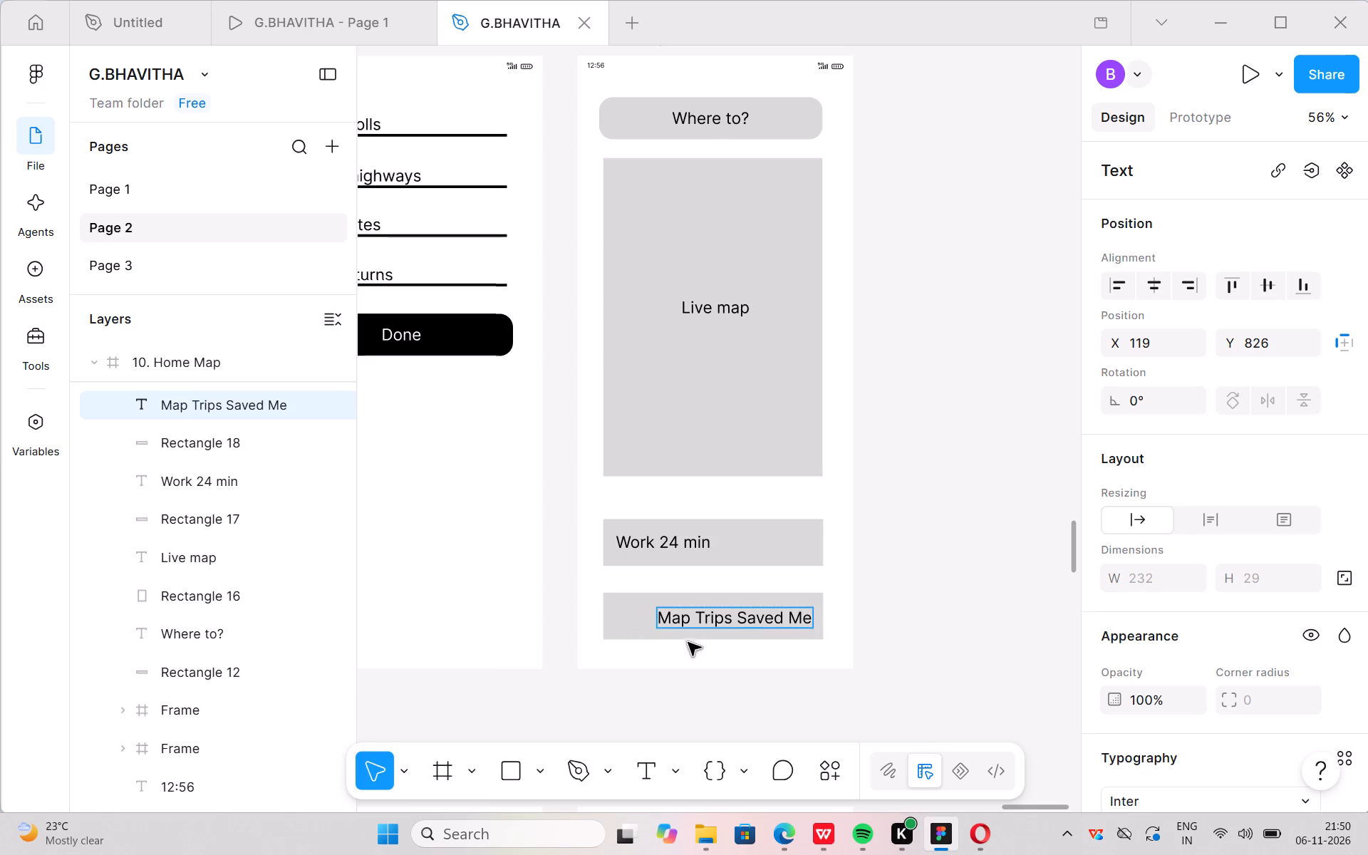
left_click(698, 635)
left_click_drag(701, 616, 685, 618)
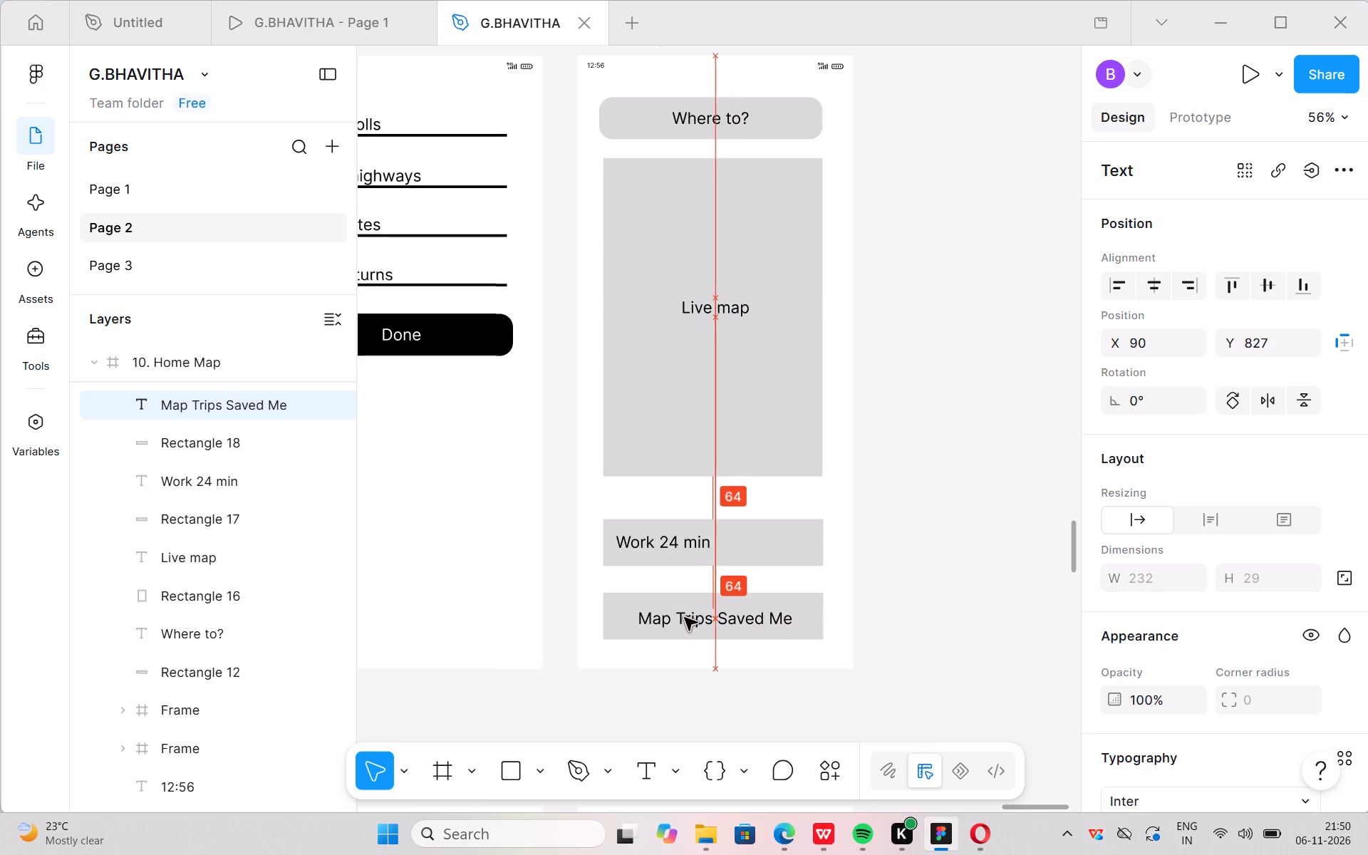
Nudge the Map Trips Saved Me label slightly upward on the lowest grey rectangle in 10. Home Map.
left_click_drag(685, 618, 682, 613)
left_click(651, 693)
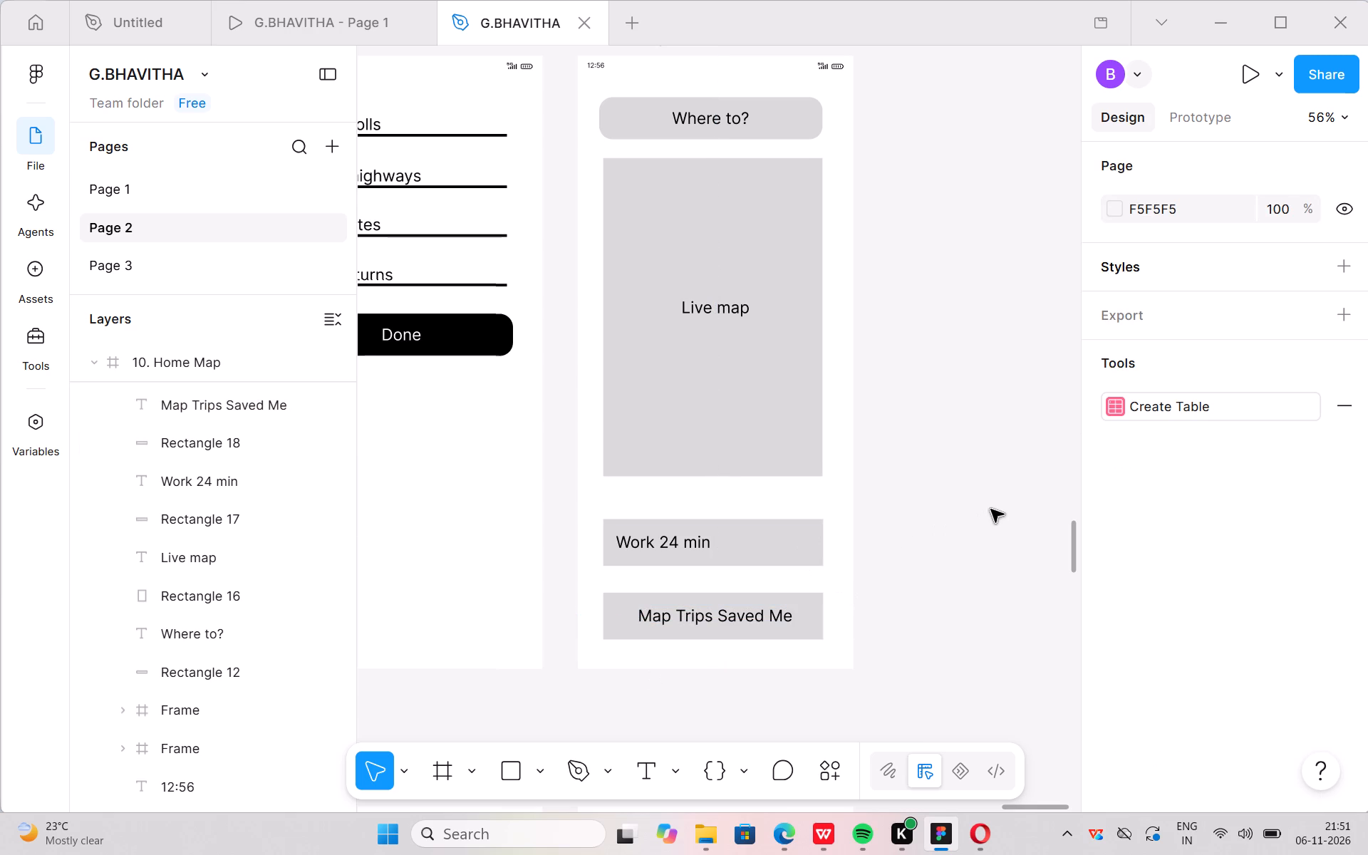
Centre the Work 24 min label on its grey rectangle in 10. Home Map.
left_click_drag(669, 546, 707, 544)
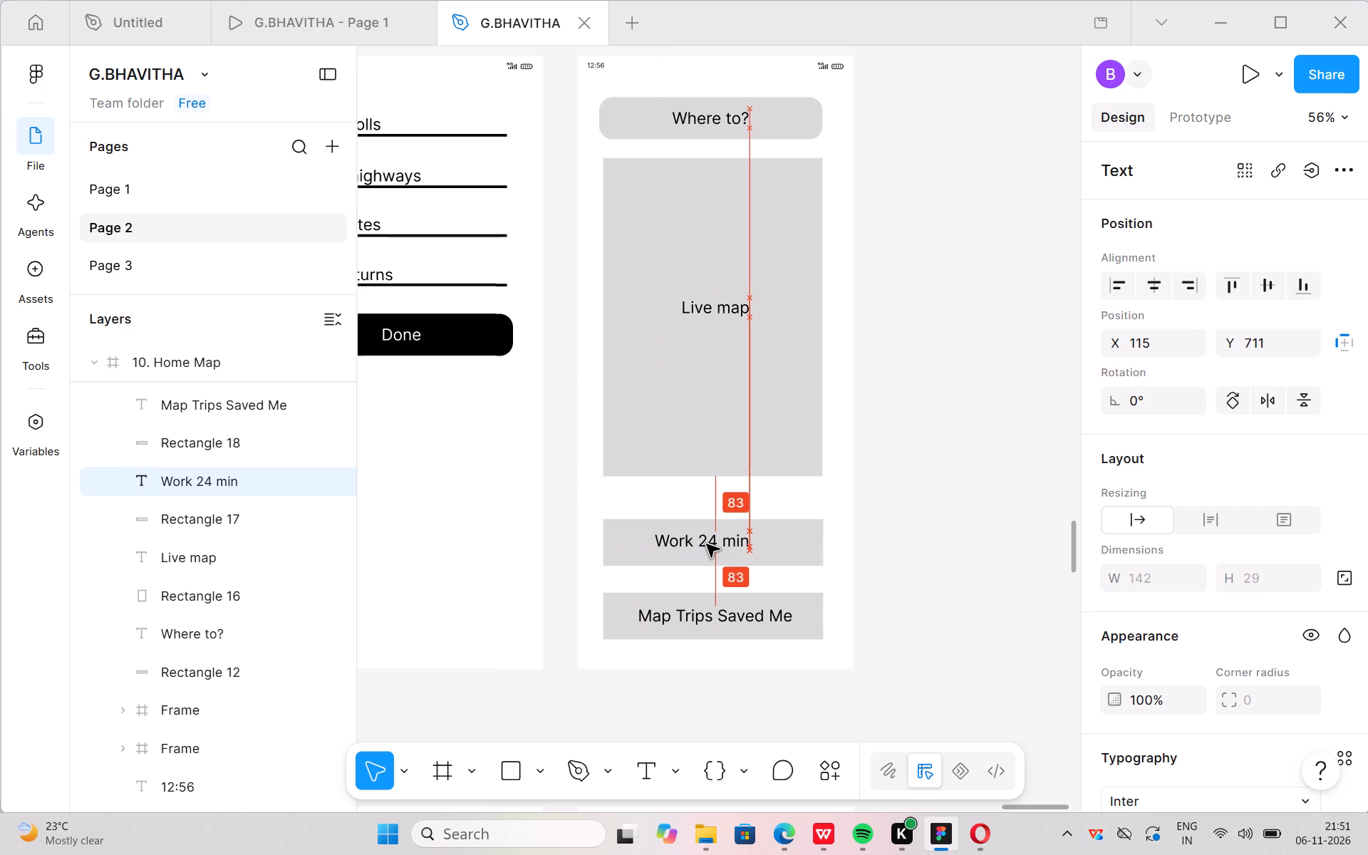
left_click_drag(707, 544, 715, 548)
left_click(912, 531)
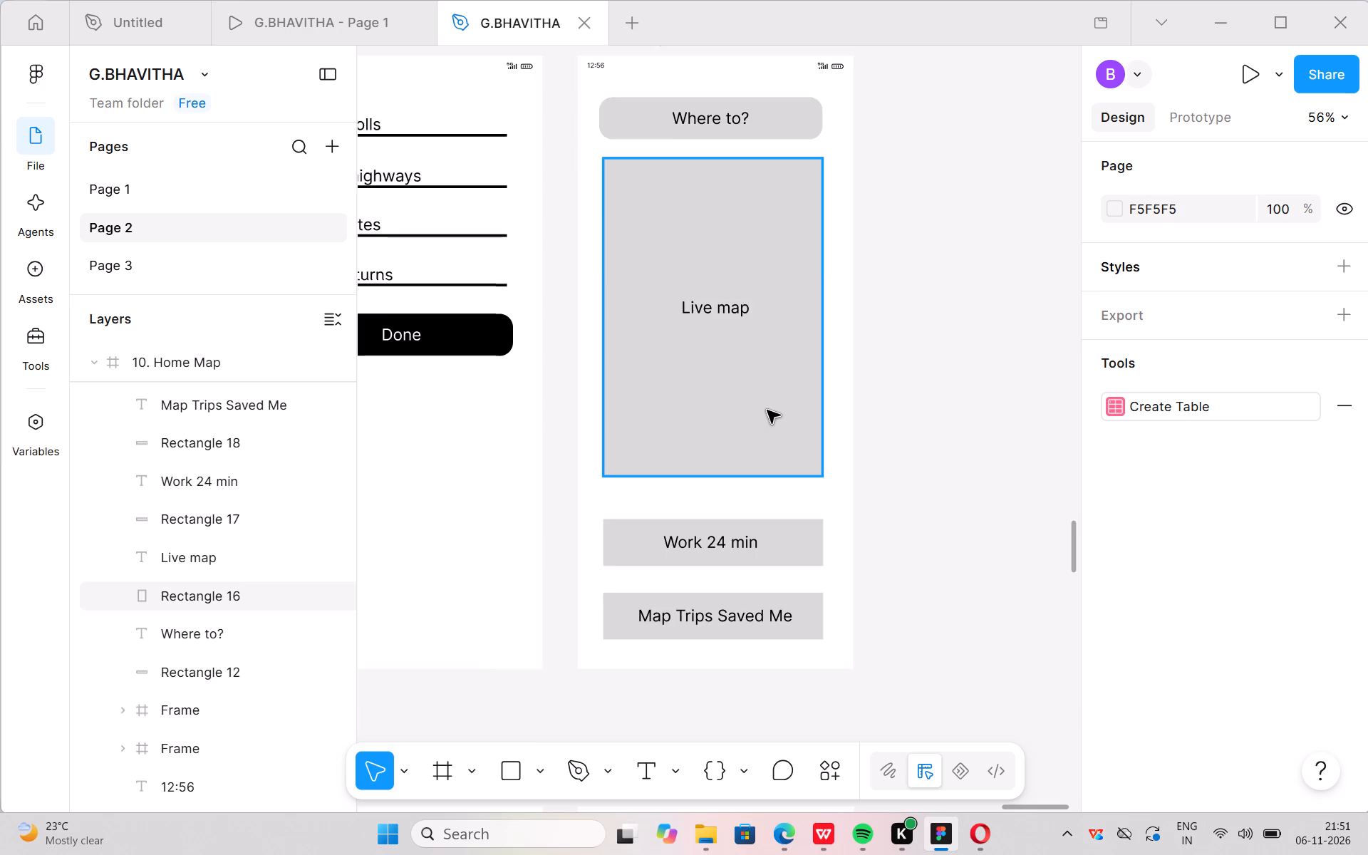
Copy the Search place label from the 11. Search Destination wireframe in the Opera reference PDF and return to Figma.
scroll(760, 408, "up", 1)
scroll(527, 470, "down", 2)
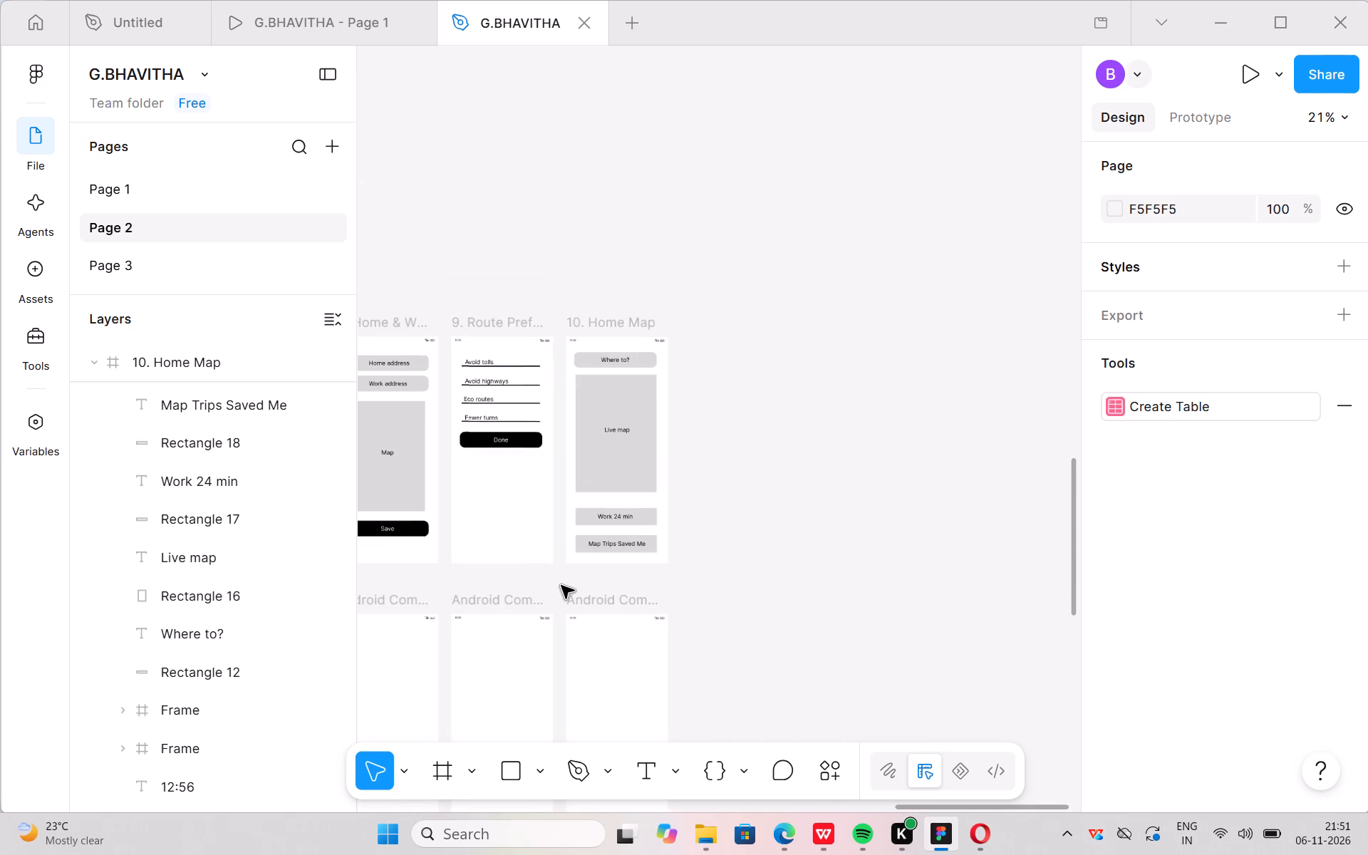
scroll(572, 574, "right", 5)
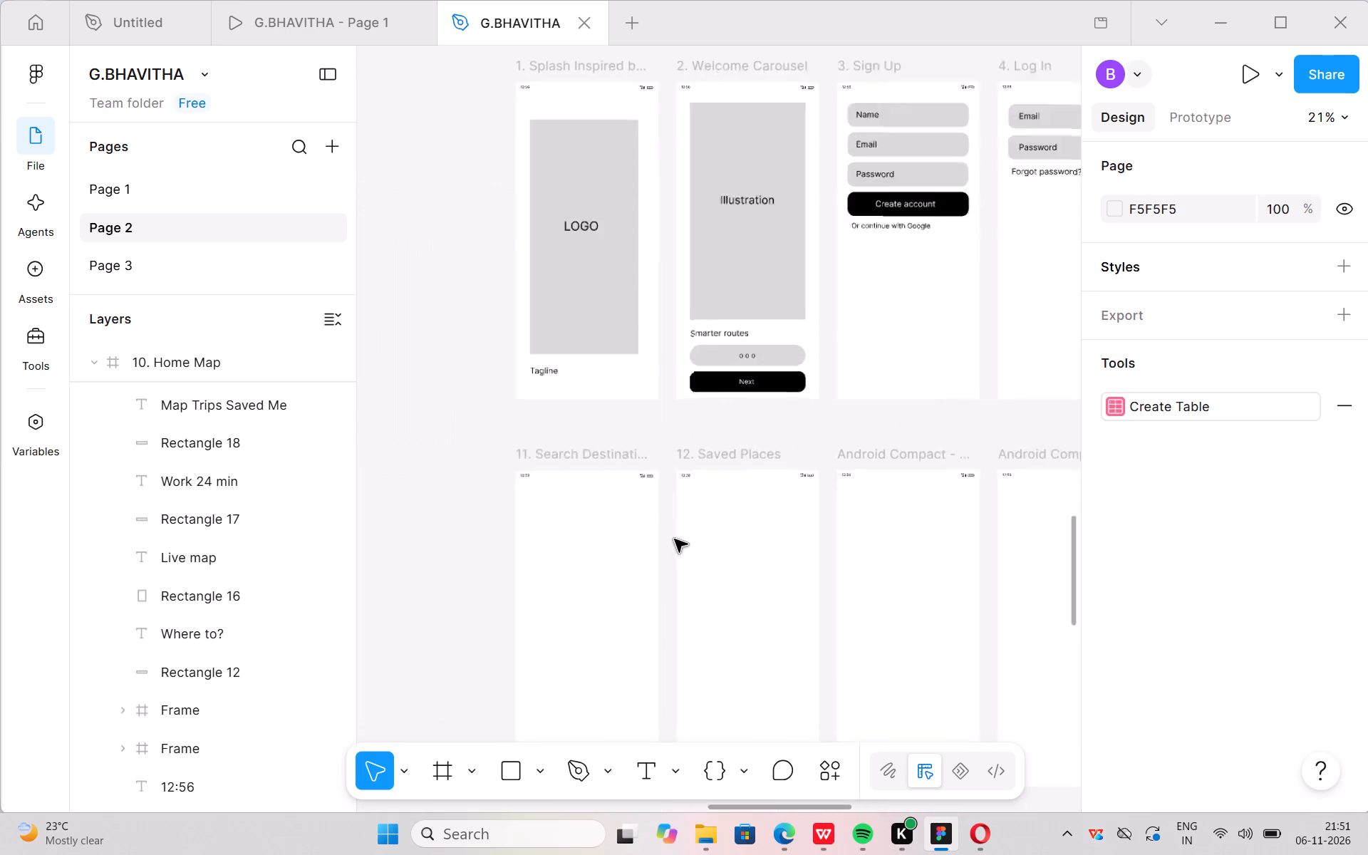
scroll(539, 512, "down", 2)
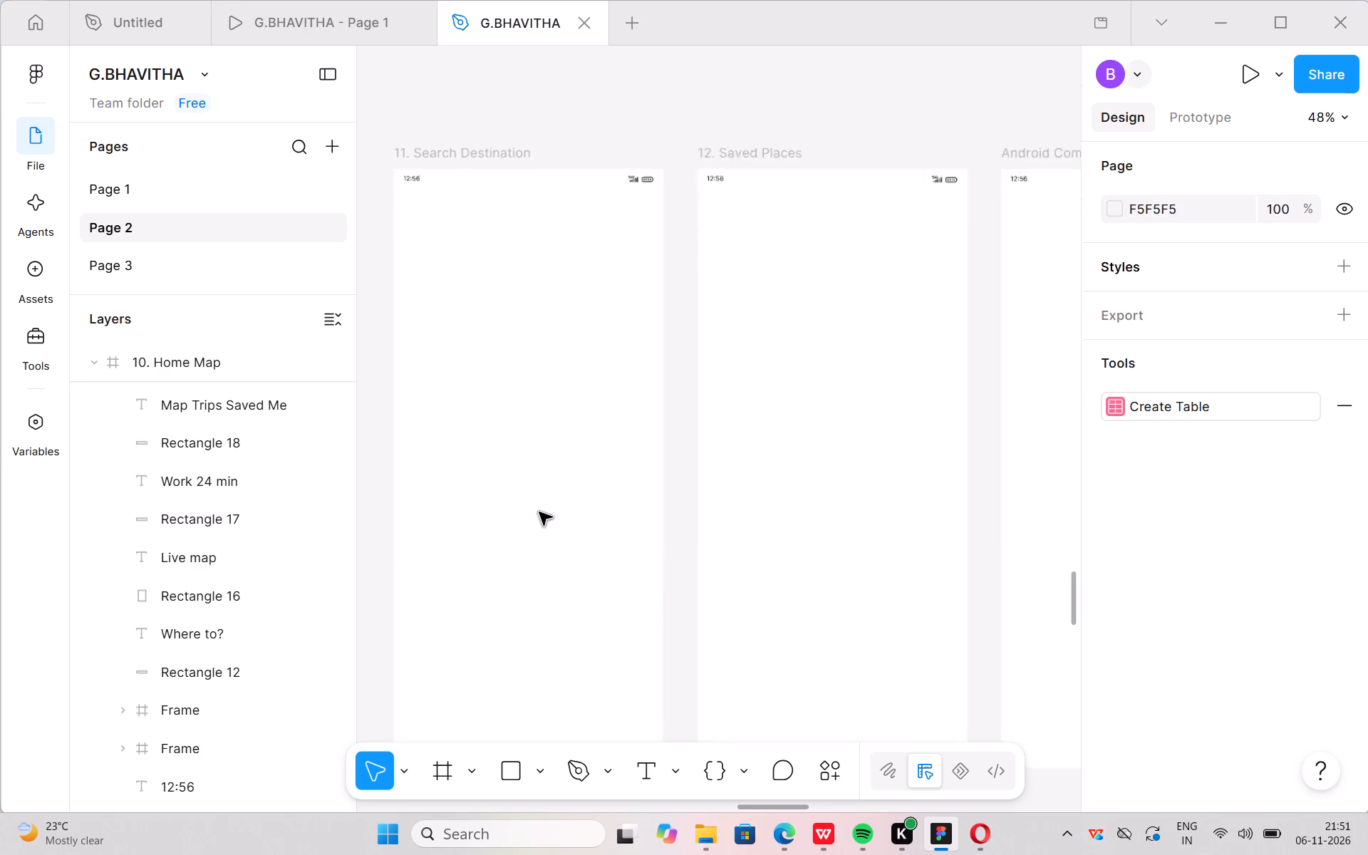
scroll(535, 594, "down", 1)
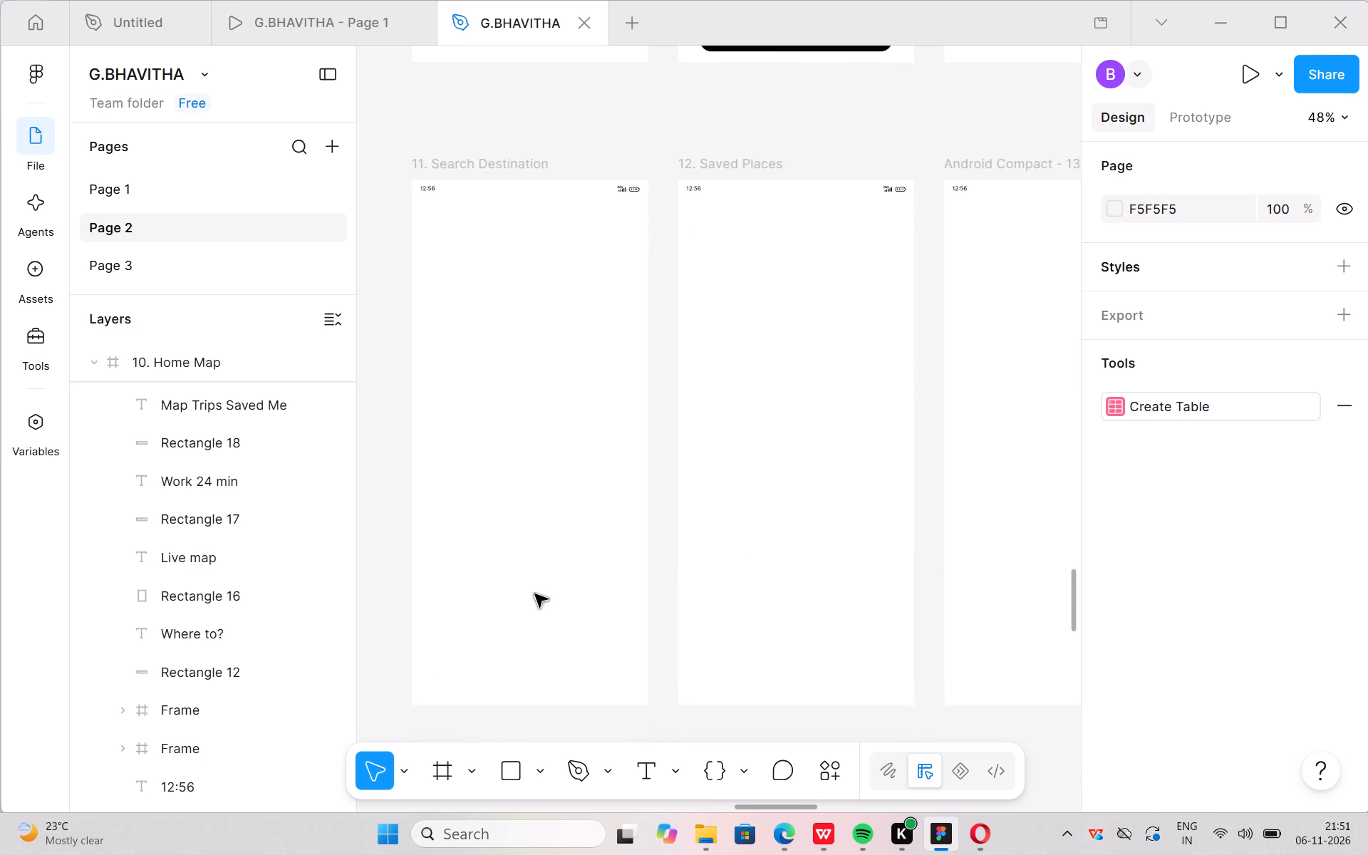
scroll(535, 594, "down", 1)
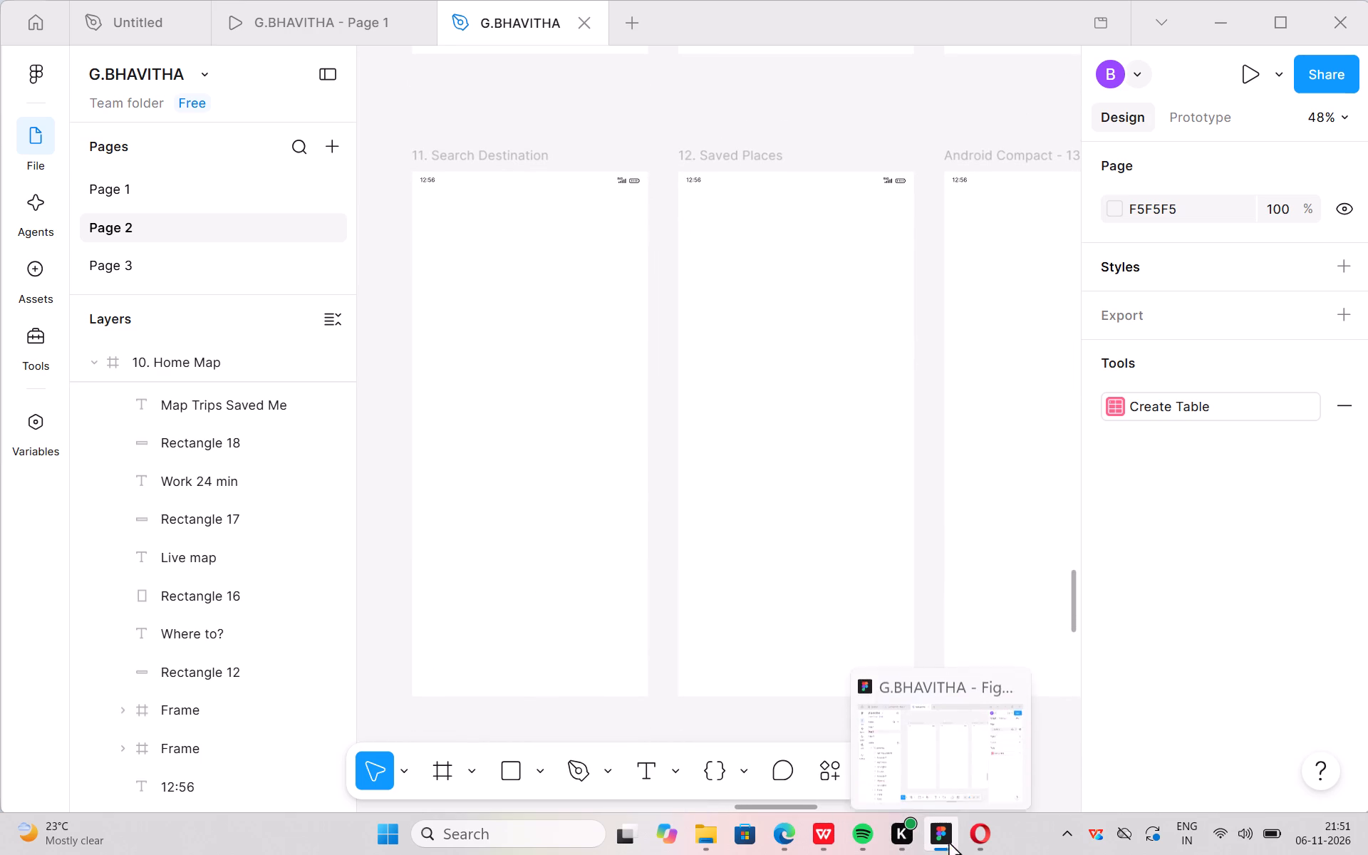
left_click(981, 777)
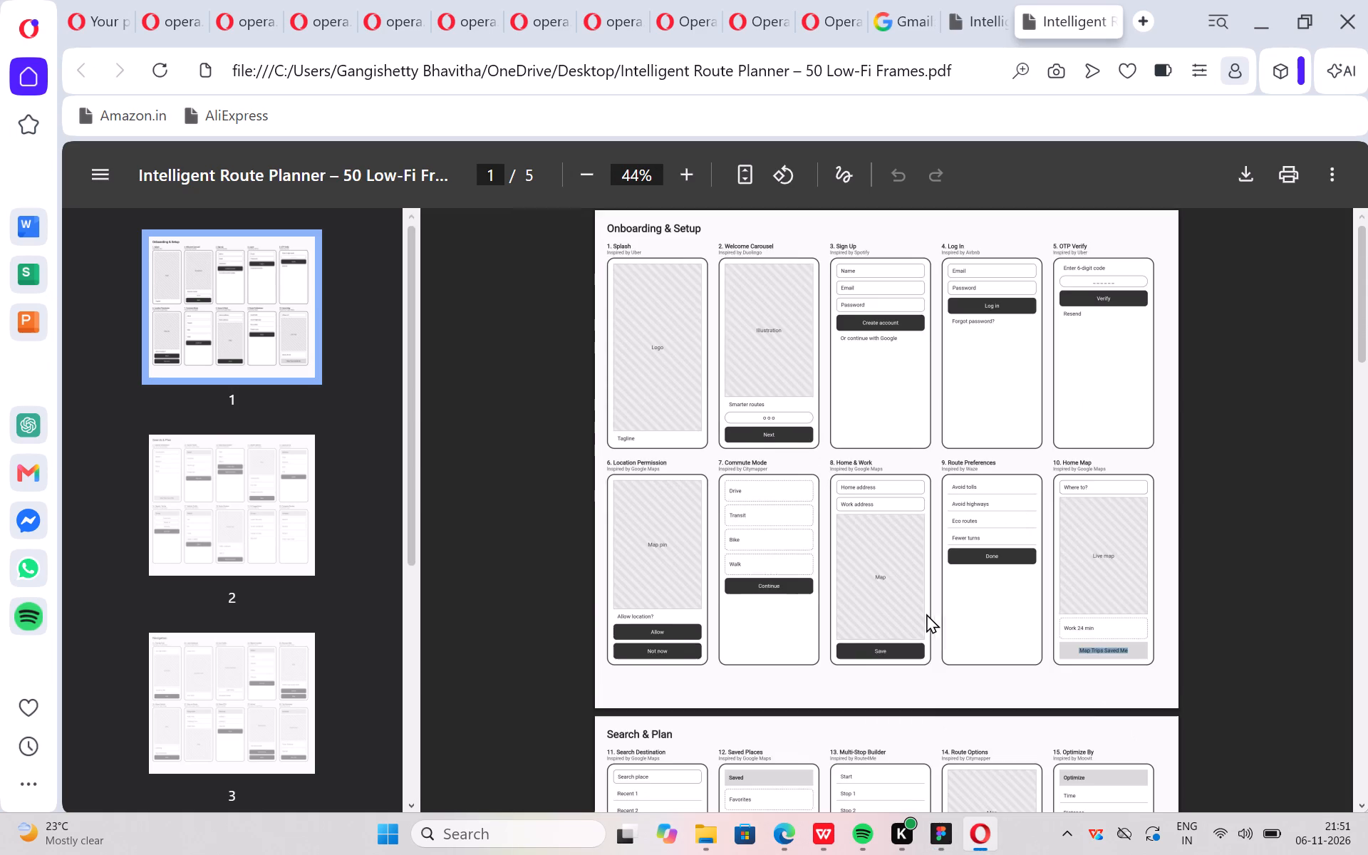
scroll(728, 642, "down", 1)
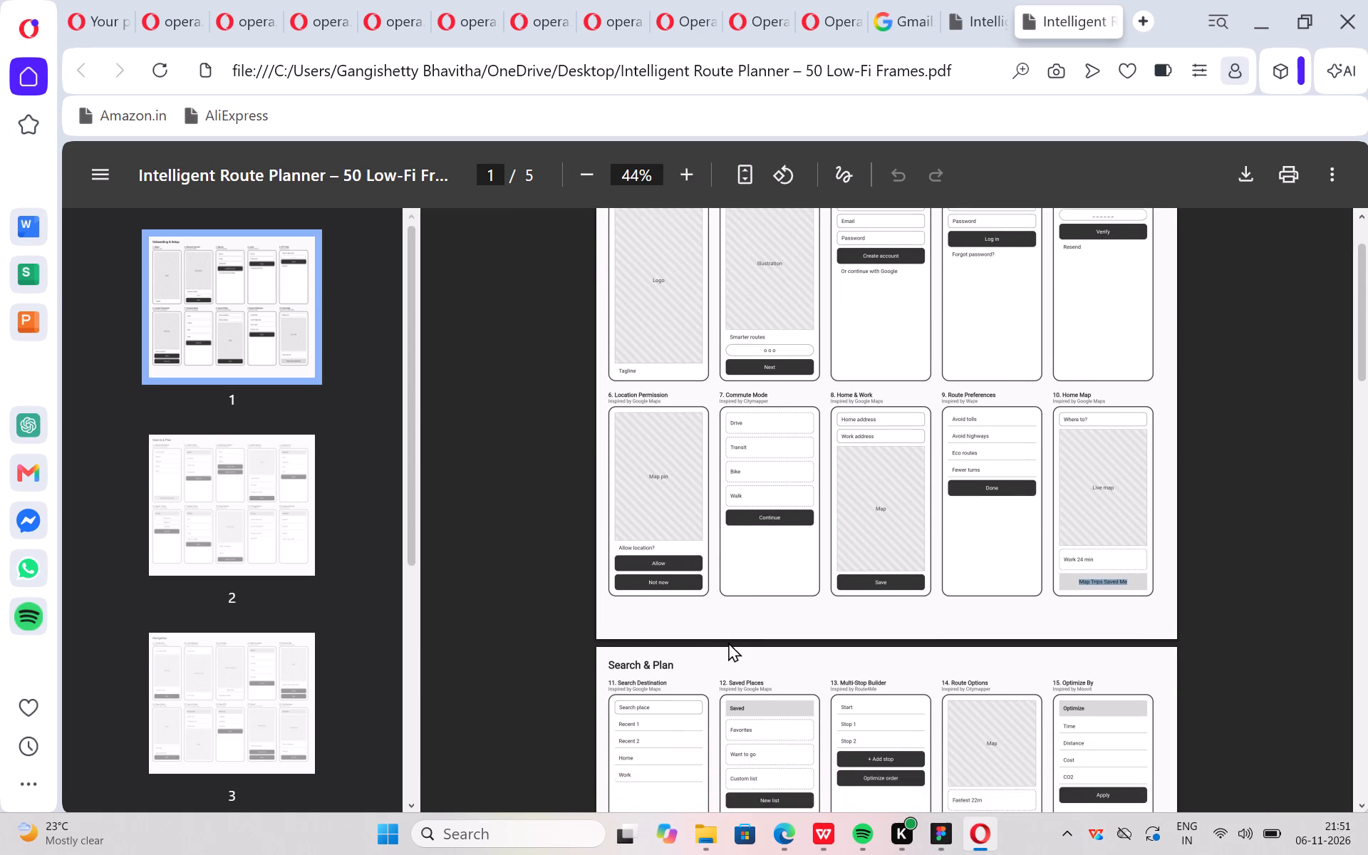
scroll(728, 642, "down", 1)
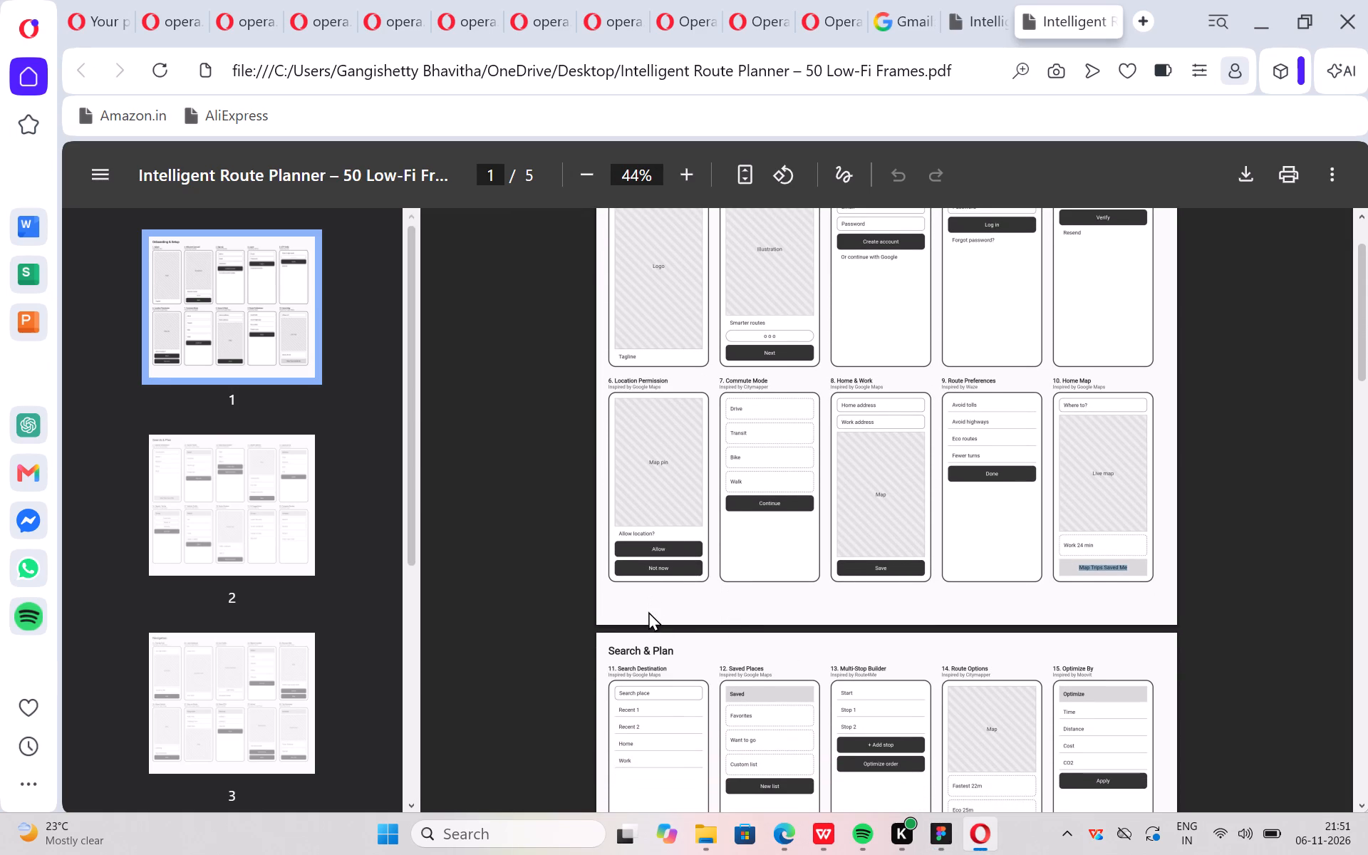
scroll(648, 618, "down", 2)
scroll(648, 622, "up", 1)
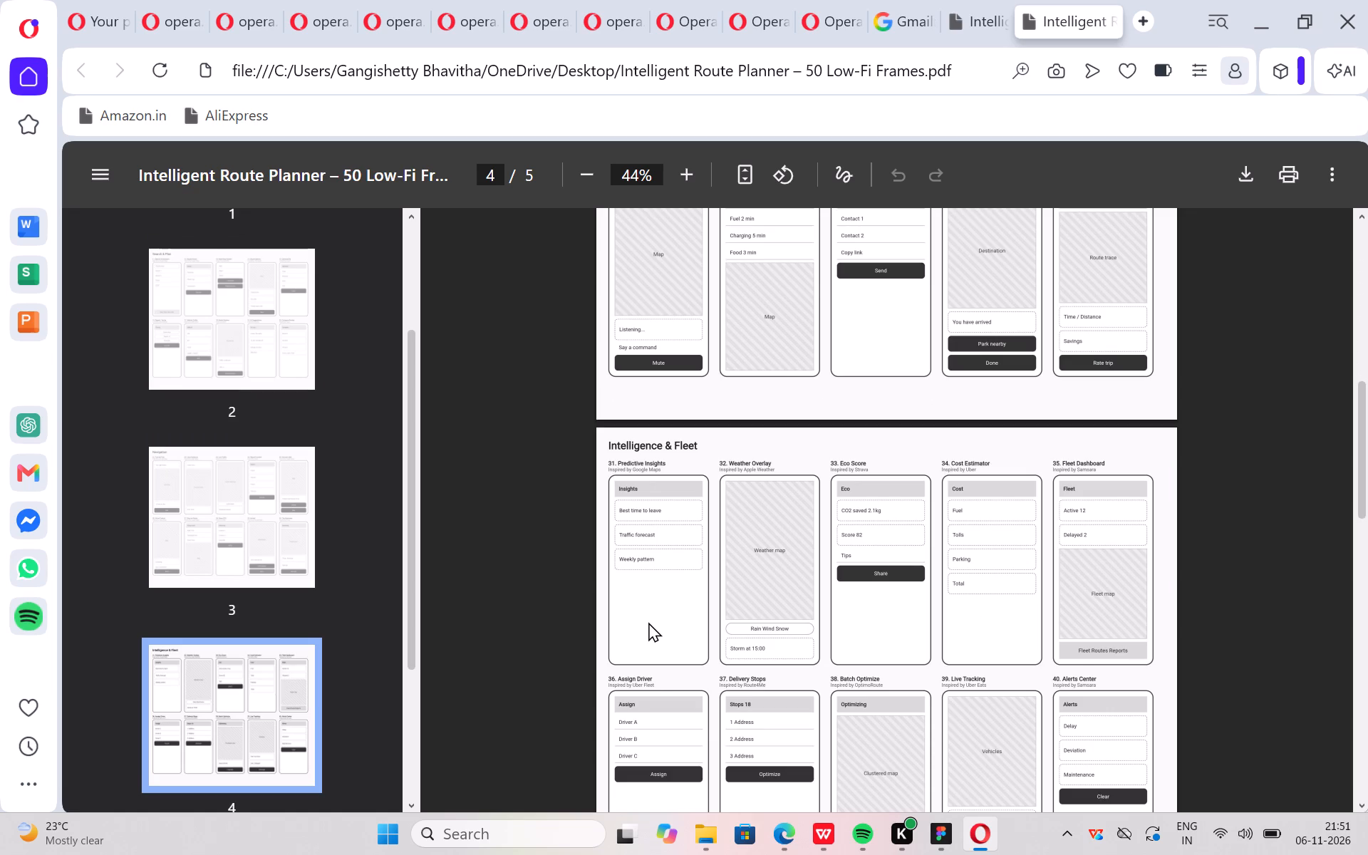
scroll(648, 622, "up", 1)
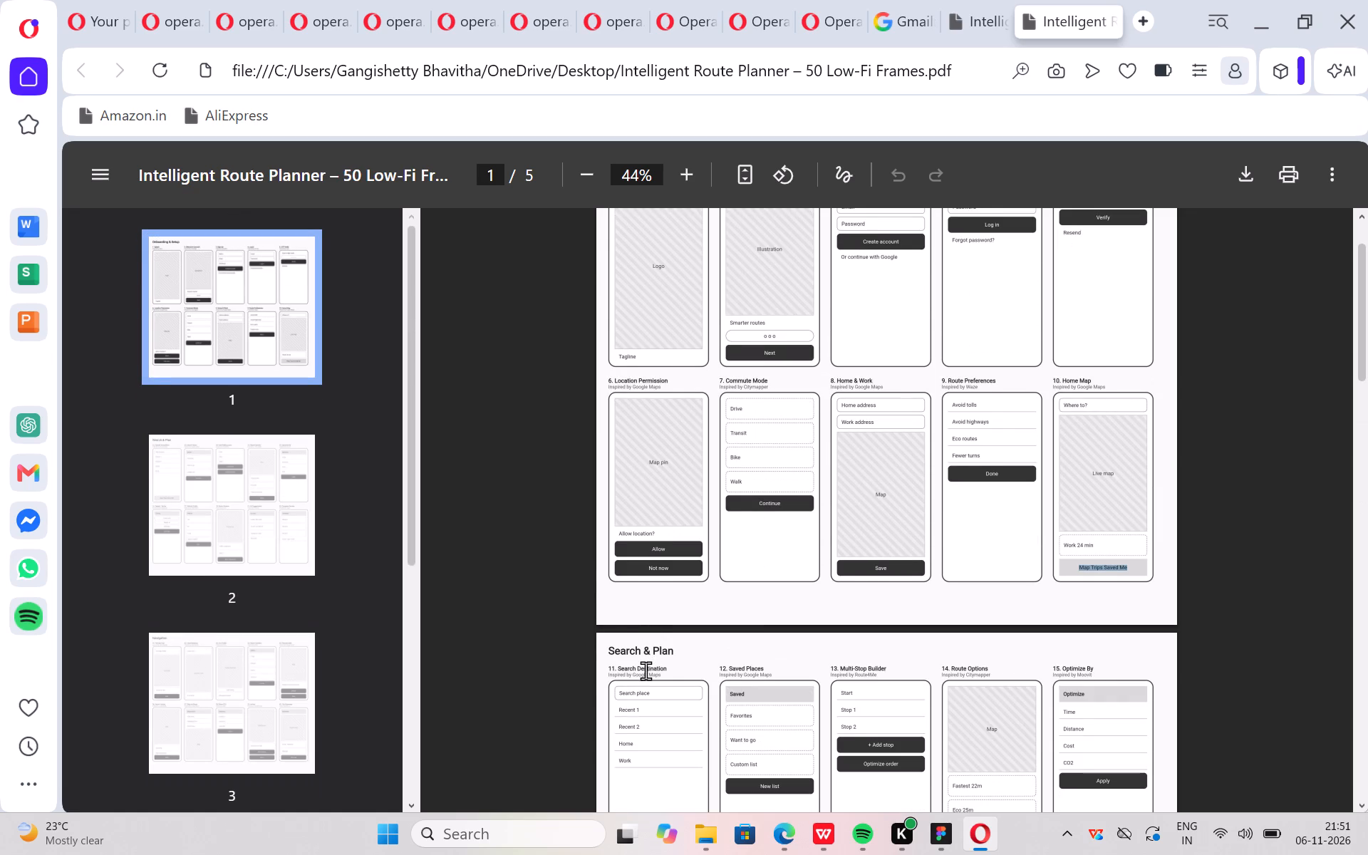
scroll(657, 721, "down", 1)
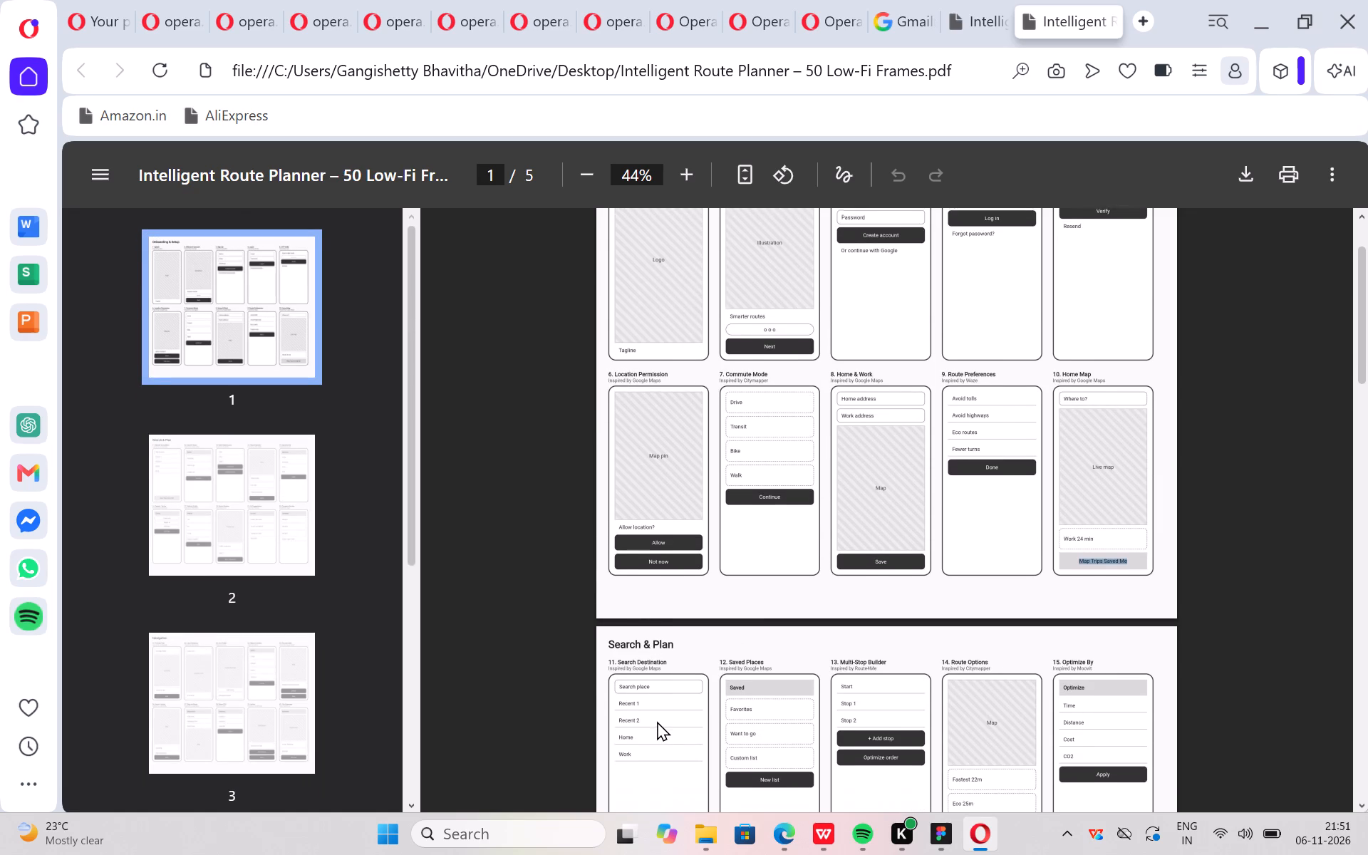
scroll(657, 721, "down", 1)
scroll(668, 646, "down", 1)
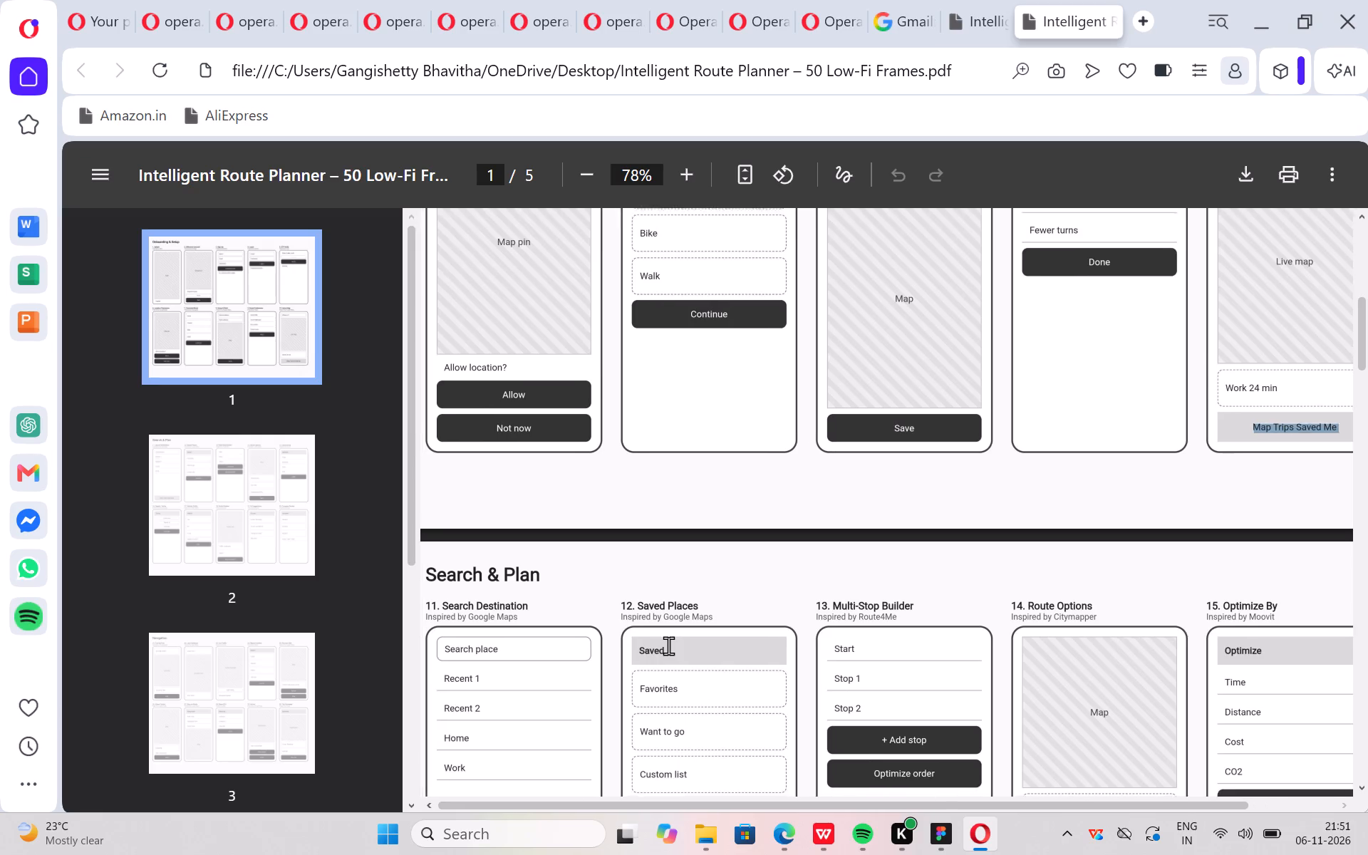
scroll(668, 646, "down", 1)
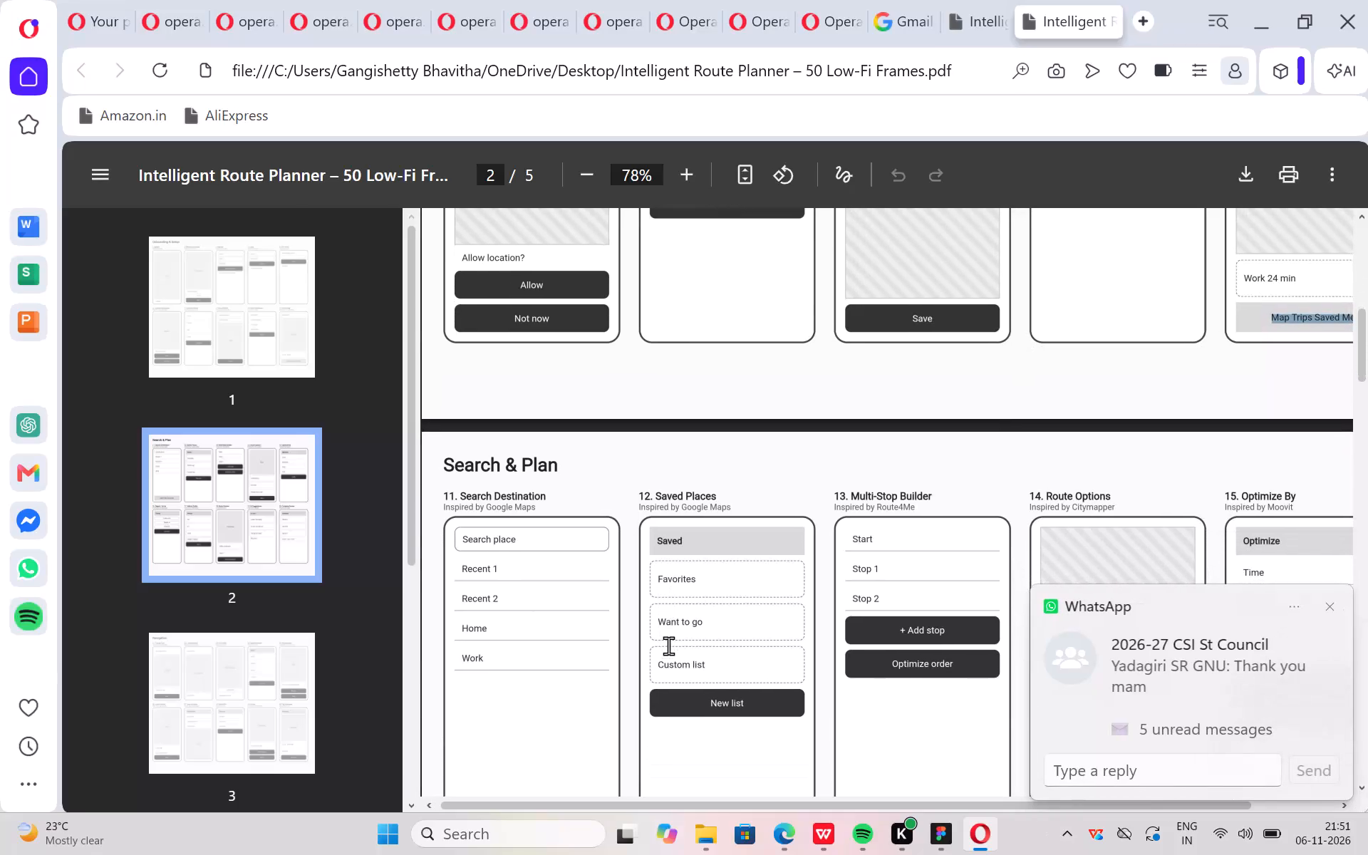
scroll(560, 496, "down", 2)
scroll(560, 496, "right", 1)
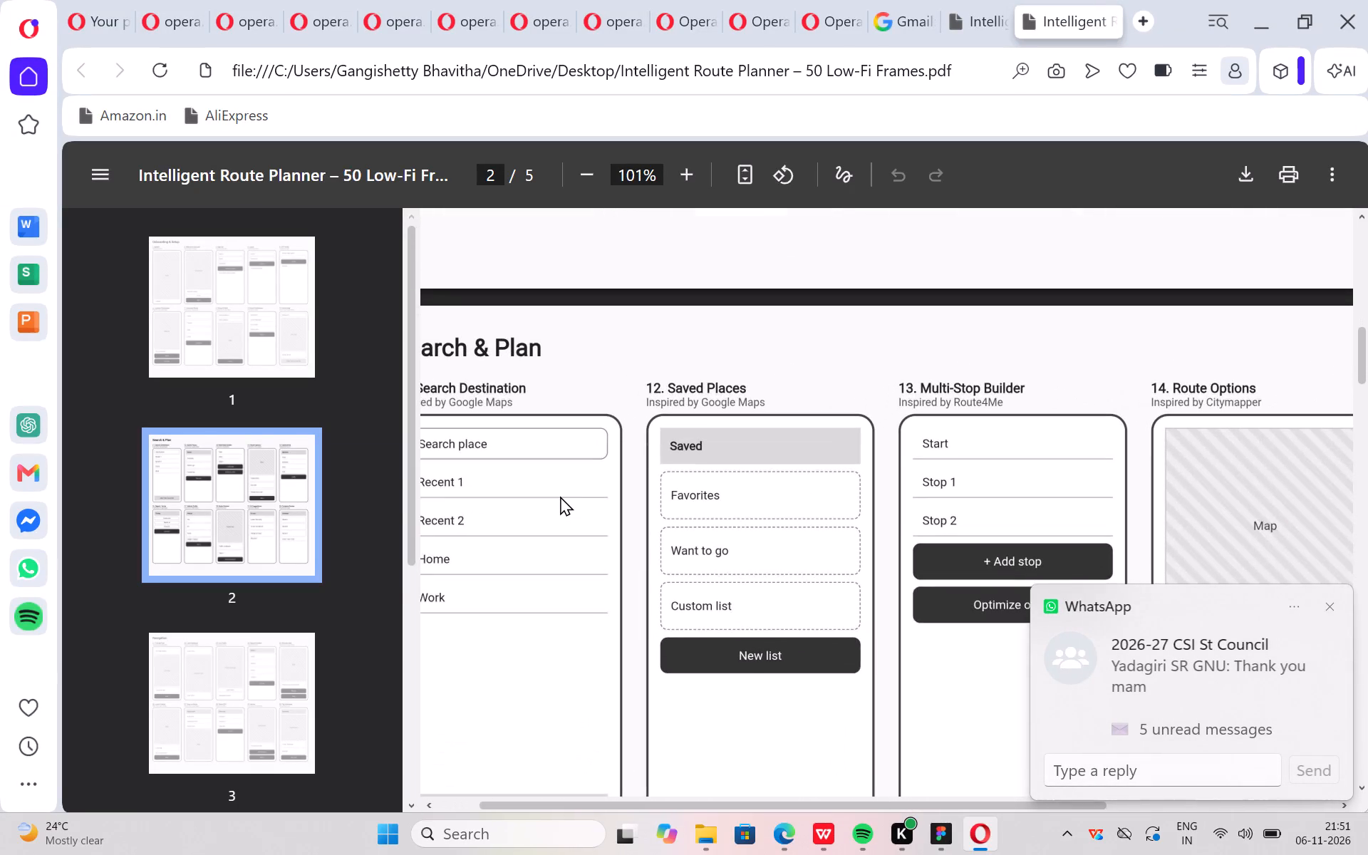
scroll(560, 496, "right", 2)
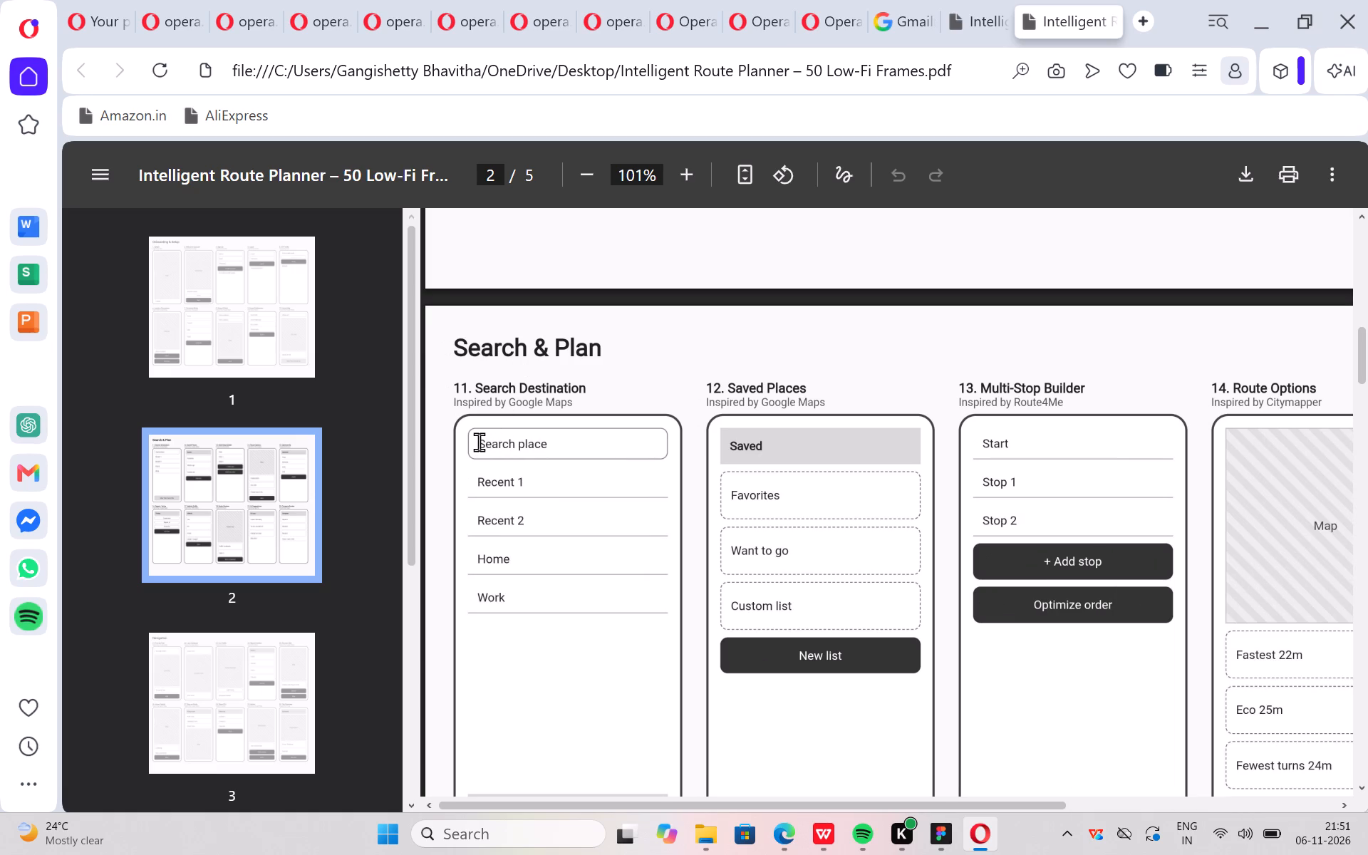
left_click(484, 442)
left_click_drag(473, 442, 474, 442)
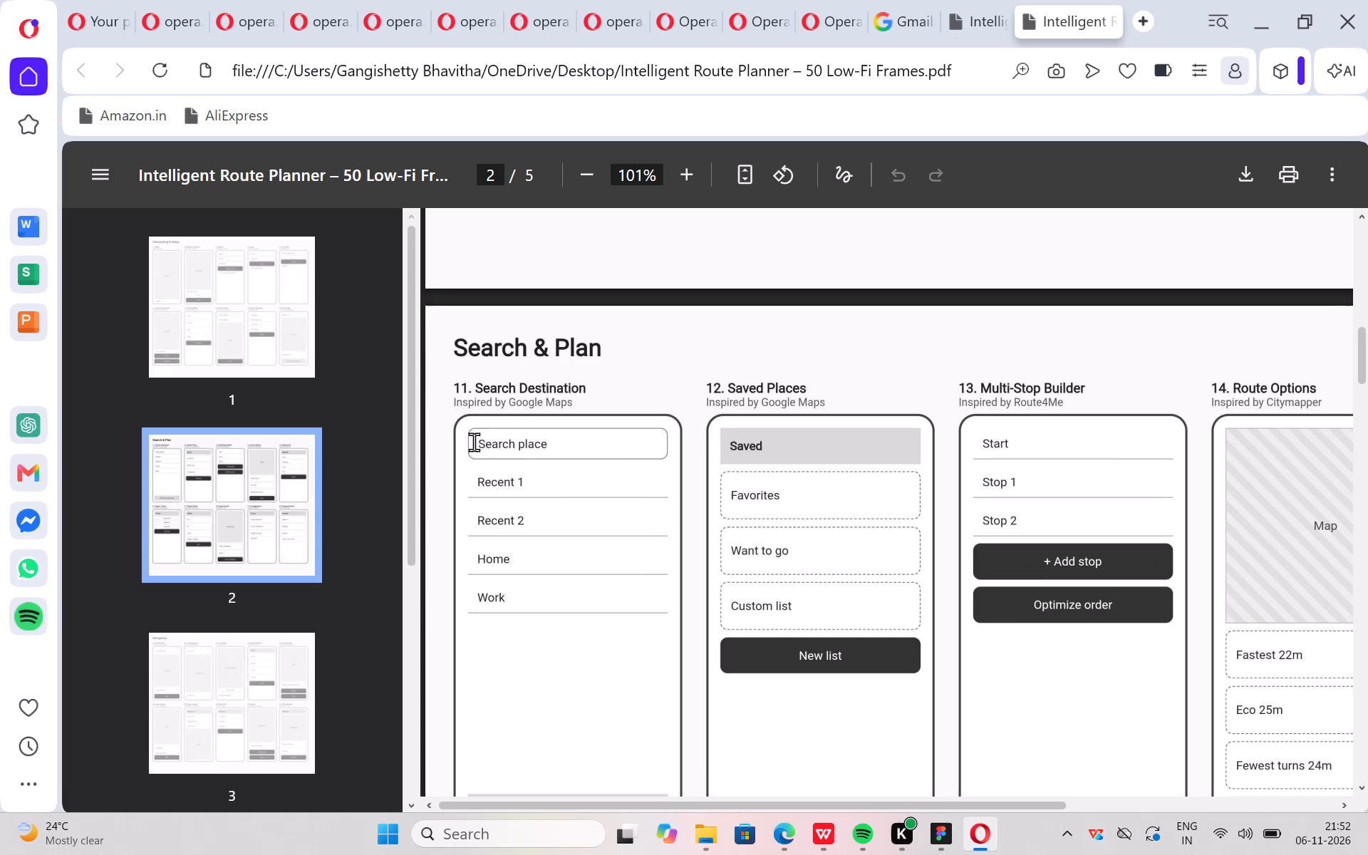
left_click_drag(474, 442, 546, 436)
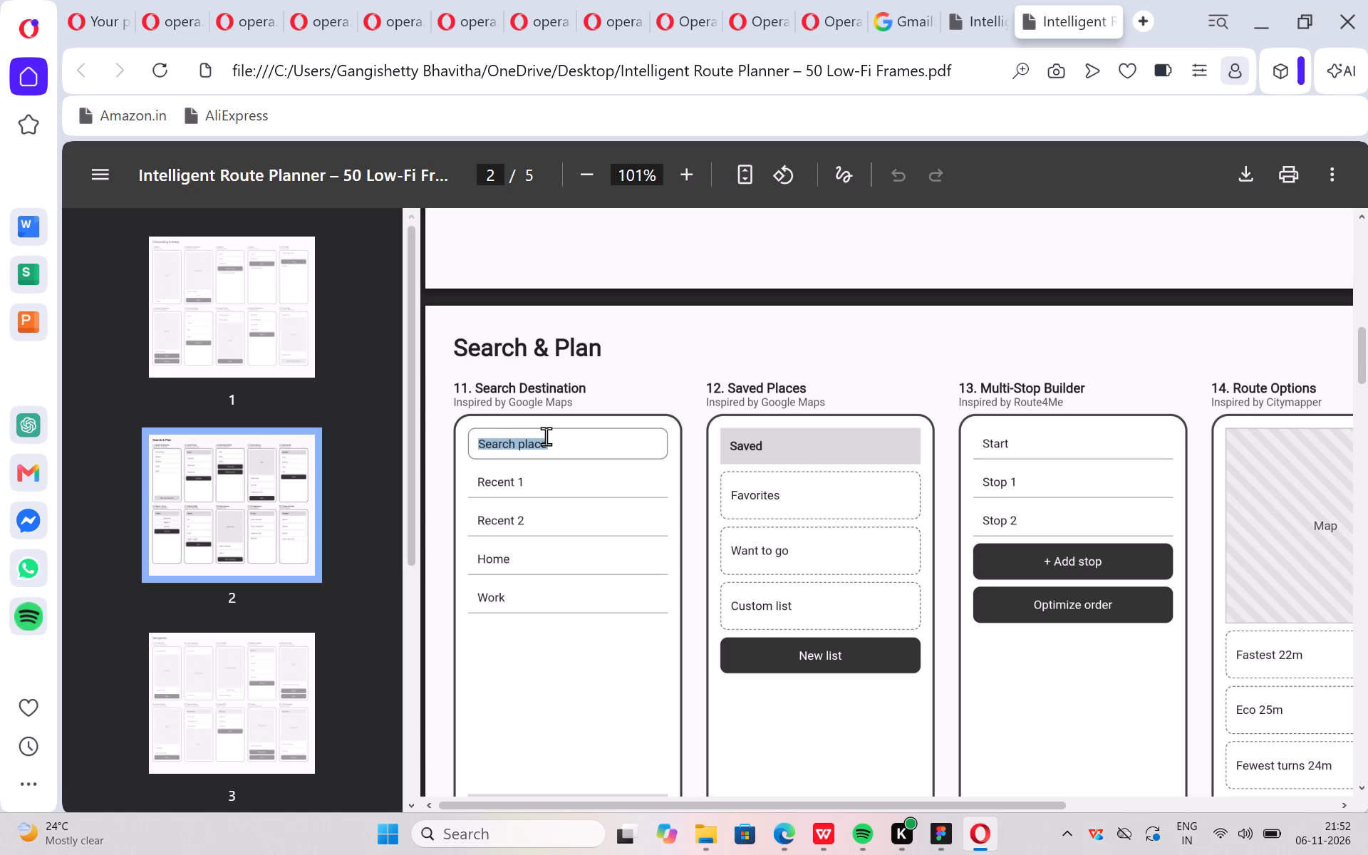
key("ctrl+c")
left_click(936, 756)
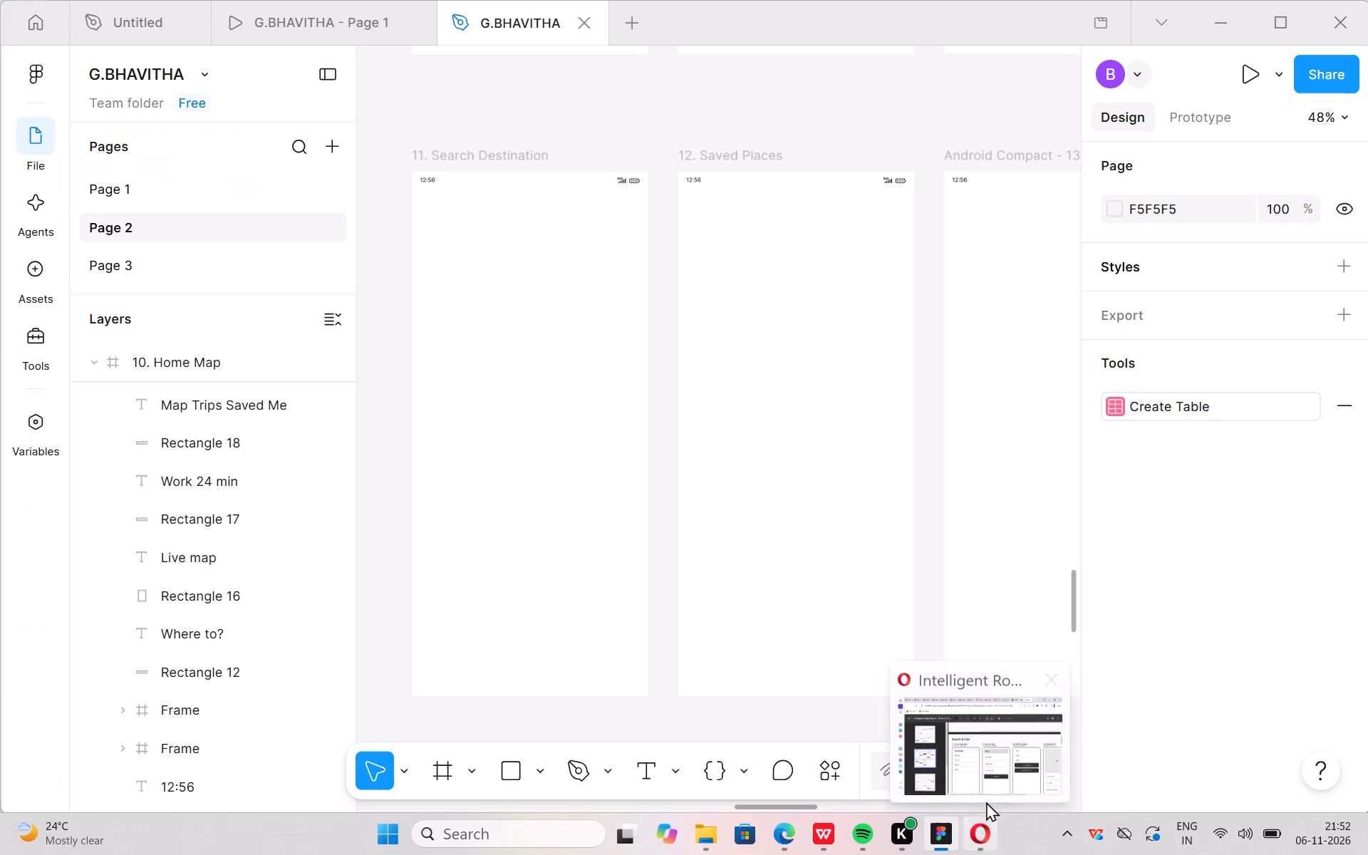
left_click(995, 757)
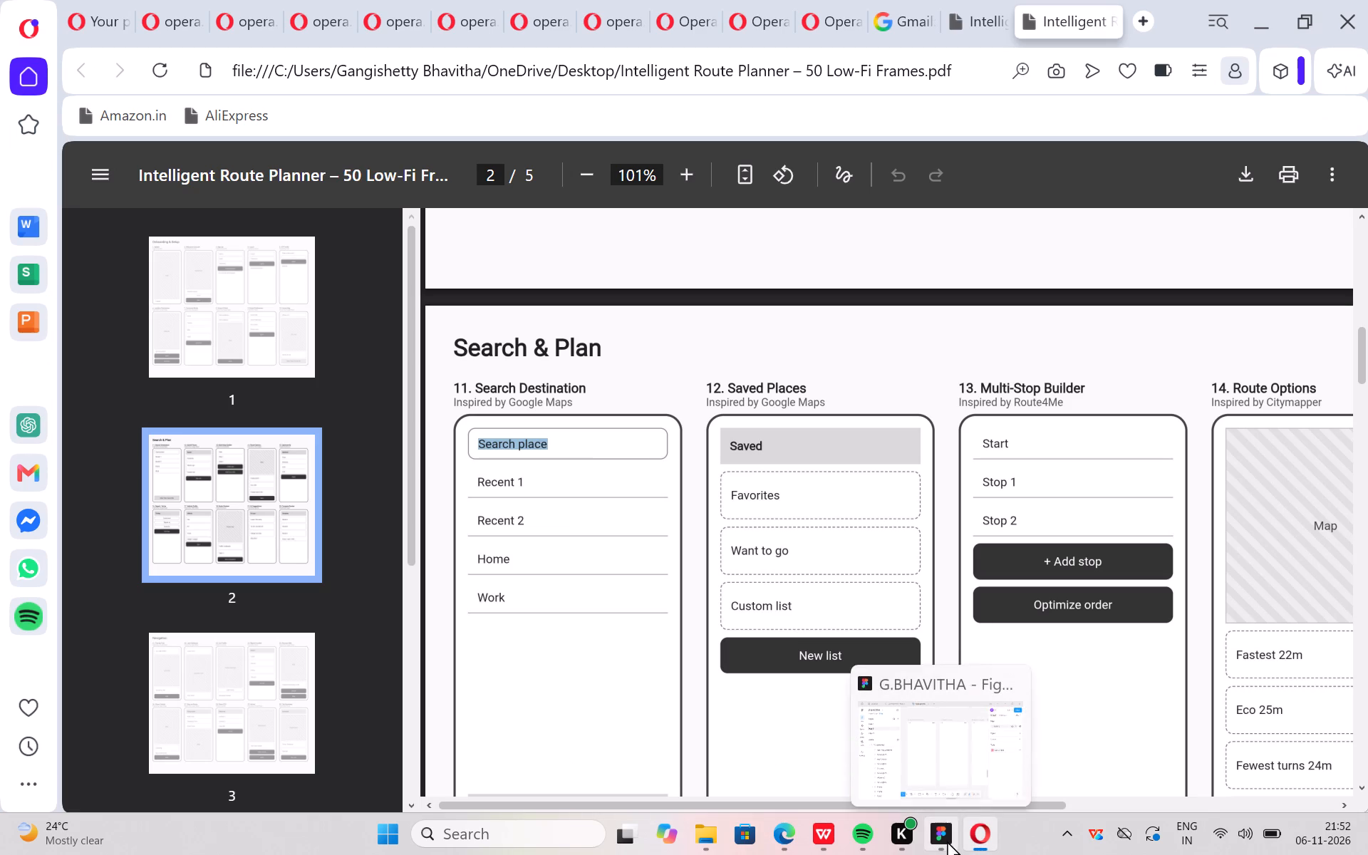
left_click(970, 765)
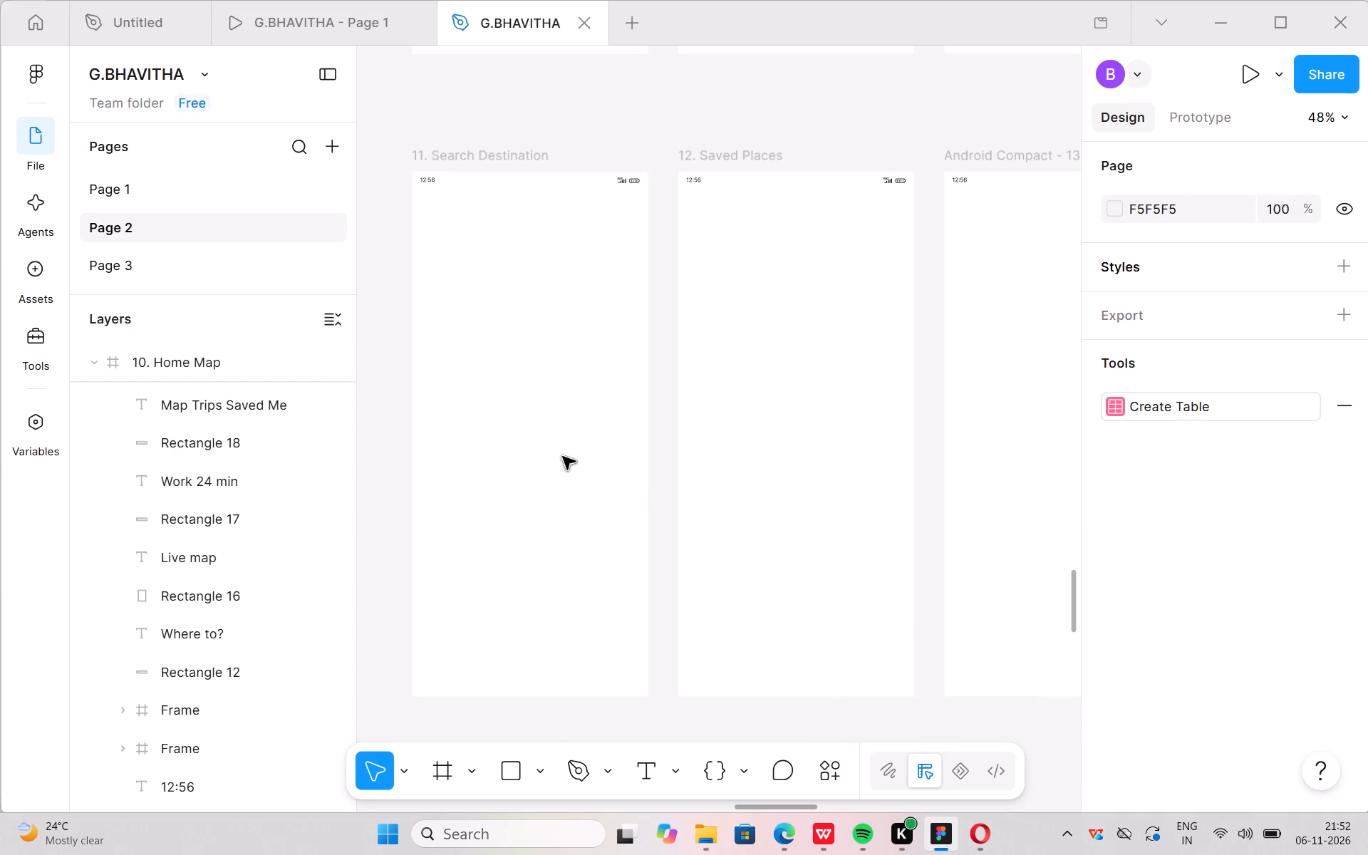
Duplicate the 350 × 70 rounded grey Password field rectangle from 3. Sign Up into the upper part of 11. Search Destination.
scroll(570, 452, "down", 2)
scroll(574, 455, "up", 1)
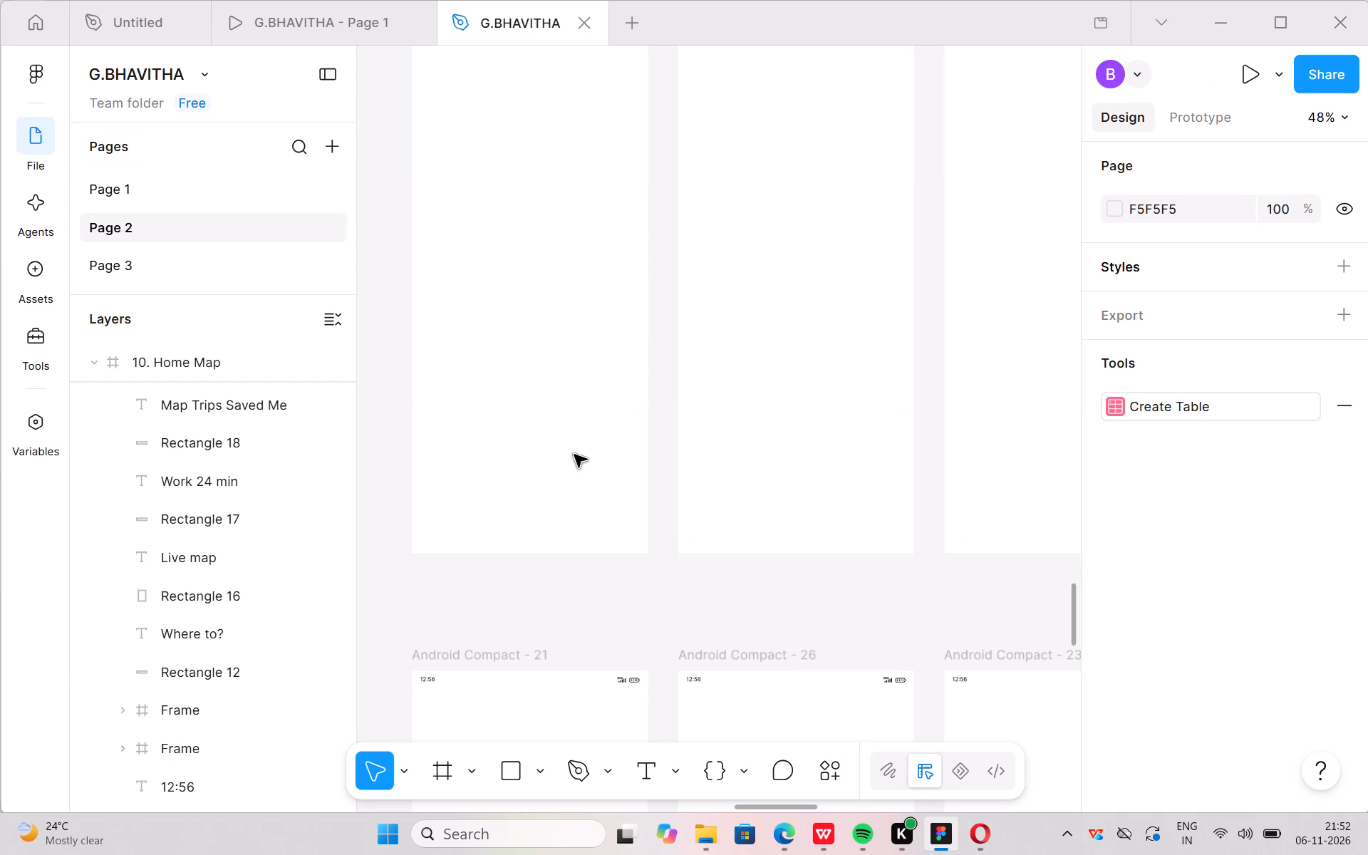
scroll(579, 484, "down", 3, "ctrl")
middle_click(590, 497, "ctrl")
scroll(591, 499, "up", 1, "ctrl")
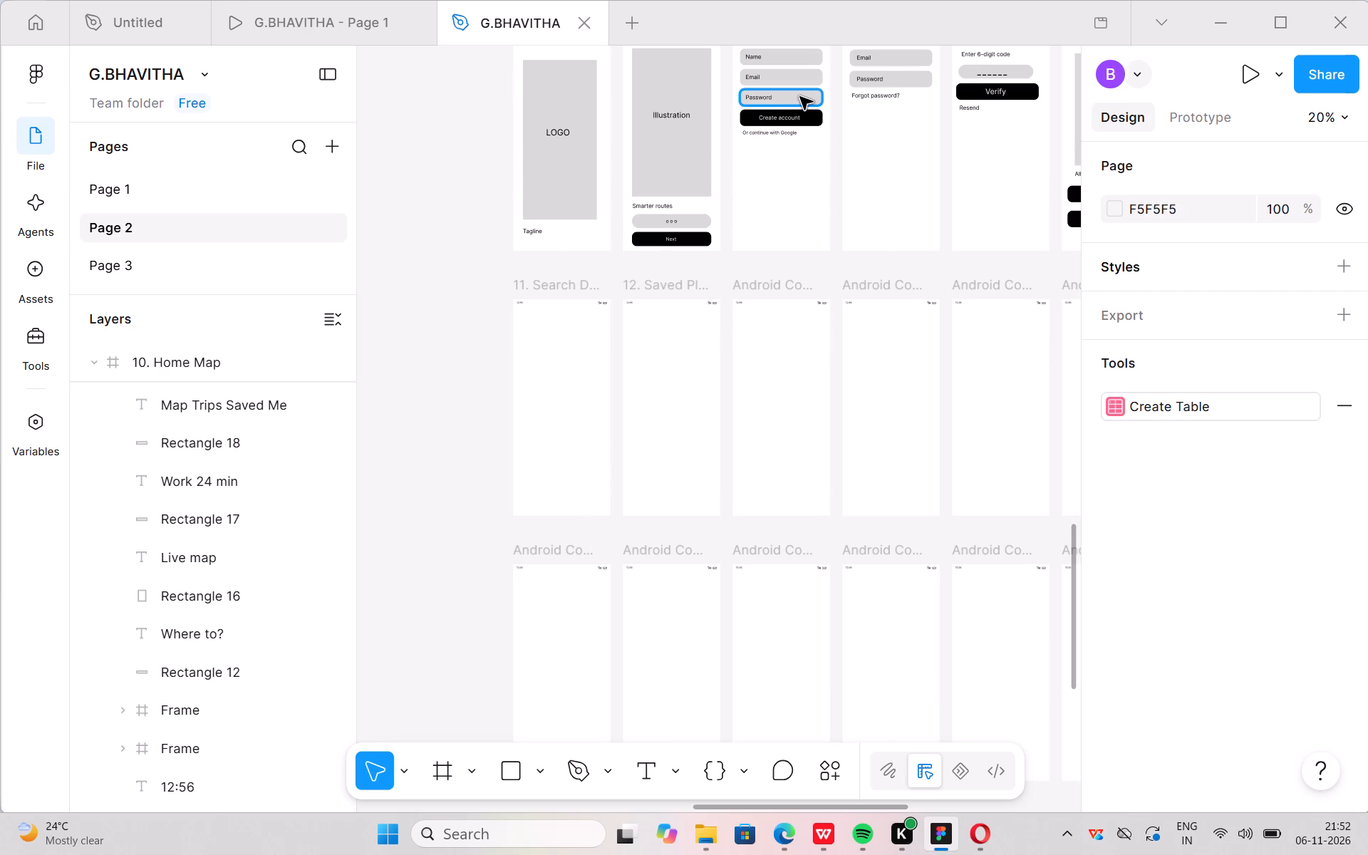
left_click_drag(800, 97, 588, 328, "alt")
left_click_drag(586, 328, 570, 330)
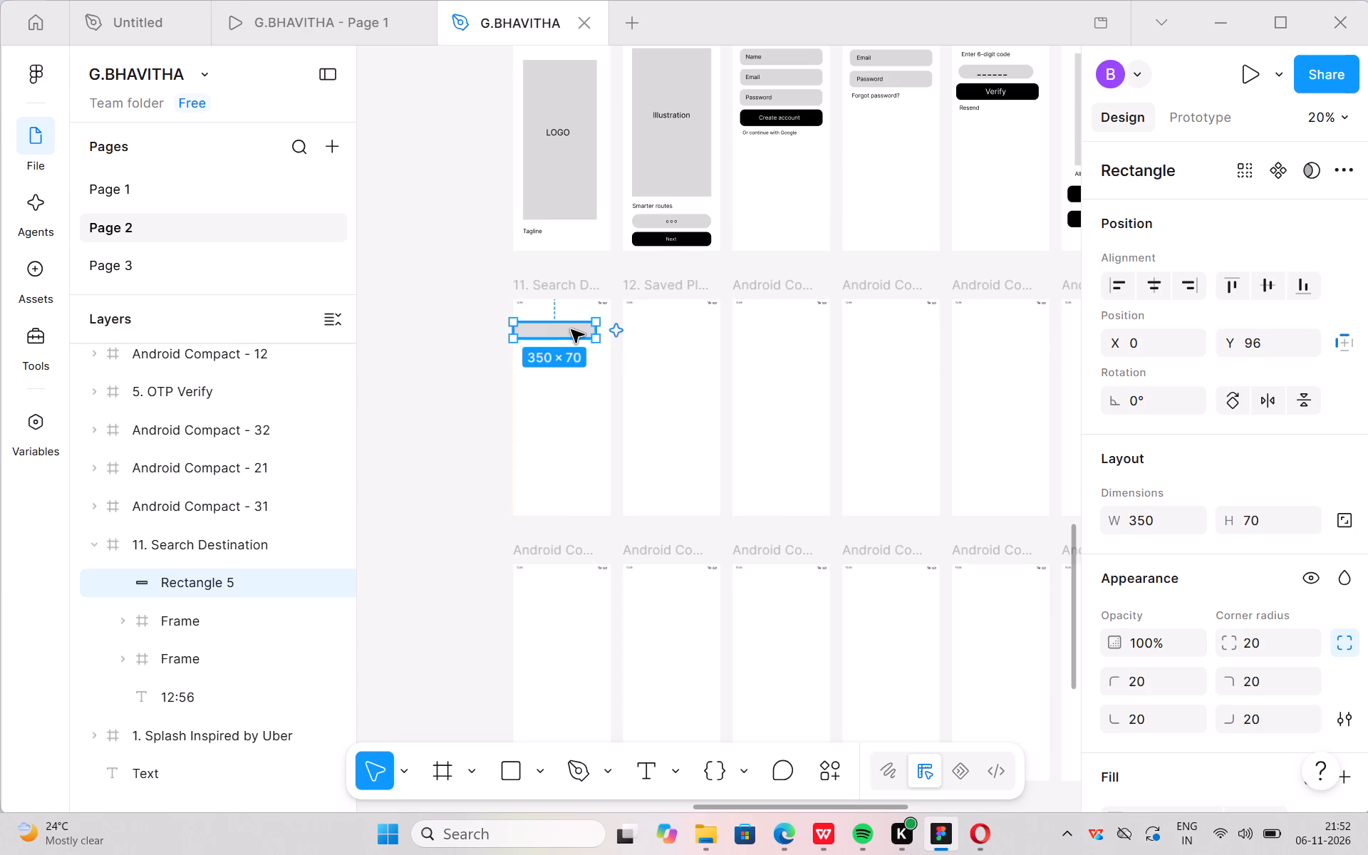
left_click(571, 330)
Move the duplicated rounded rectangle near the top of 11. Search Destination, to X 24, Y 60.
scroll(572, 327, "down", 2, "ctrl")
scroll(572, 327, "up", 2, "ctrl")
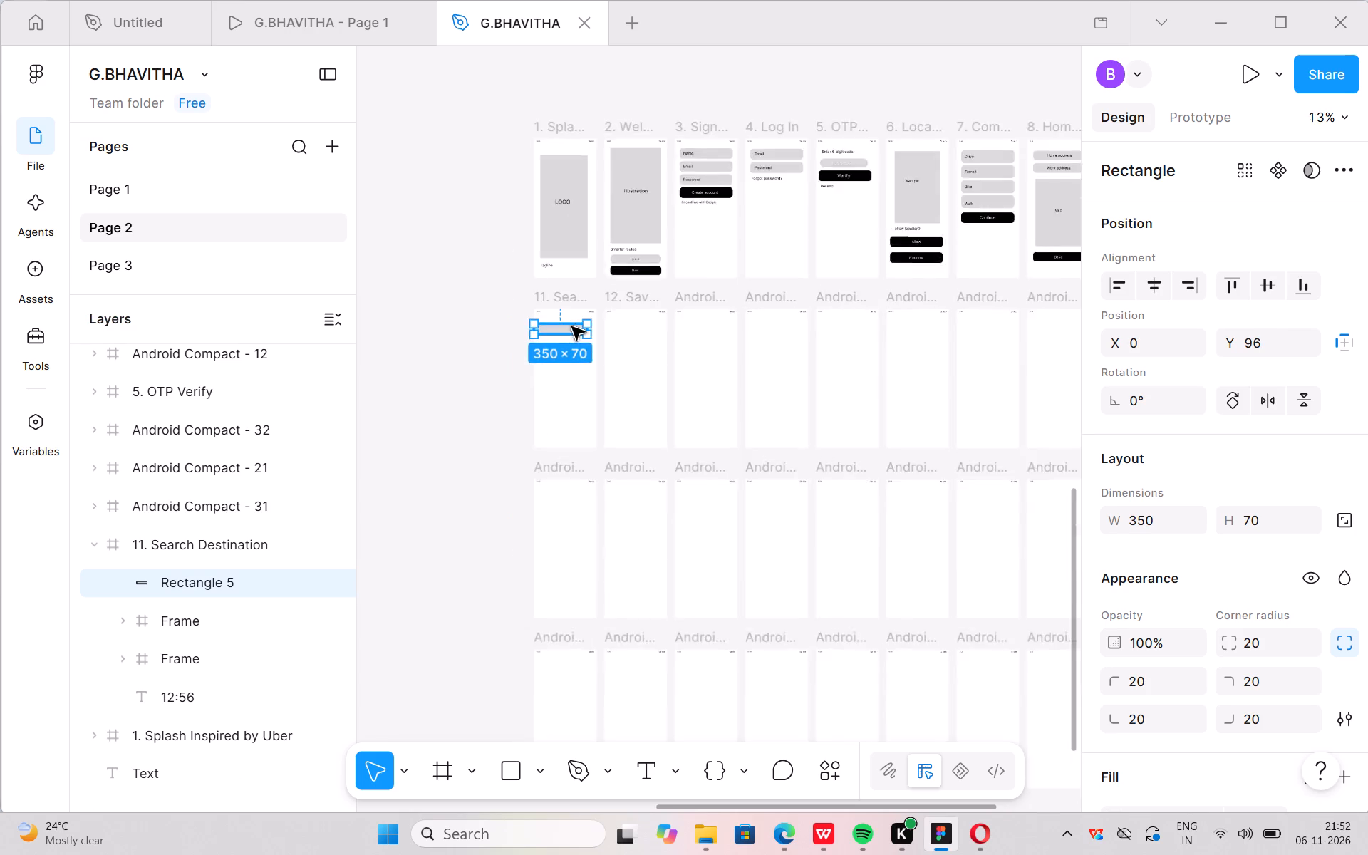
scroll(574, 326, "up", 4, "ctrl")
scroll(574, 326, "down", 1, "ctrl")
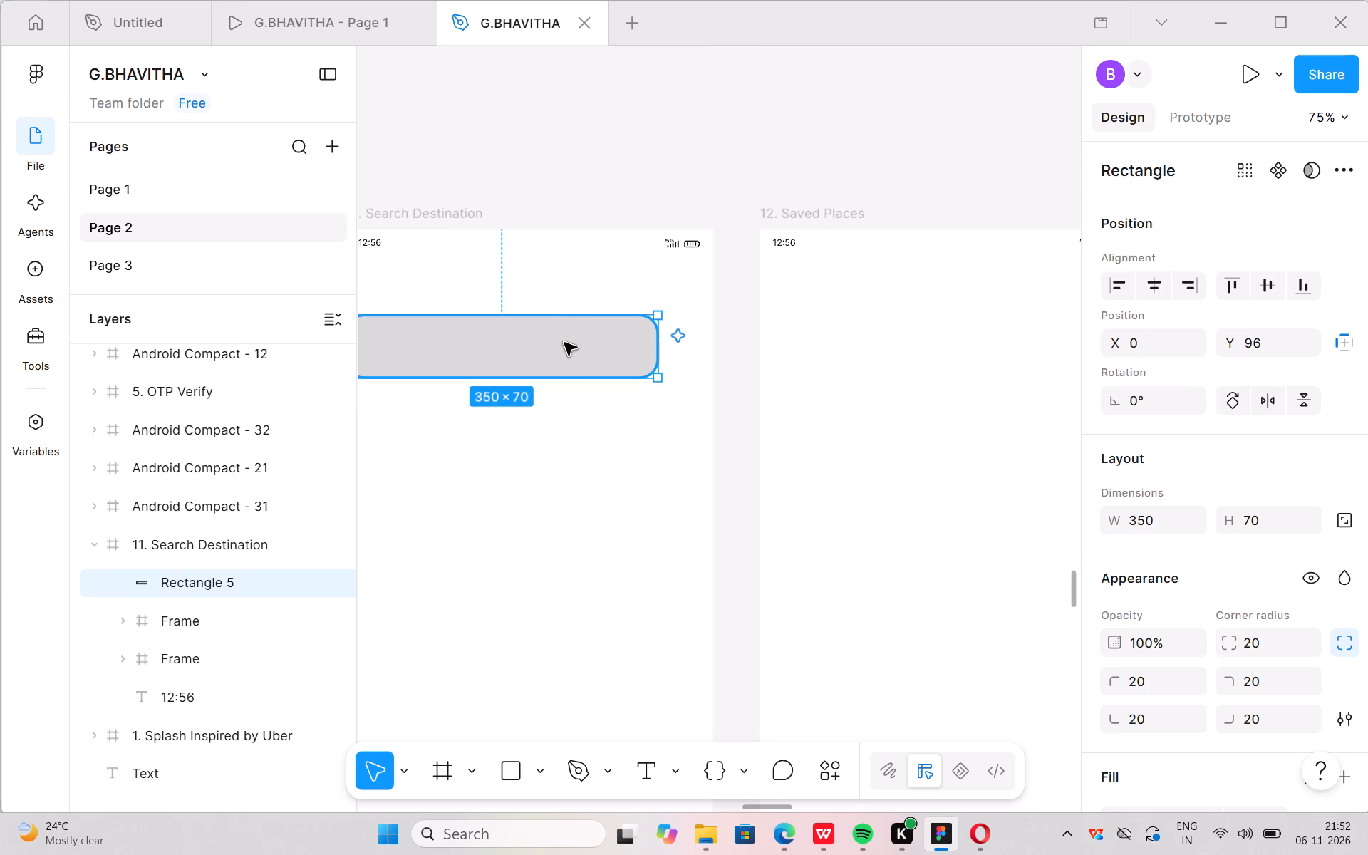
middle_click_drag(564, 343, 641, 347)
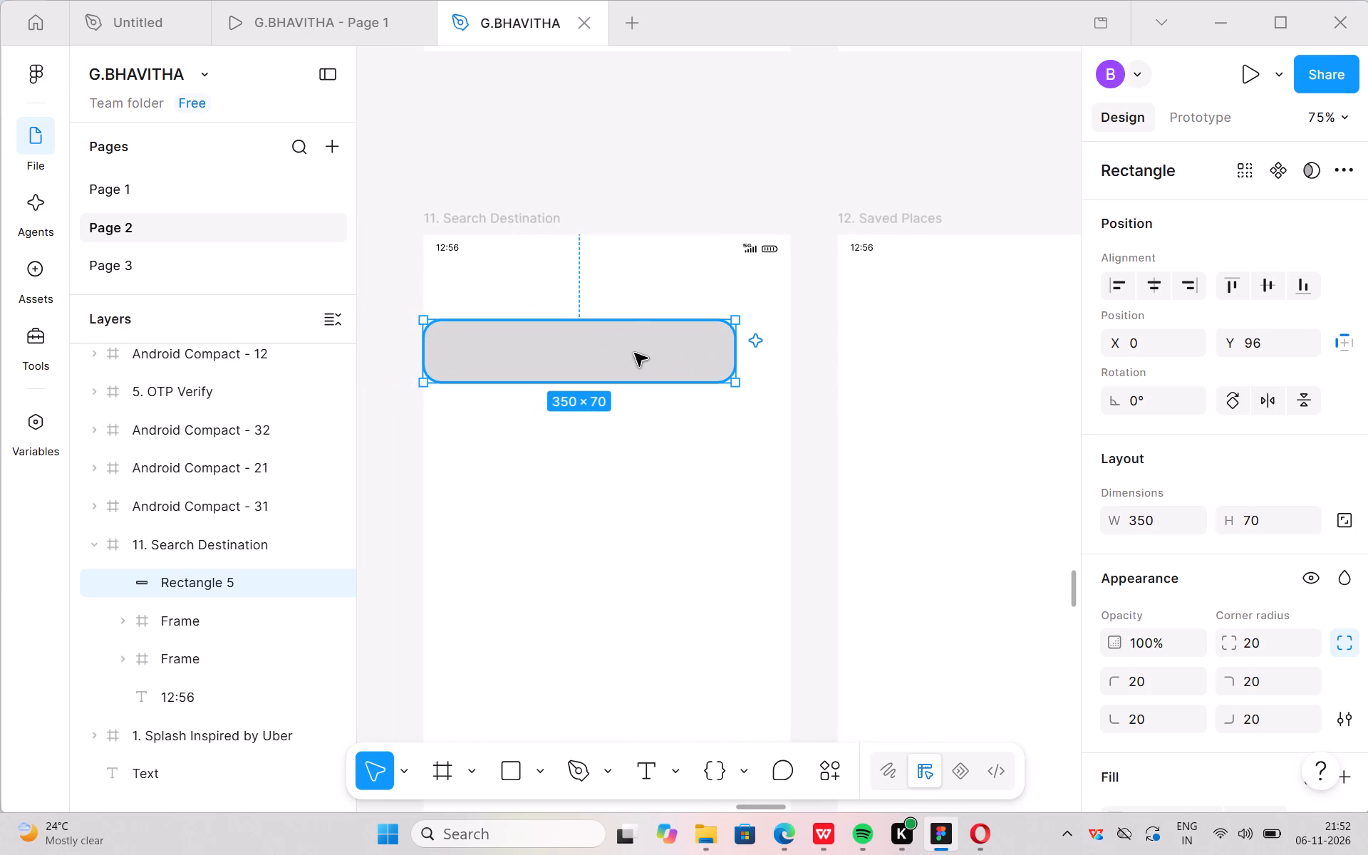
left_click_drag(598, 356, 621, 331)
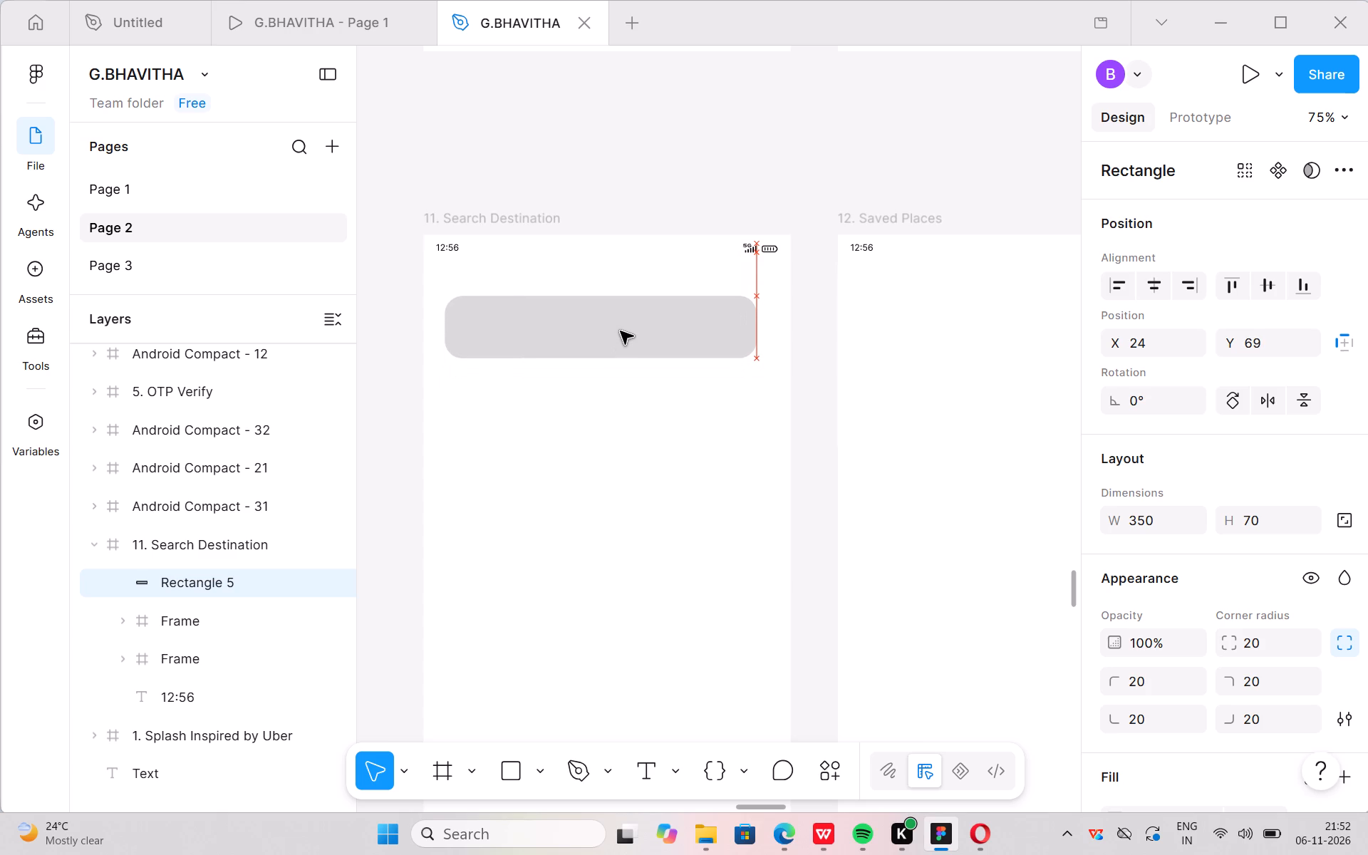
left_click_drag(621, 331, 621, 323)
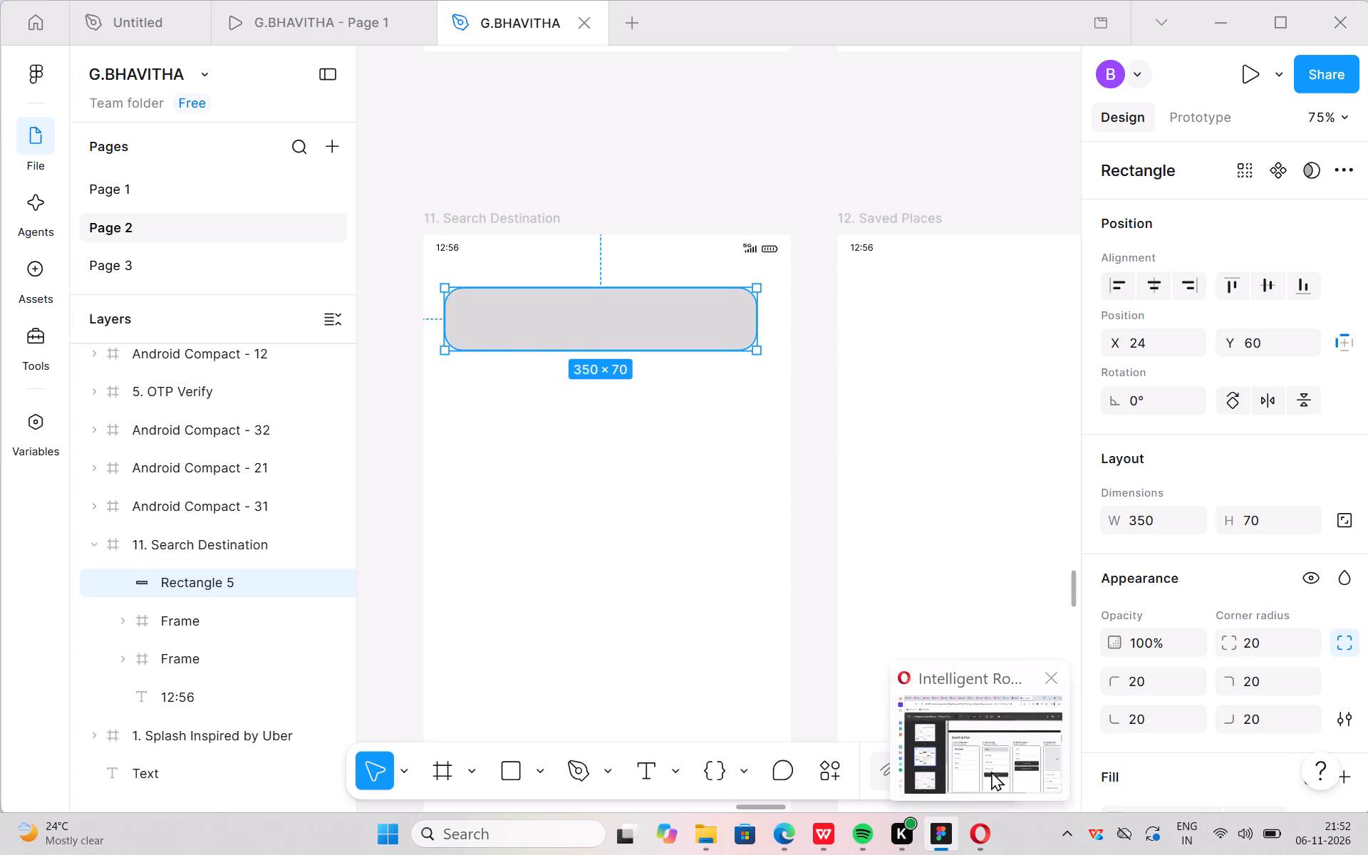
After checking the reference PDF in Opera, draw a line about 326 long below the rounded rectangle in 11. Search Destination, rotated to 180°.
left_click(991, 771)
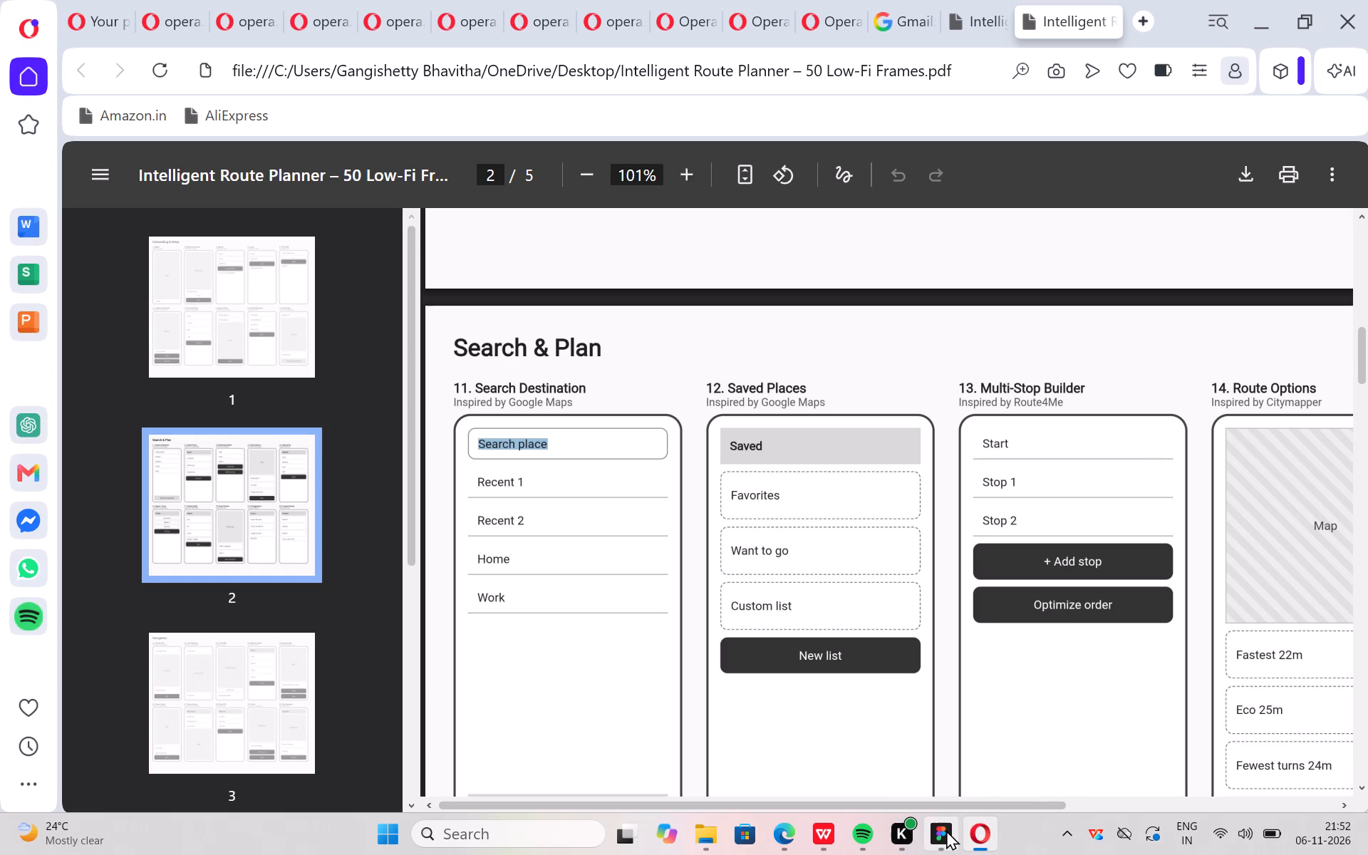
left_click(945, 760)
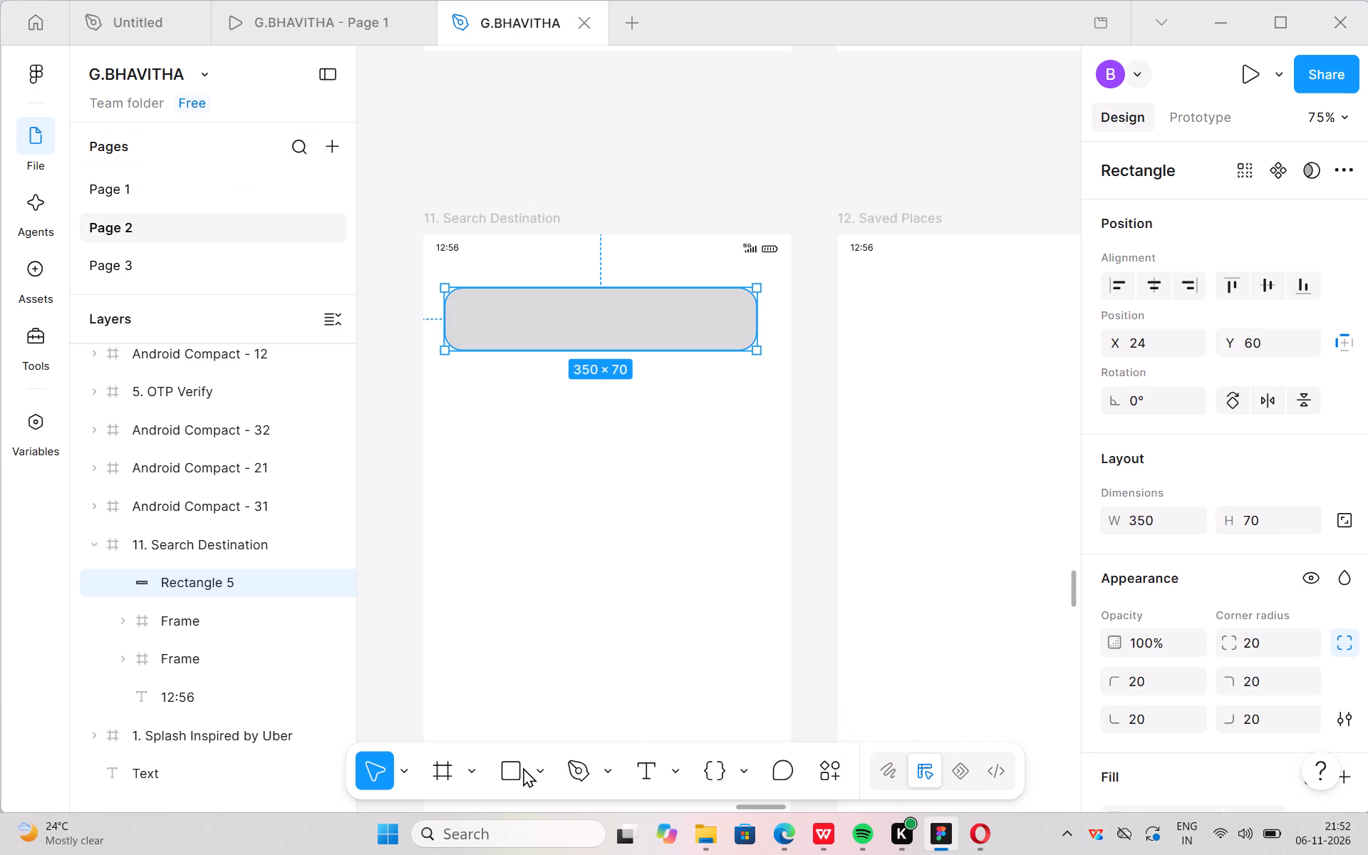
key("l")
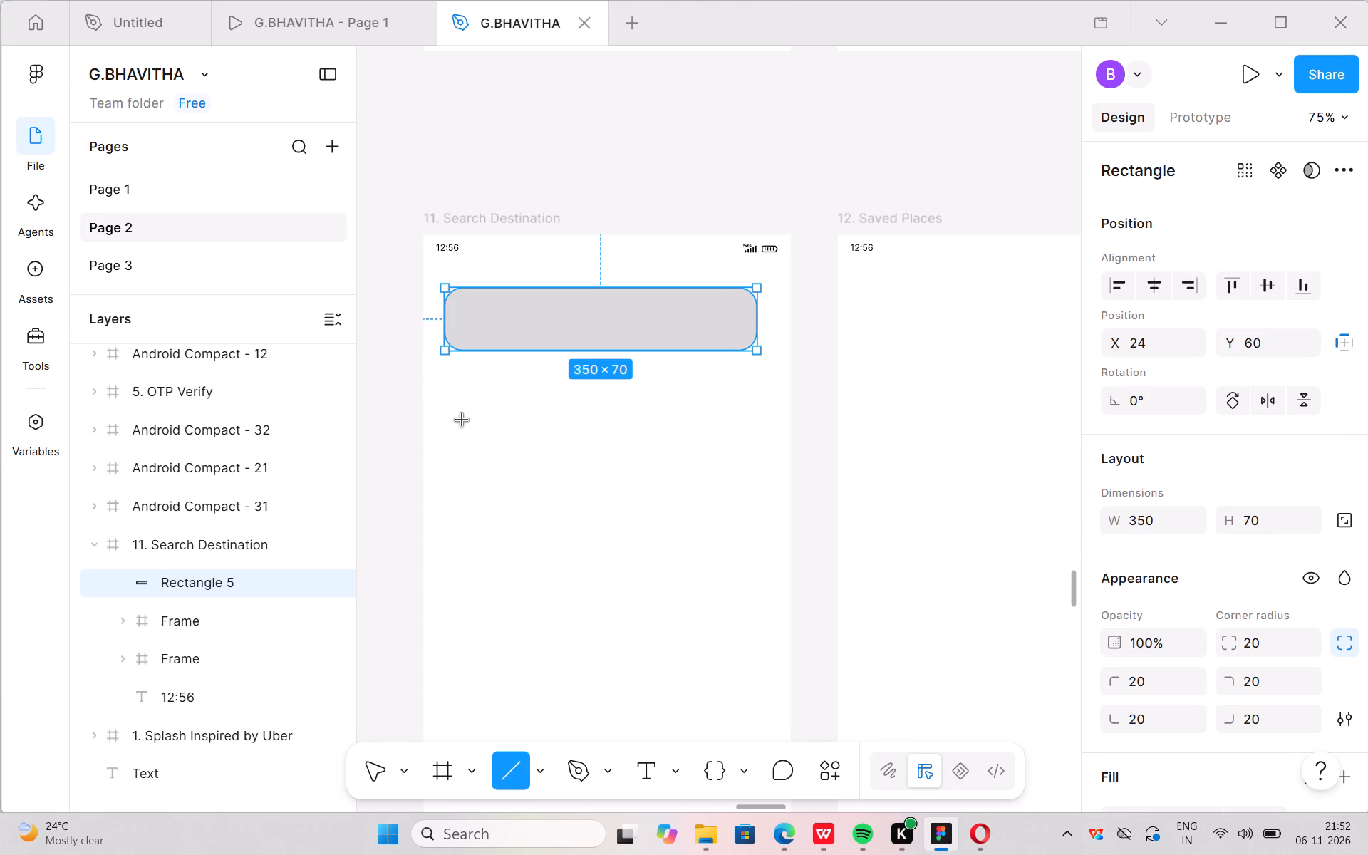
left_click_drag(460, 425, 712, 417)
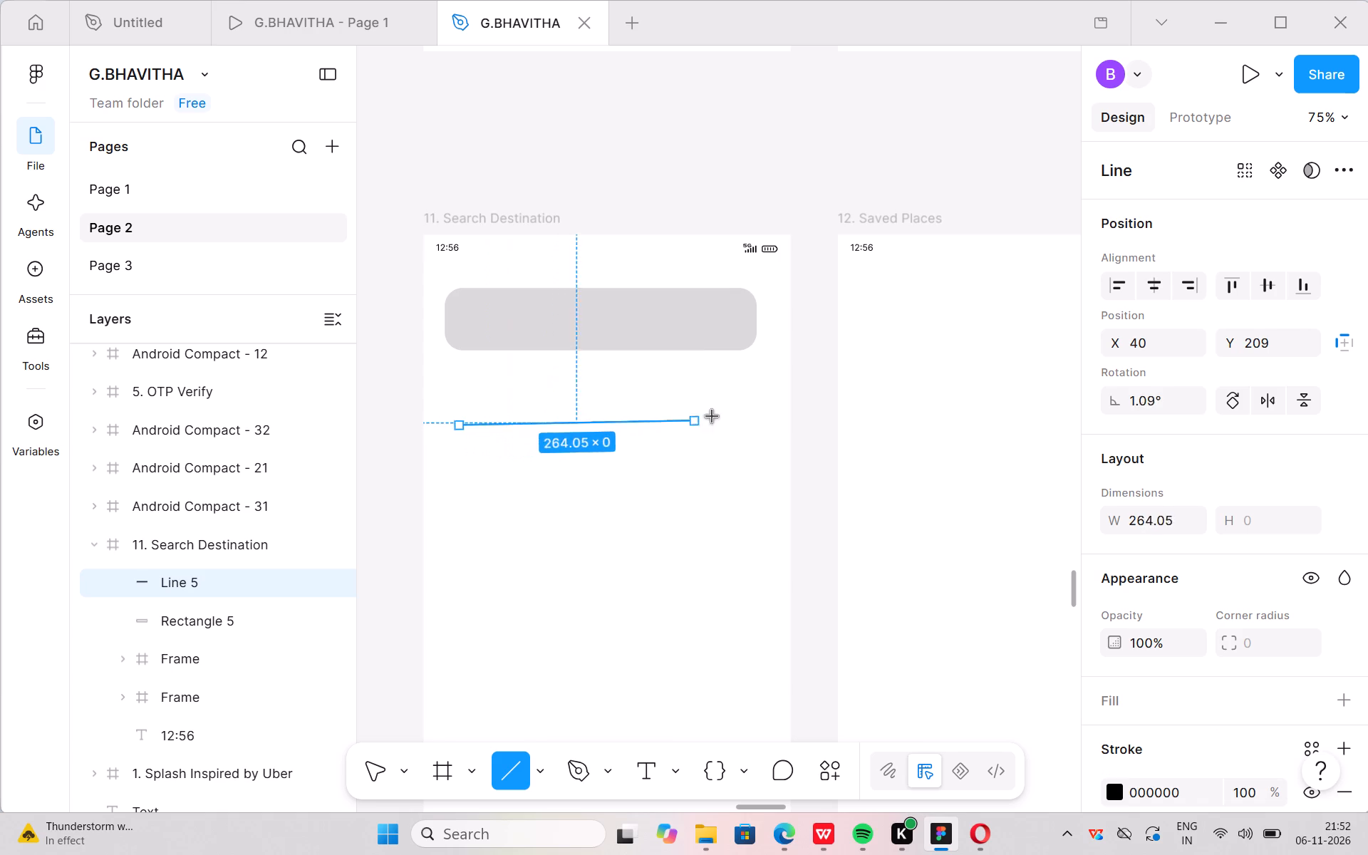
left_click_drag(712, 417, 747, 416)
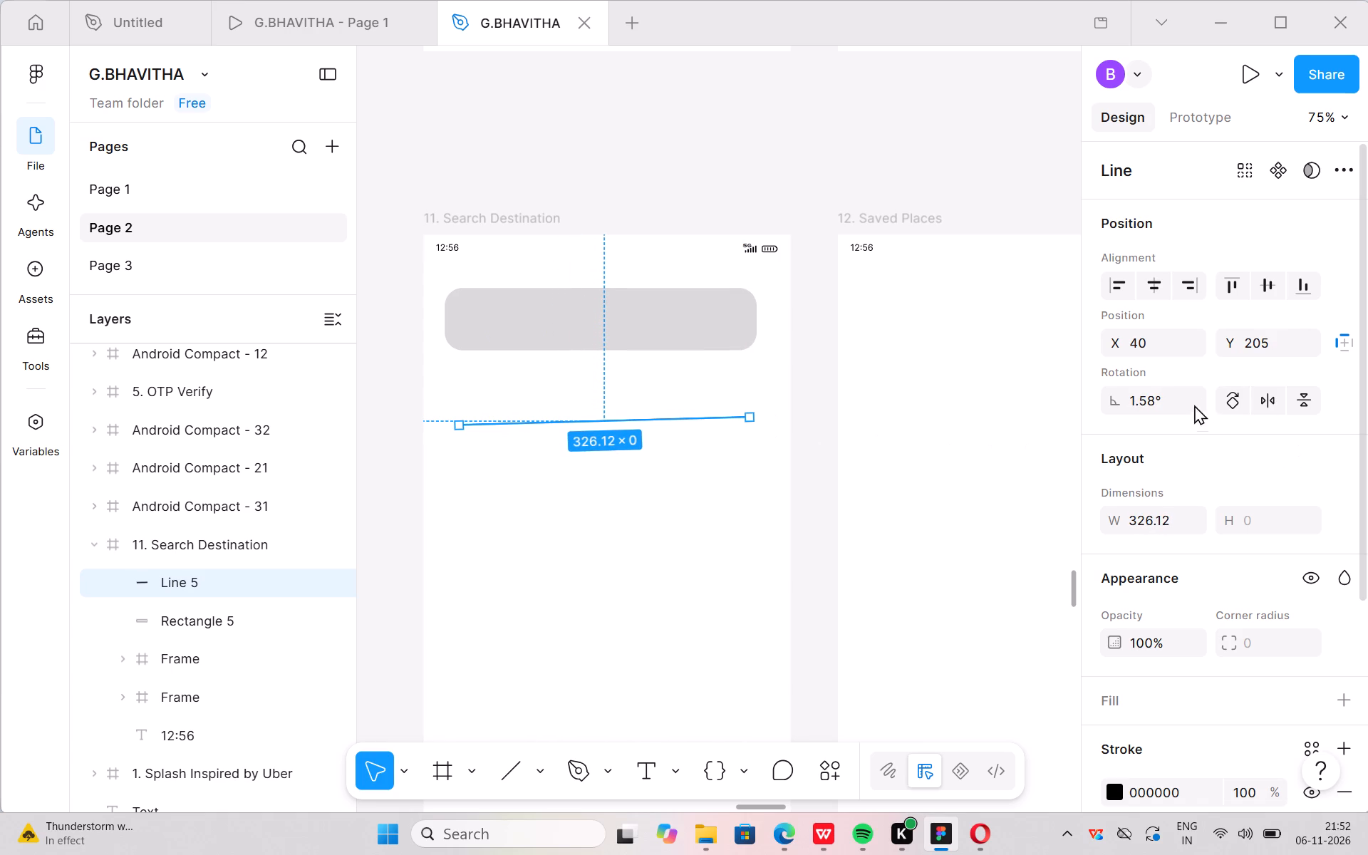
left_click(1164, 393)
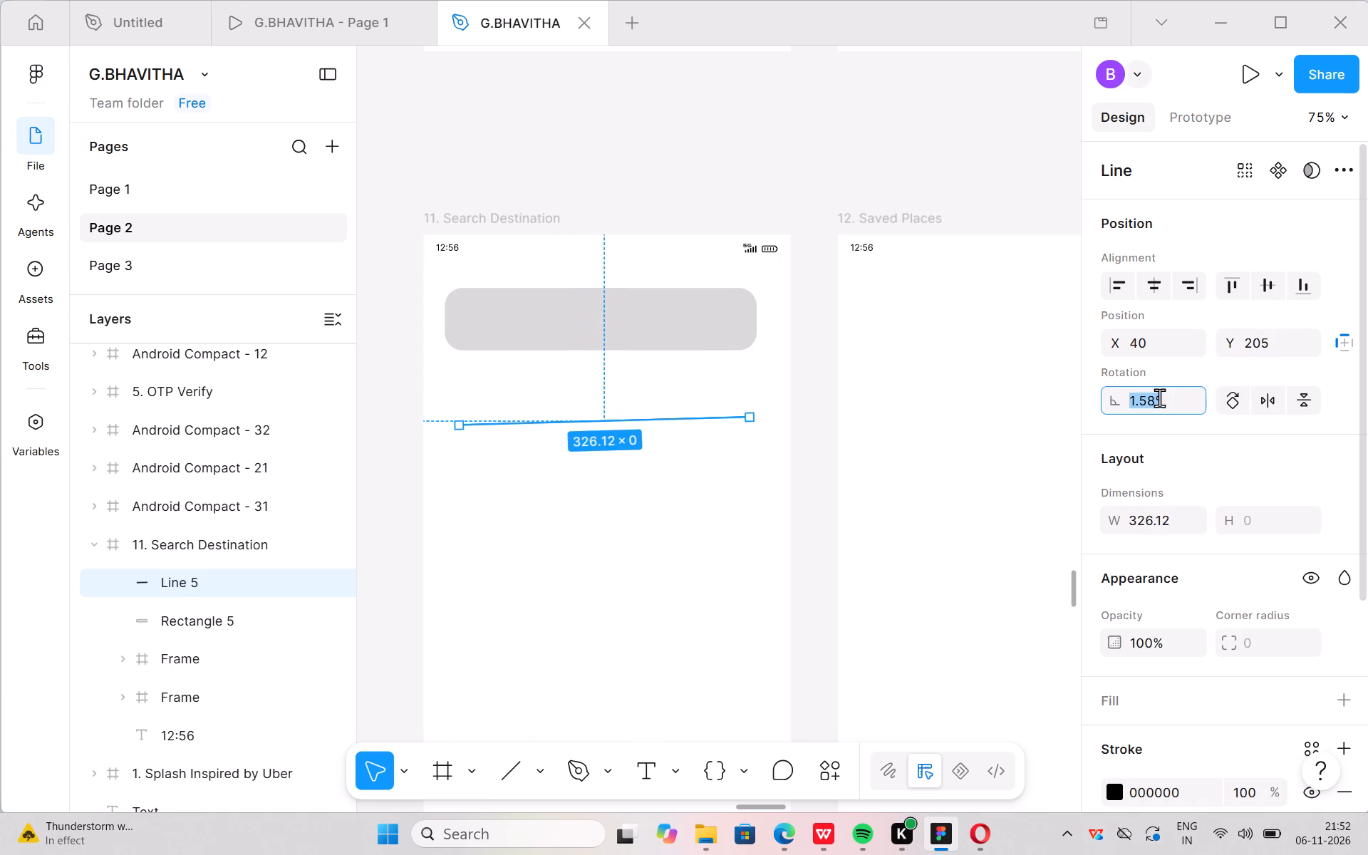
key("BackSpace")
type("180")
key("Return")
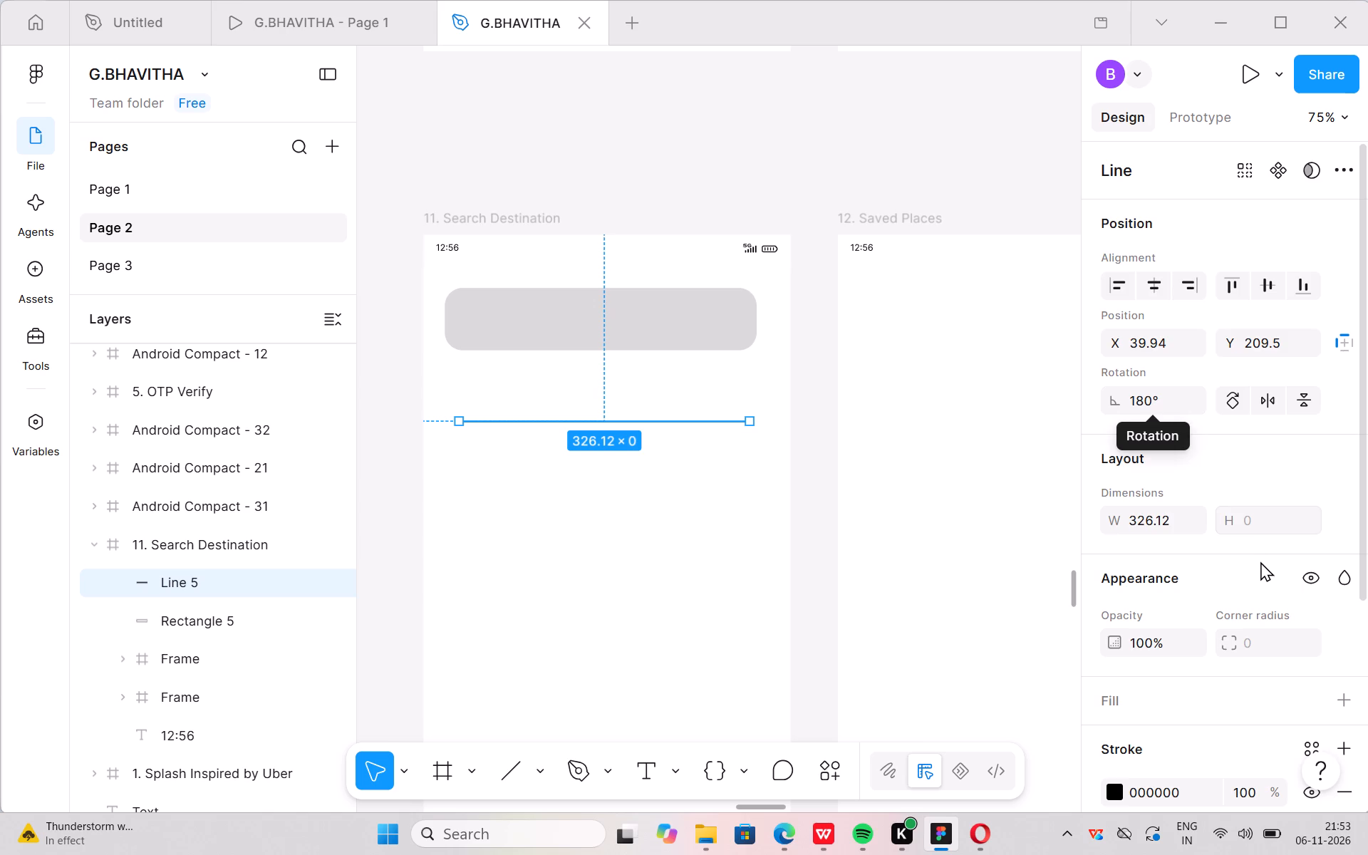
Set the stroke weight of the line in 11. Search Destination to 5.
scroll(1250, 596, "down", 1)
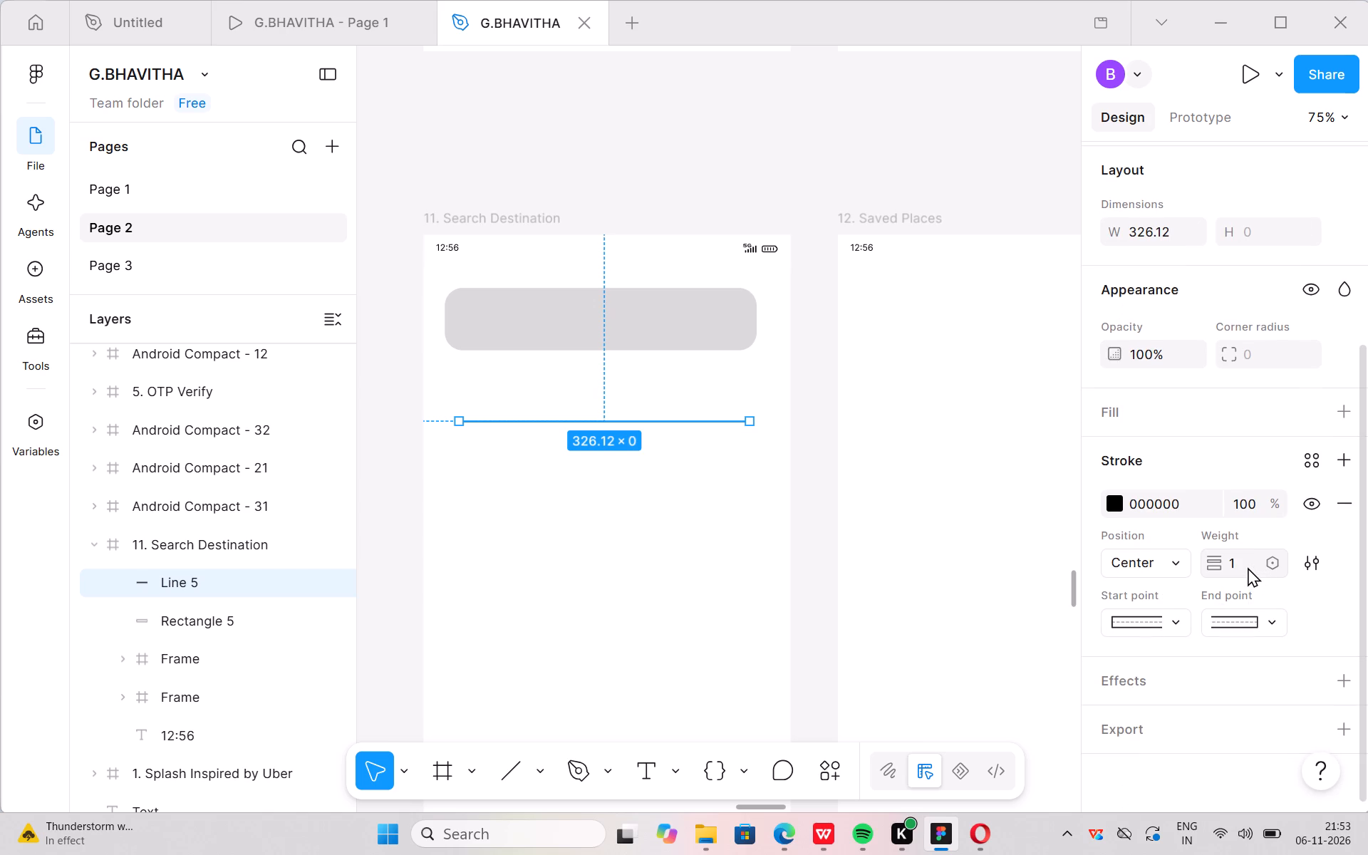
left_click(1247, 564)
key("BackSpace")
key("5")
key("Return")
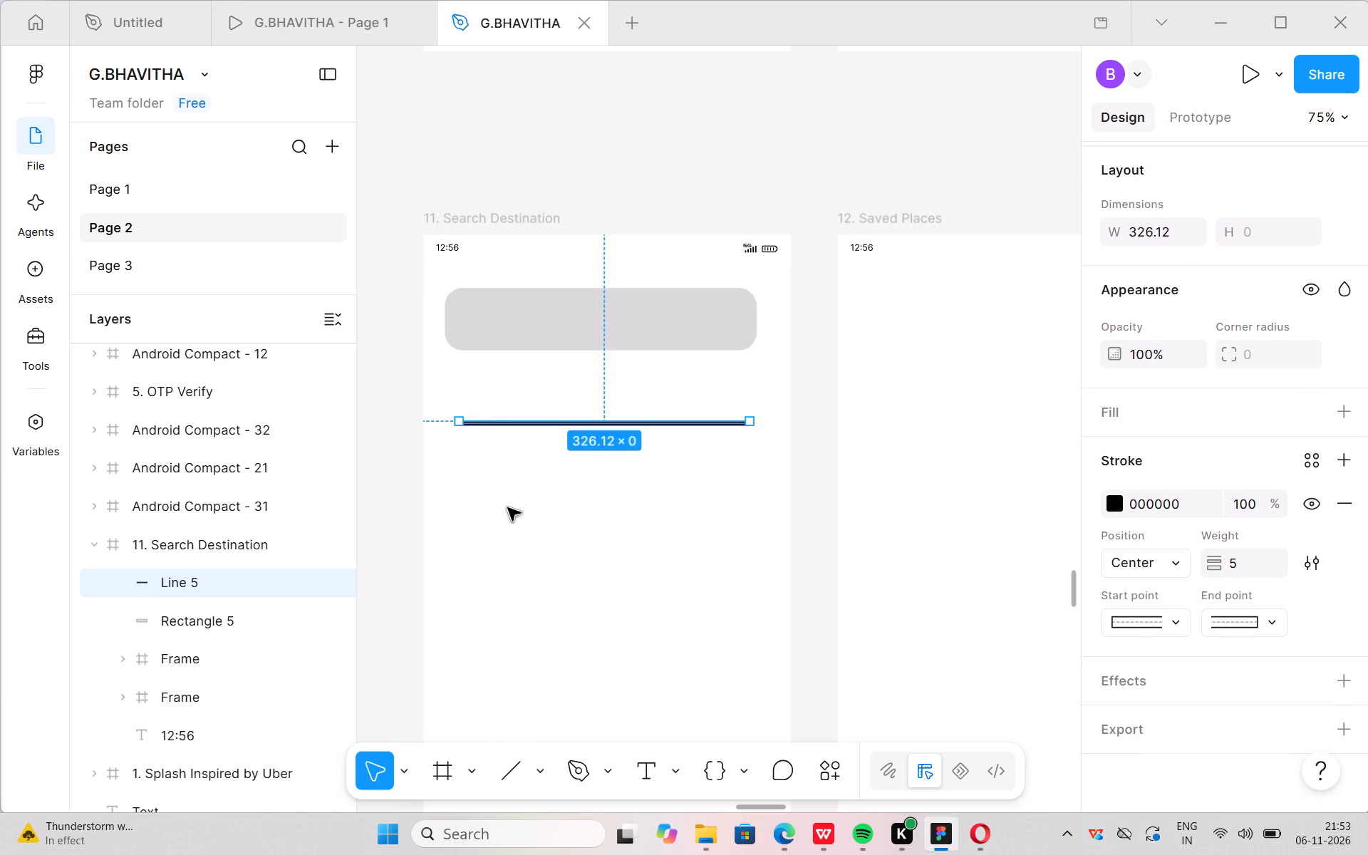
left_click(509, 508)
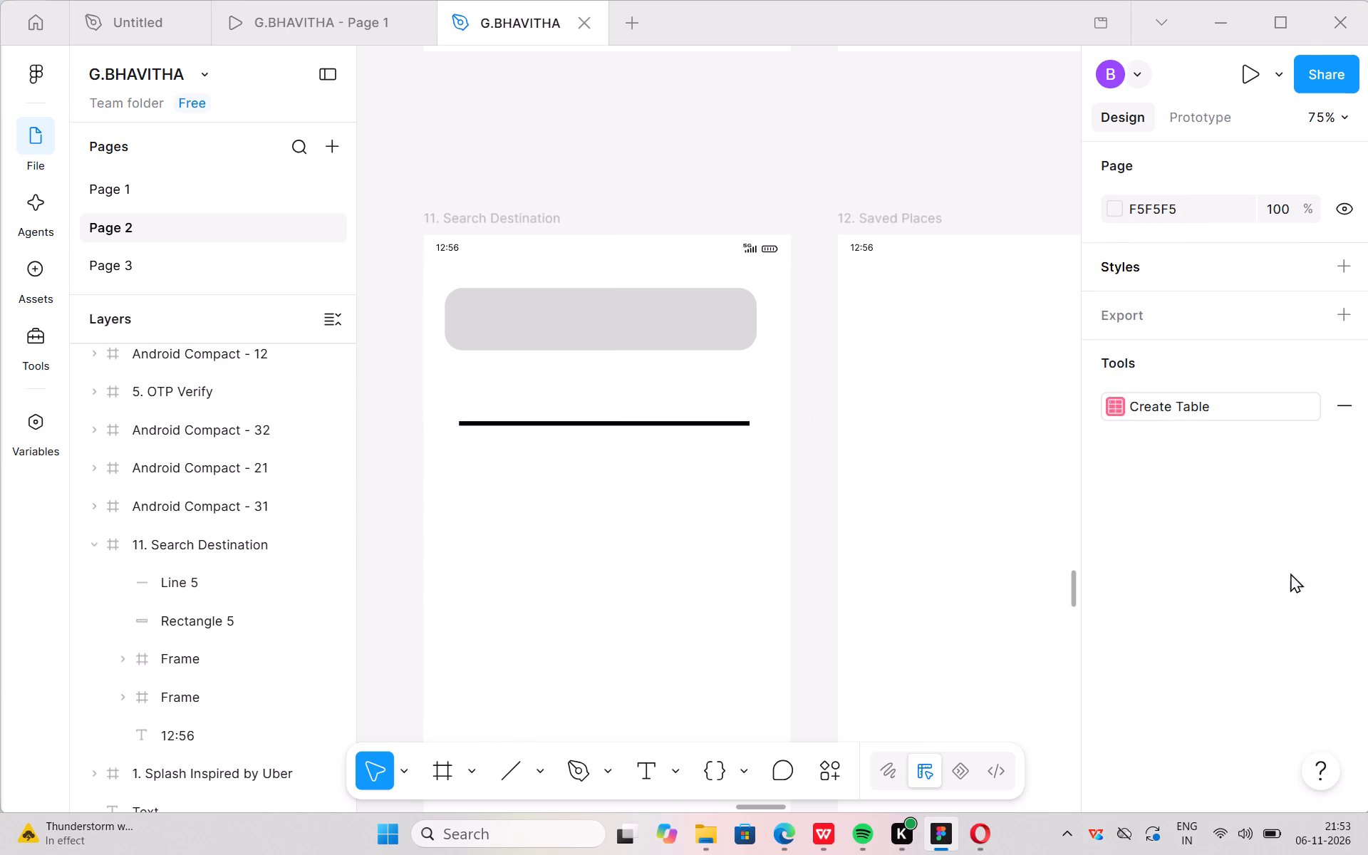
Set the stroke weight of the line in 11. Search Destination to 3.
left_click(593, 427)
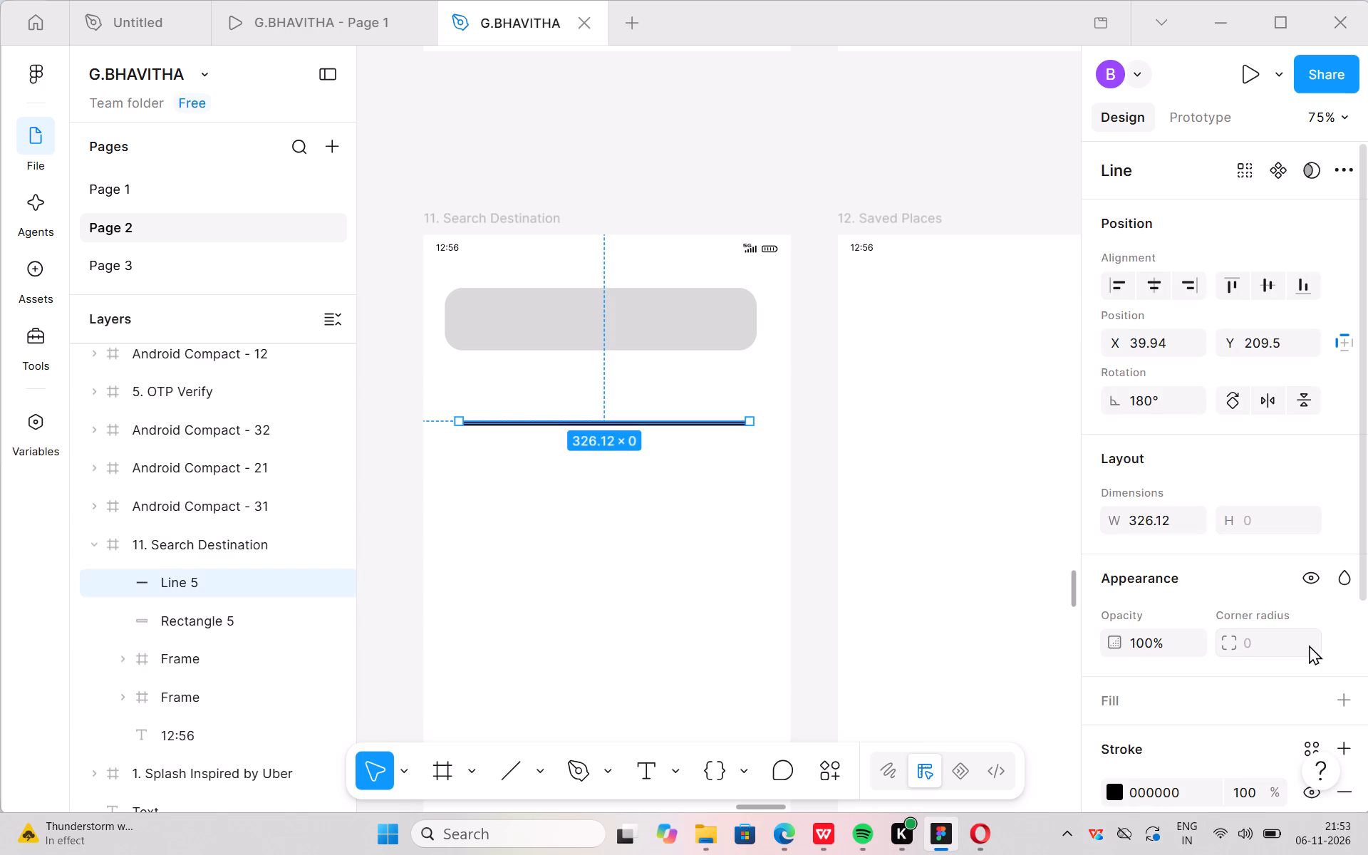
scroll(1278, 671, "down", 1)
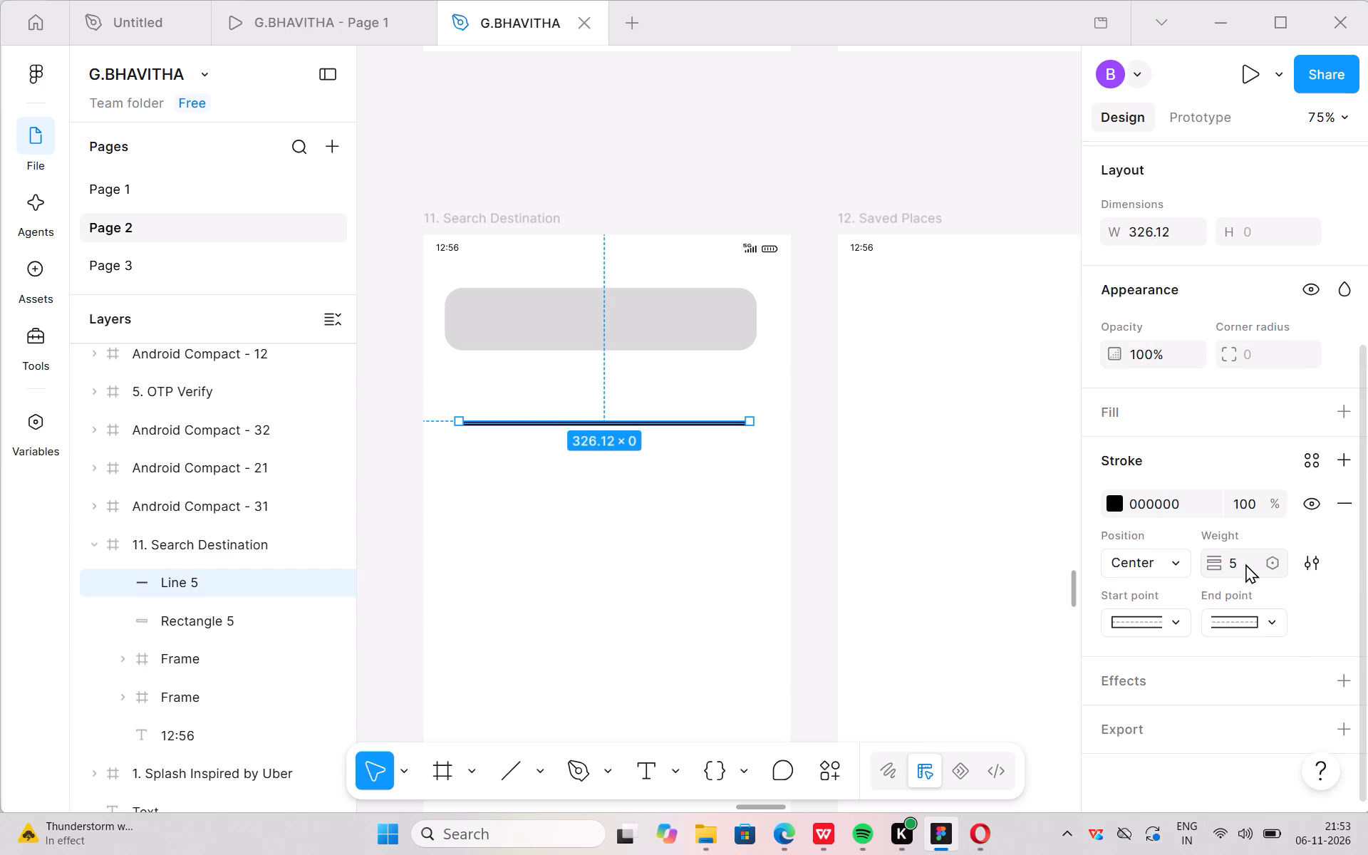
left_click(1245, 561)
key("BackSpace")
key("3")
key("Return")
left_click(591, 562)
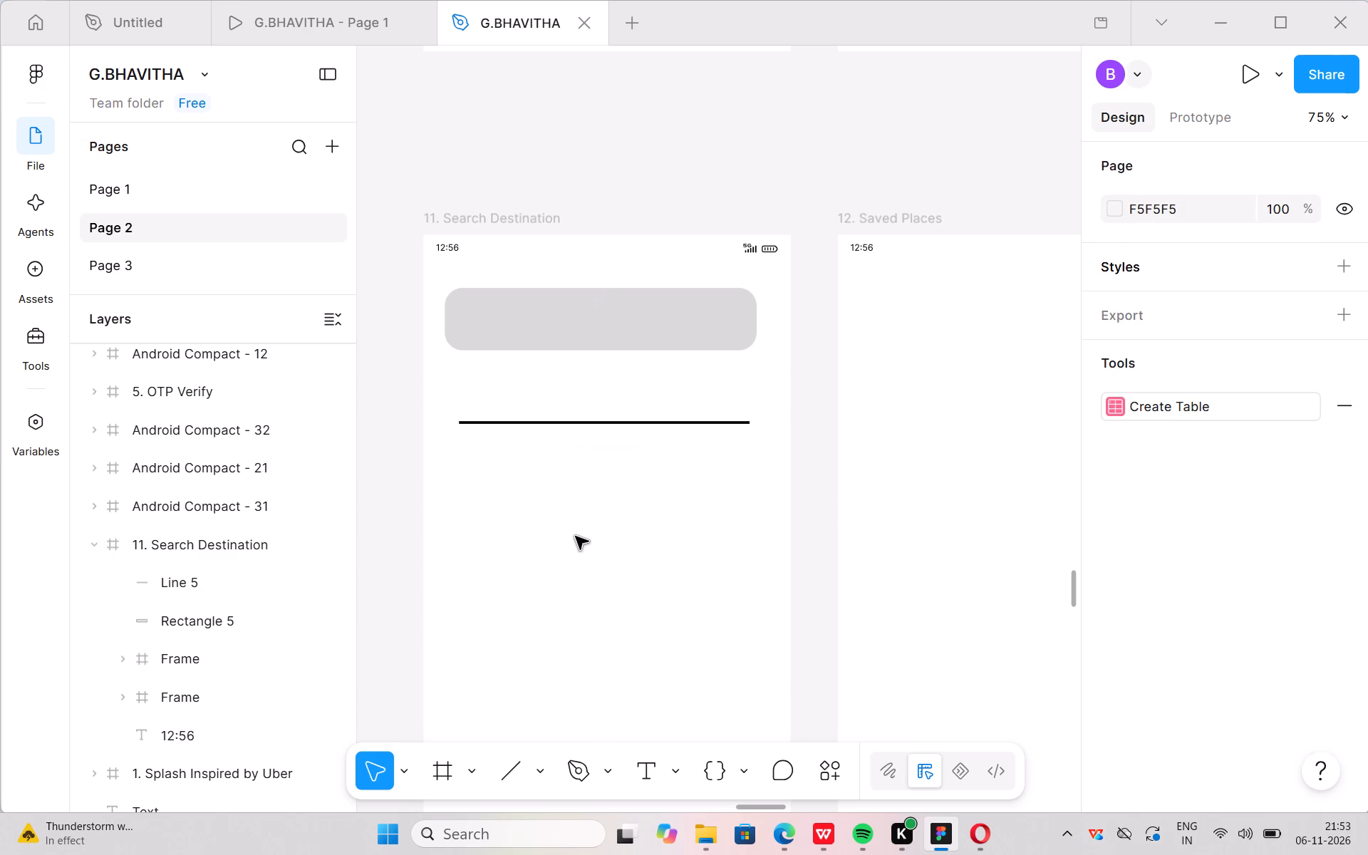
Move the line up to X 24, Y 196 so it starts at the rounded rectangle's left edge.
left_click_drag(571, 422, 571, 405)
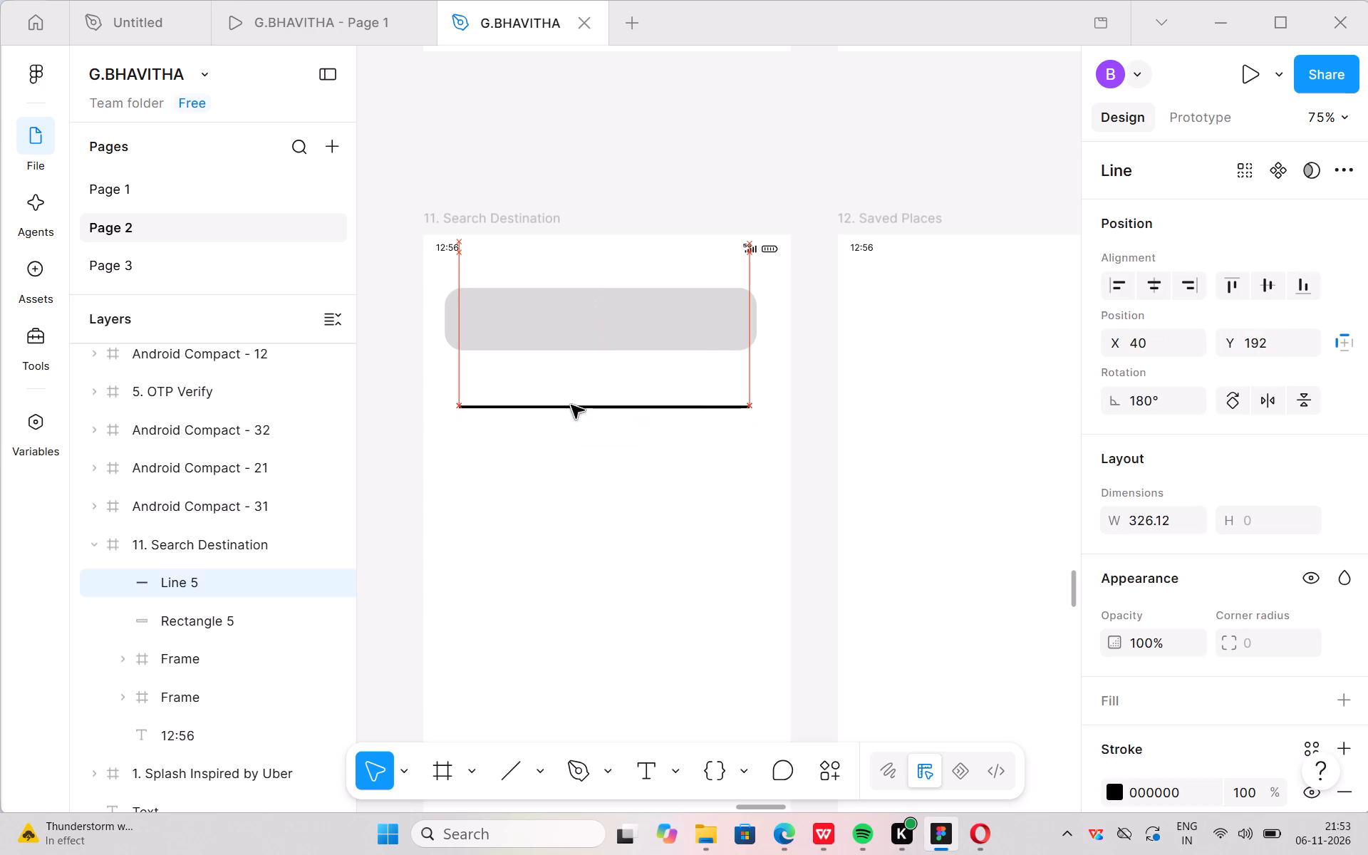
left_click_drag(571, 405, 559, 409)
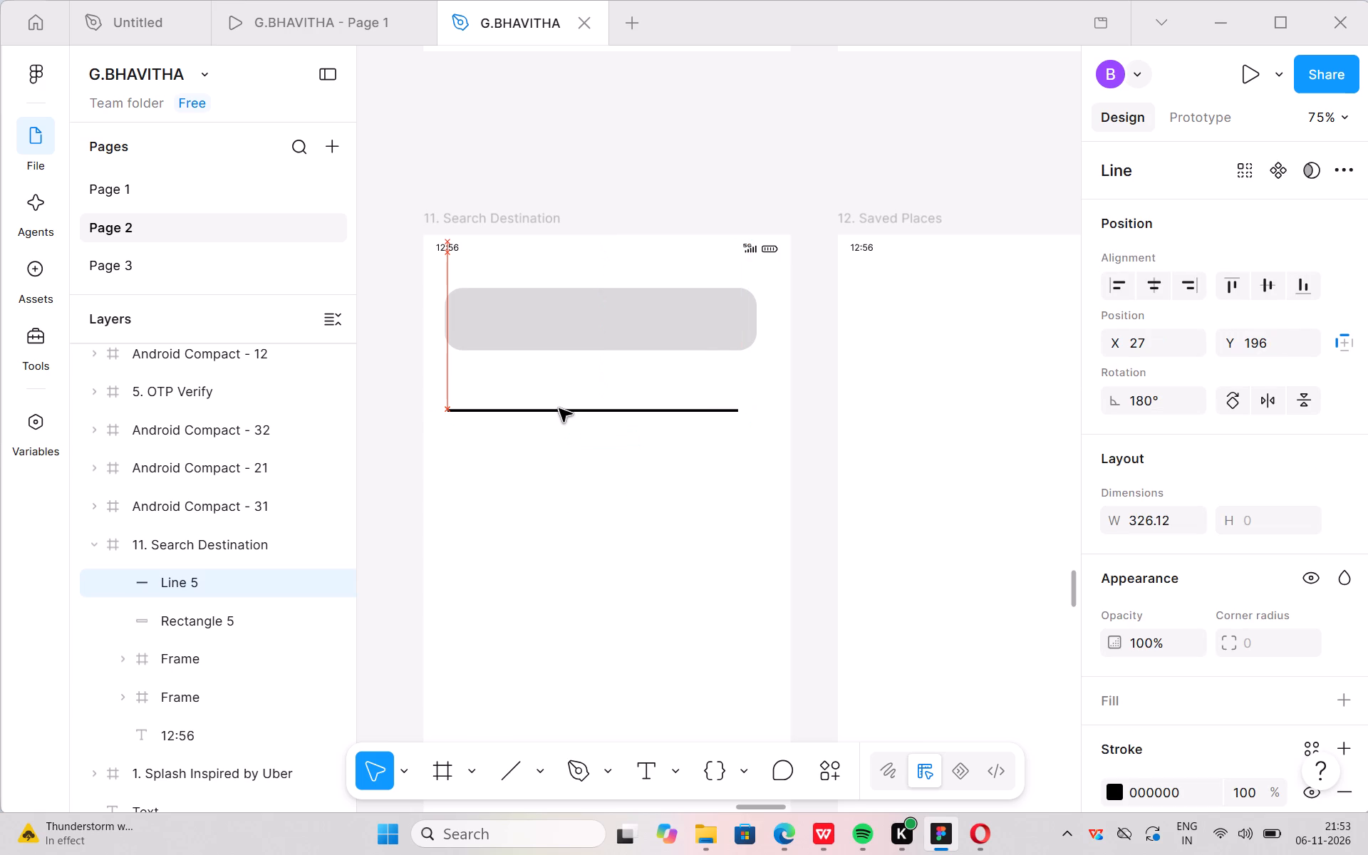
left_click_drag(559, 409, 556, 409)
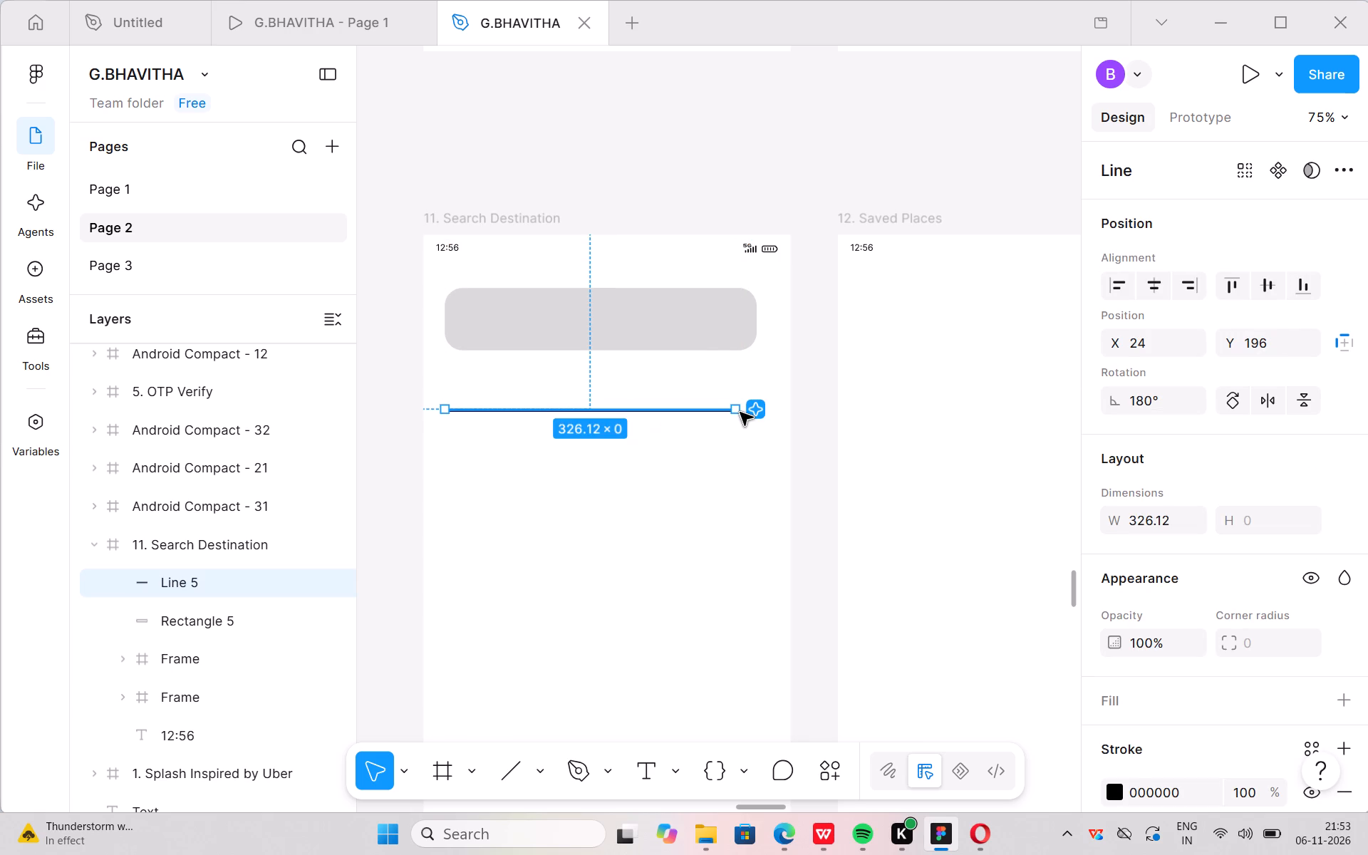
Extend the line's right end to a length of 350, matching the rounded rectangle, and set its rotation to 180°.
left_click_drag(731, 410, 736, 410)
left_click_drag(736, 410, 758, 408)
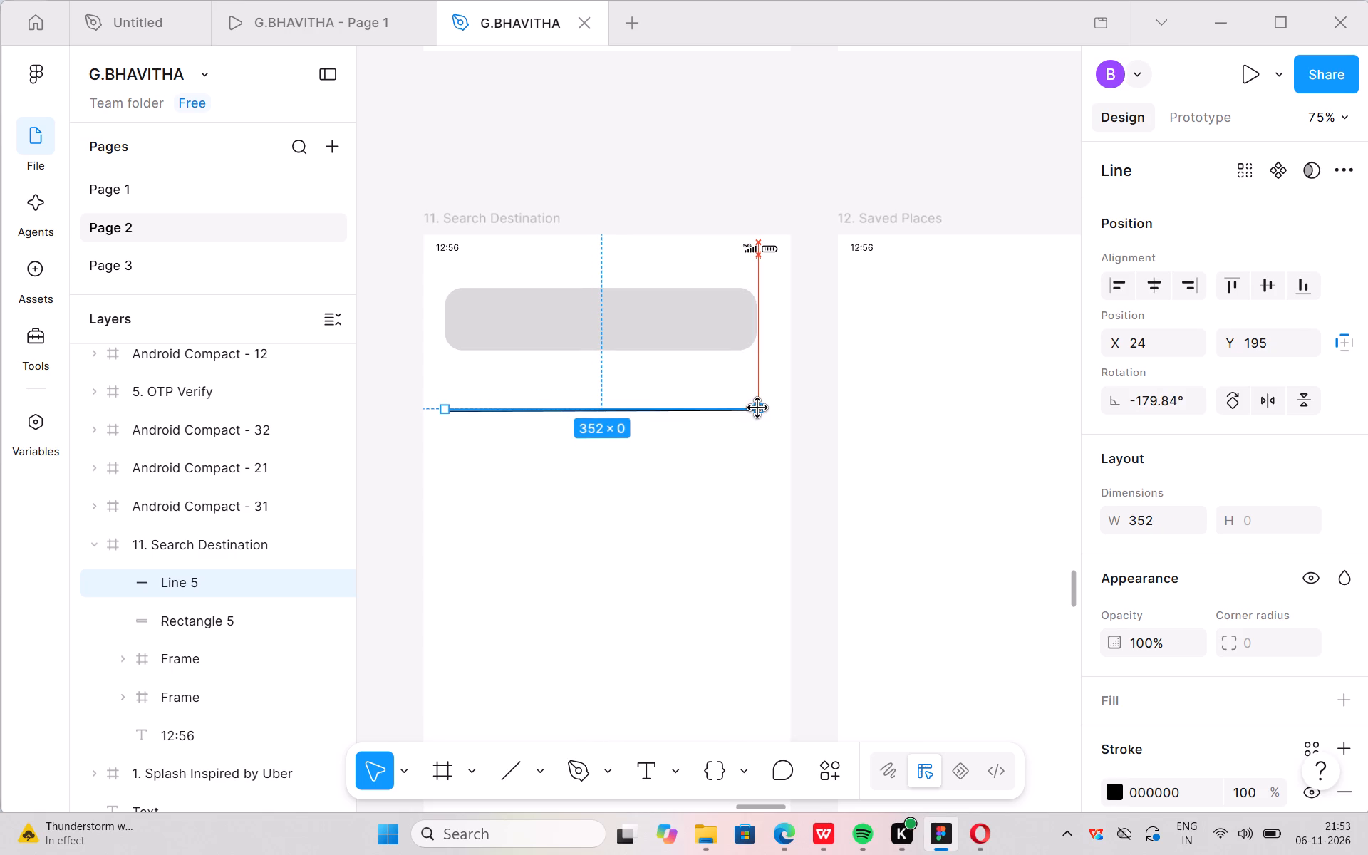
left_click_drag(758, 408, 757, 408)
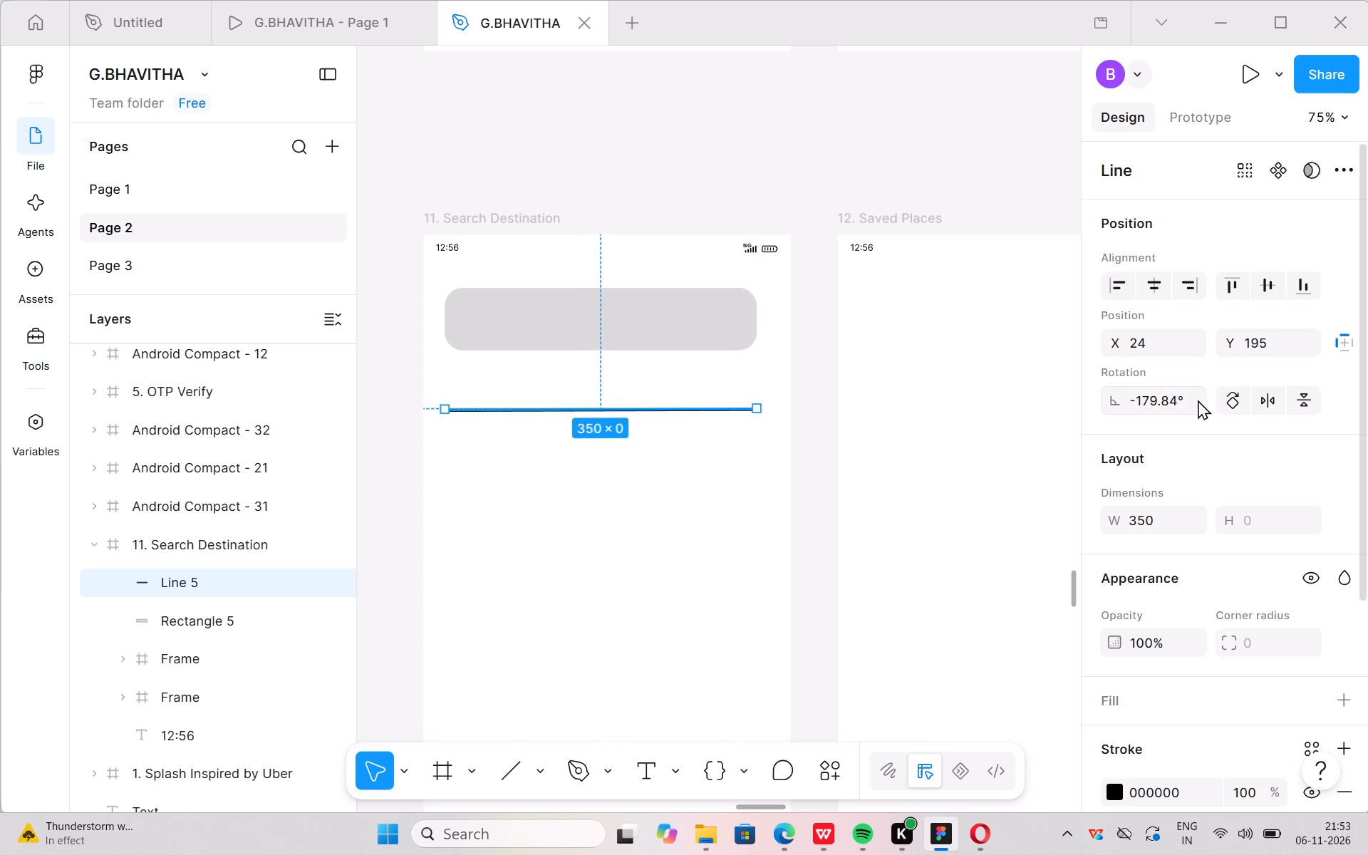
left_click(1183, 388)
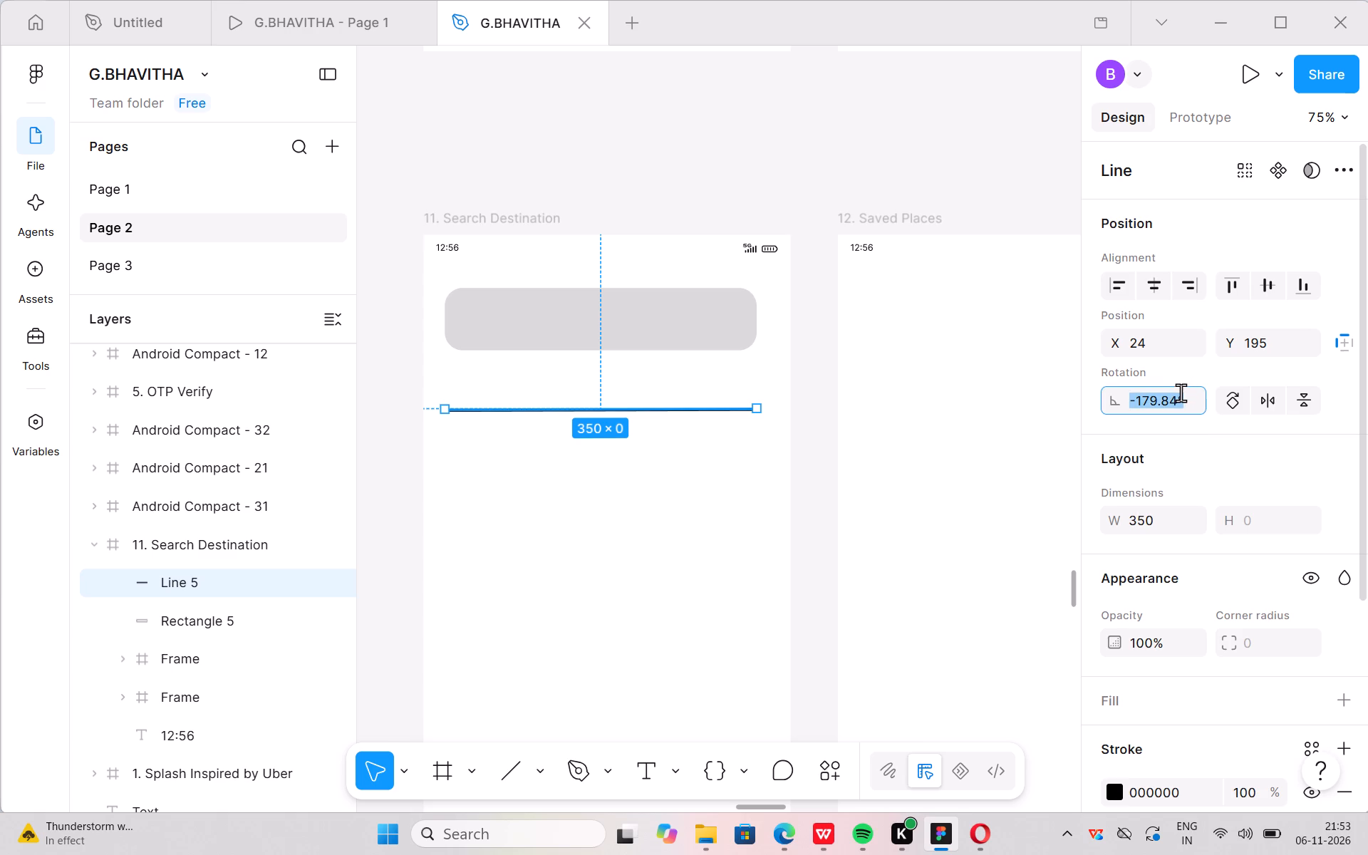
key("BackSpace")
type("180")
key("Return")
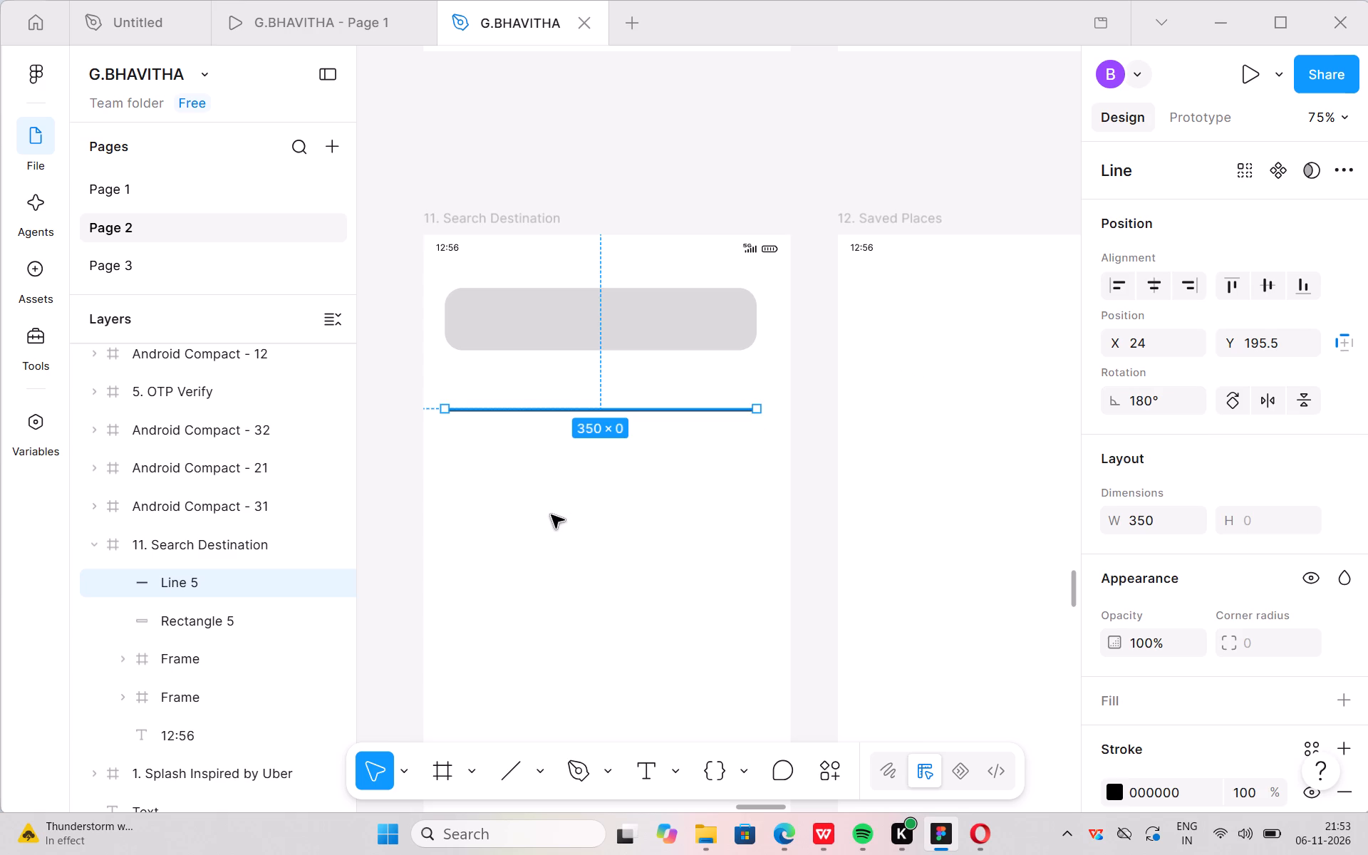
left_click(550, 518)
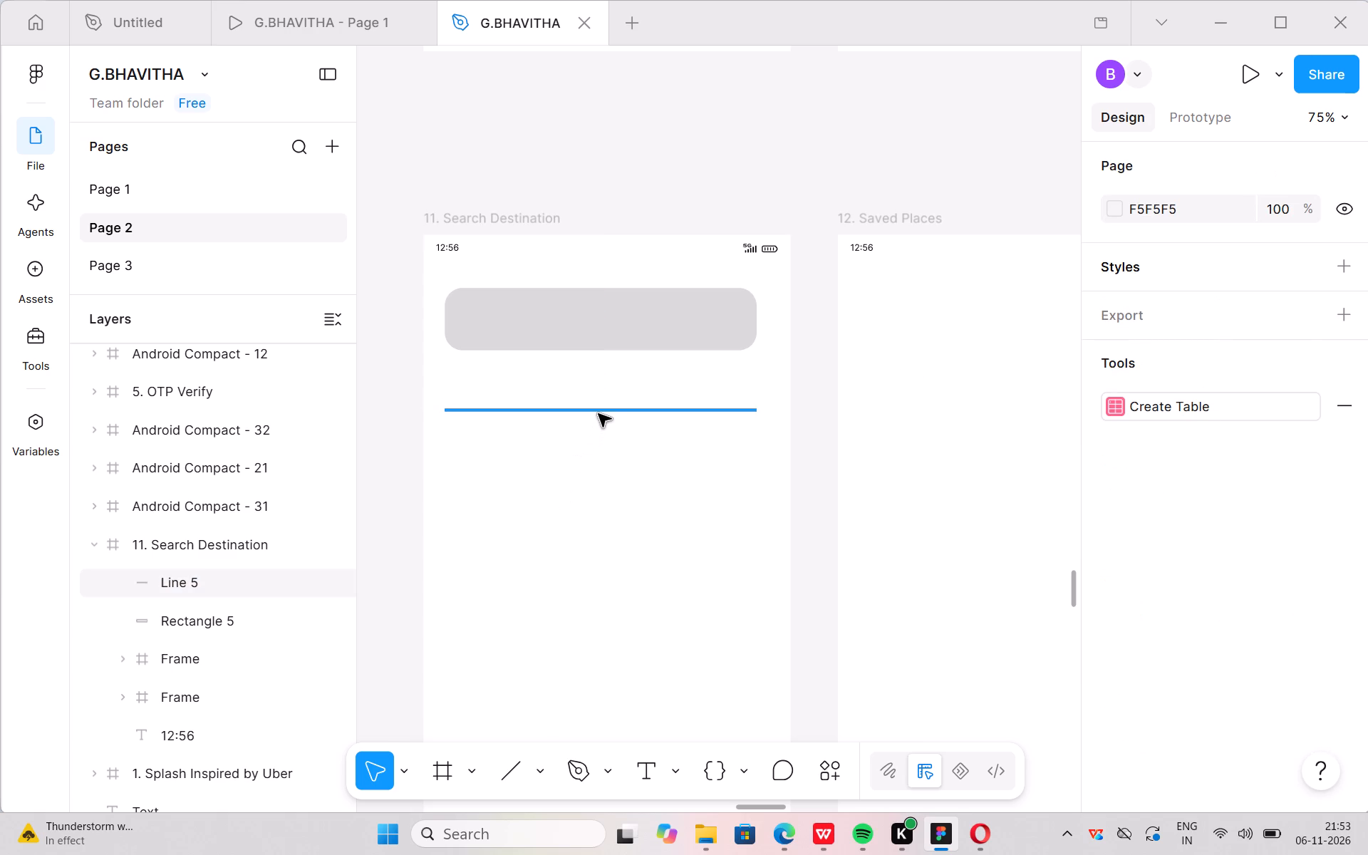
Duplicate the 350-long line three times down 11. Search Destination, keeping copies aligned at X 24 and spaced about 65 apart.
left_click_drag(598, 414, 600, 424, "alt")
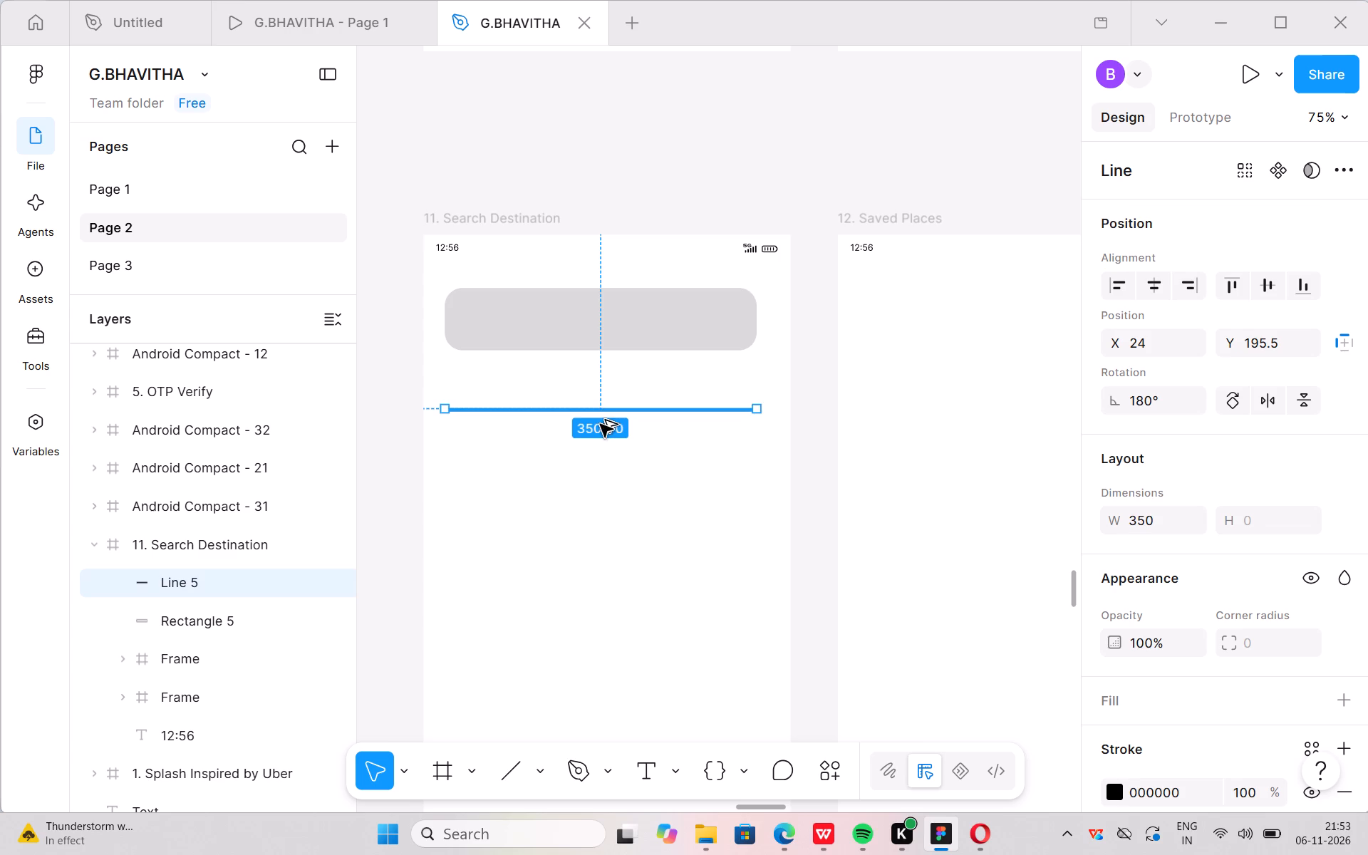
left_click_drag(600, 424, 598, 492, "alt")
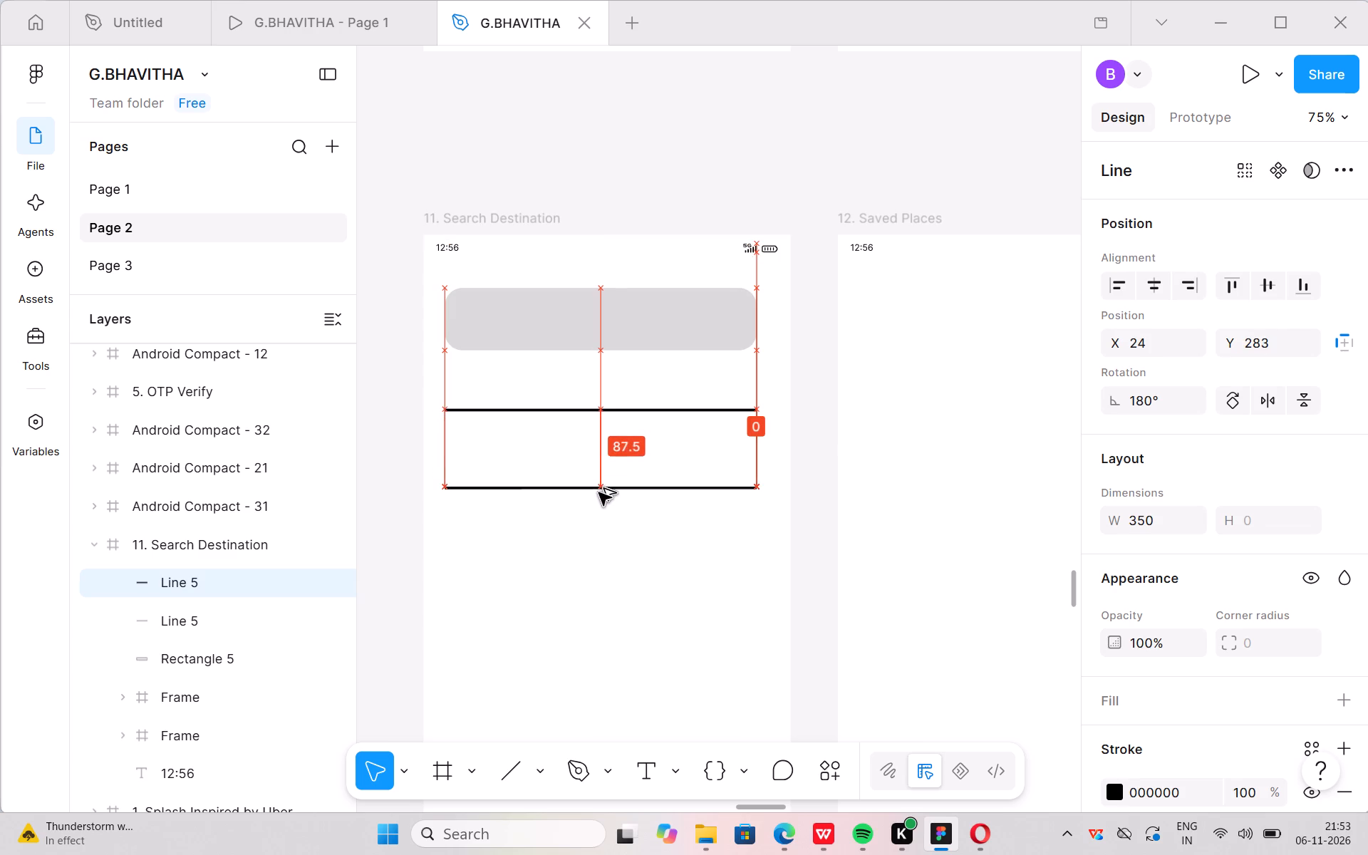
left_click_drag(598, 492, 600, 473, "alt")
left_click_drag(600, 470, 601, 517)
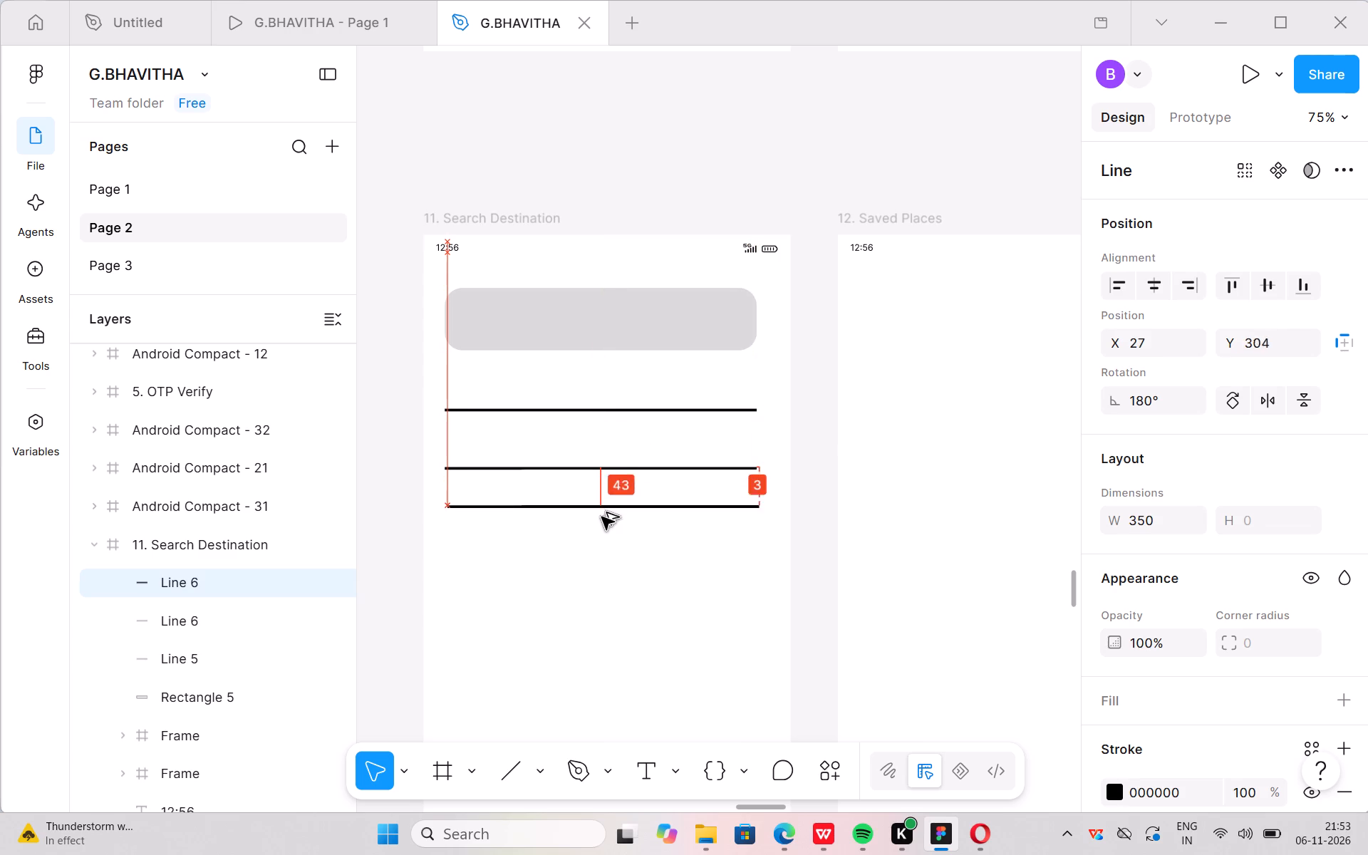
left_click_drag(601, 517, 599, 527)
left_click_drag(595, 525, 596, 558)
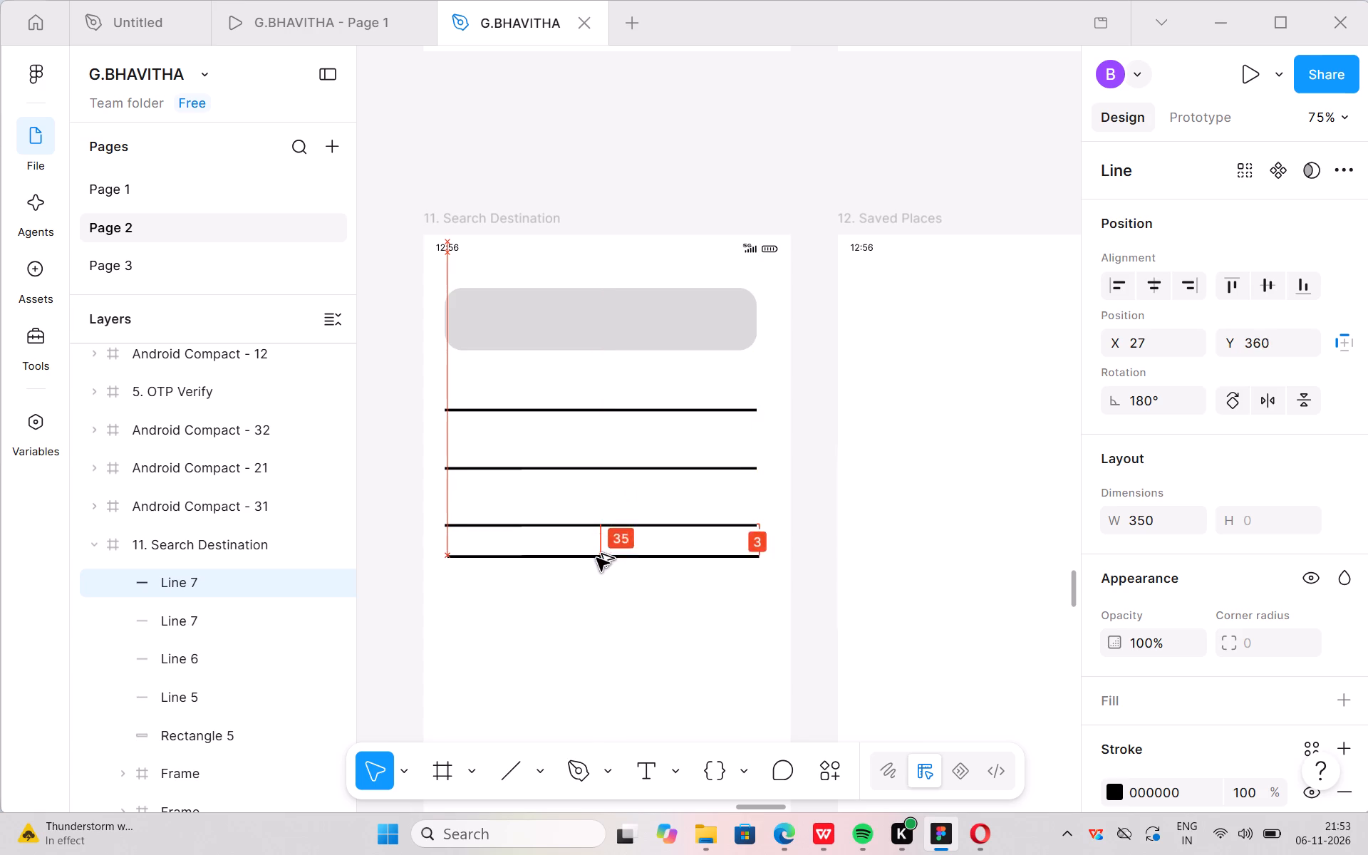
left_click_drag(596, 558, 590, 577)
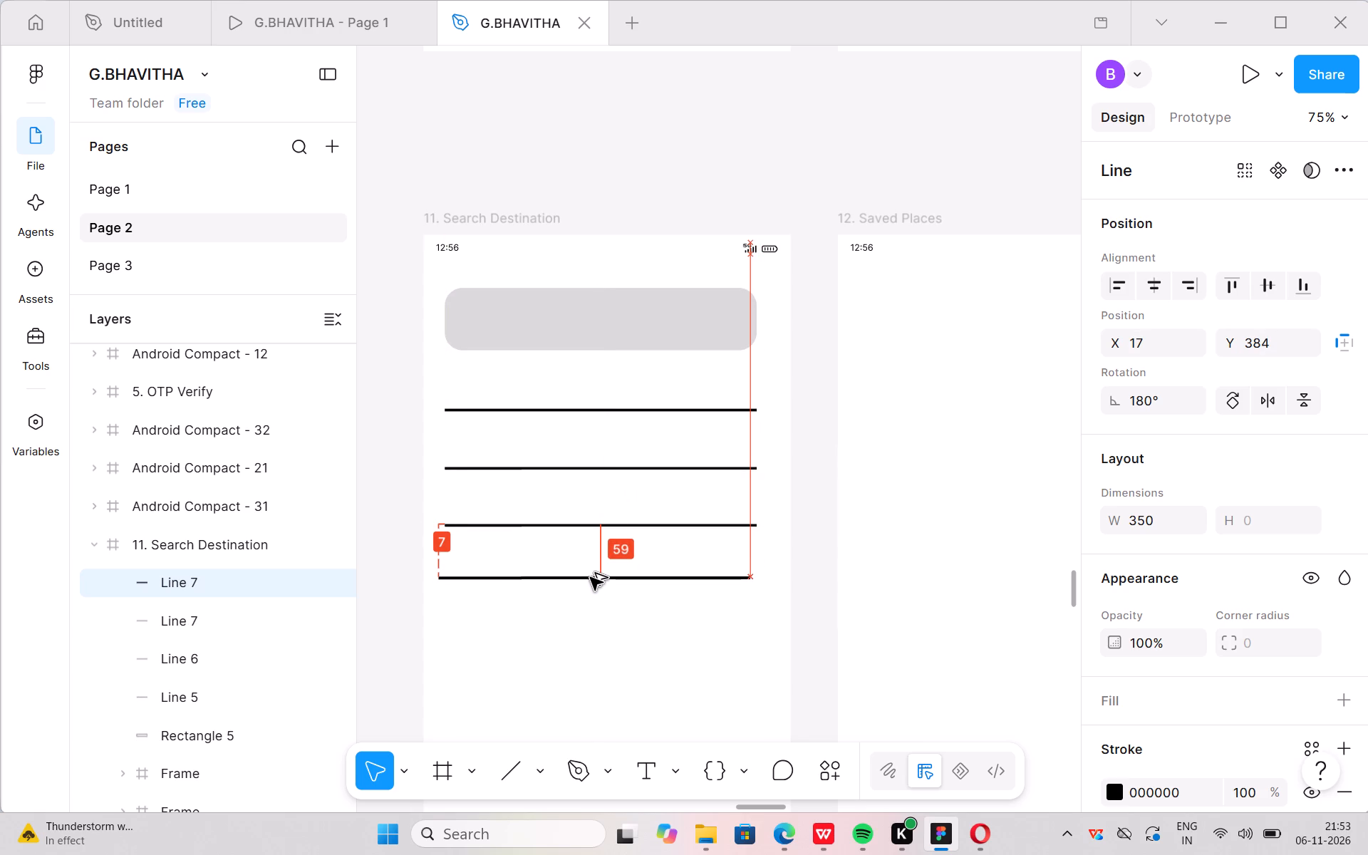
left_click_drag(590, 577, 593, 580)
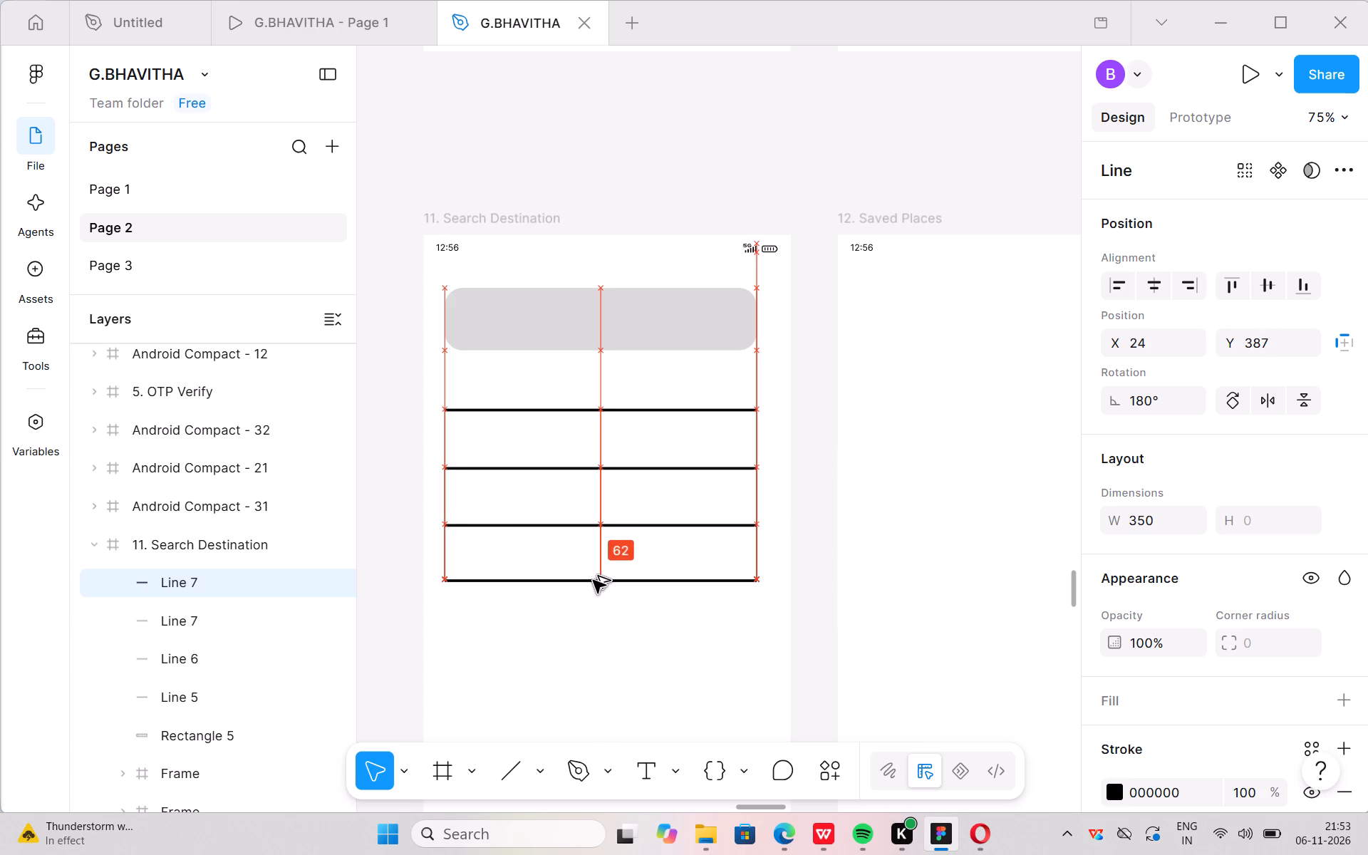
left_click_drag(593, 580, 593, 585)
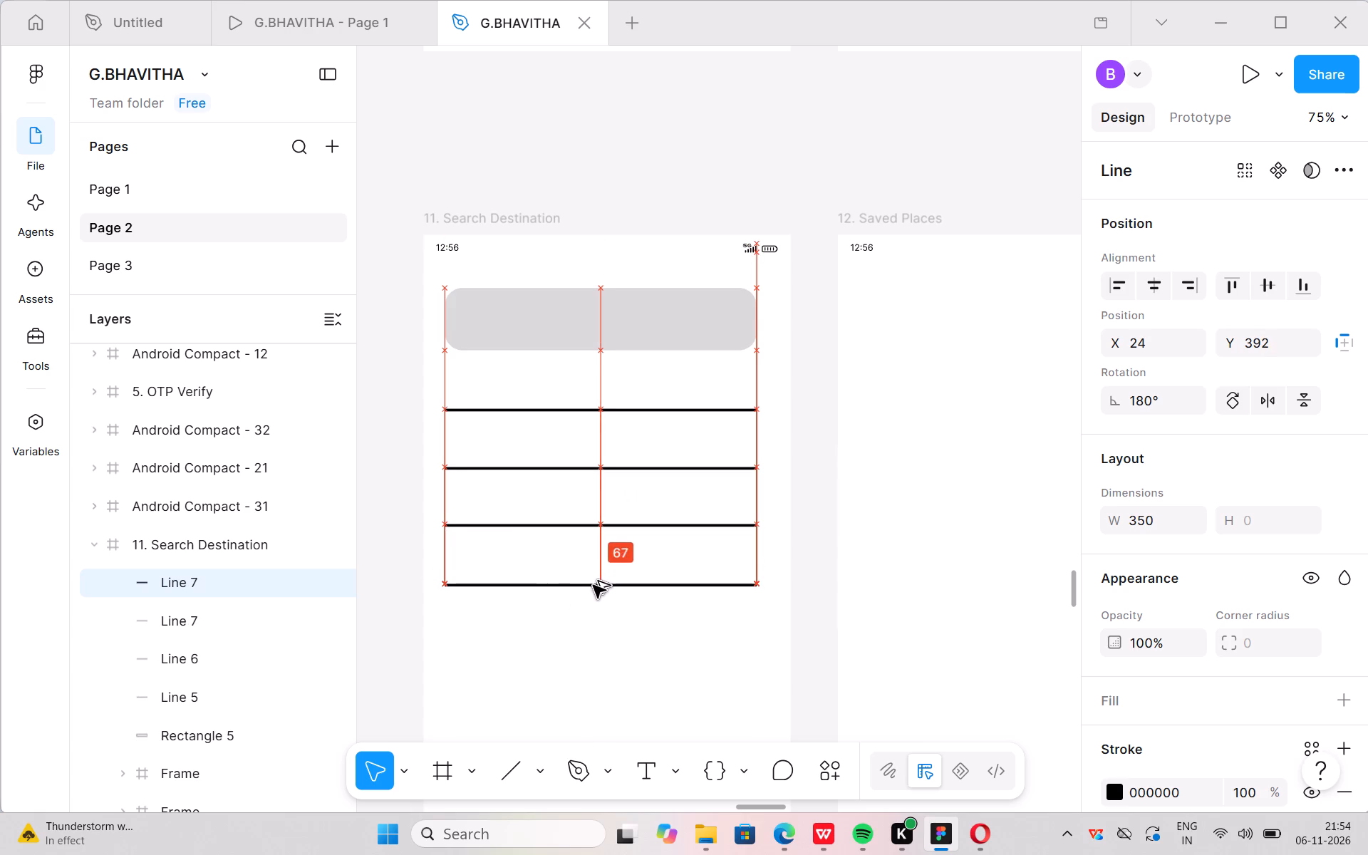
left_click_drag(593, 585, 596, 585)
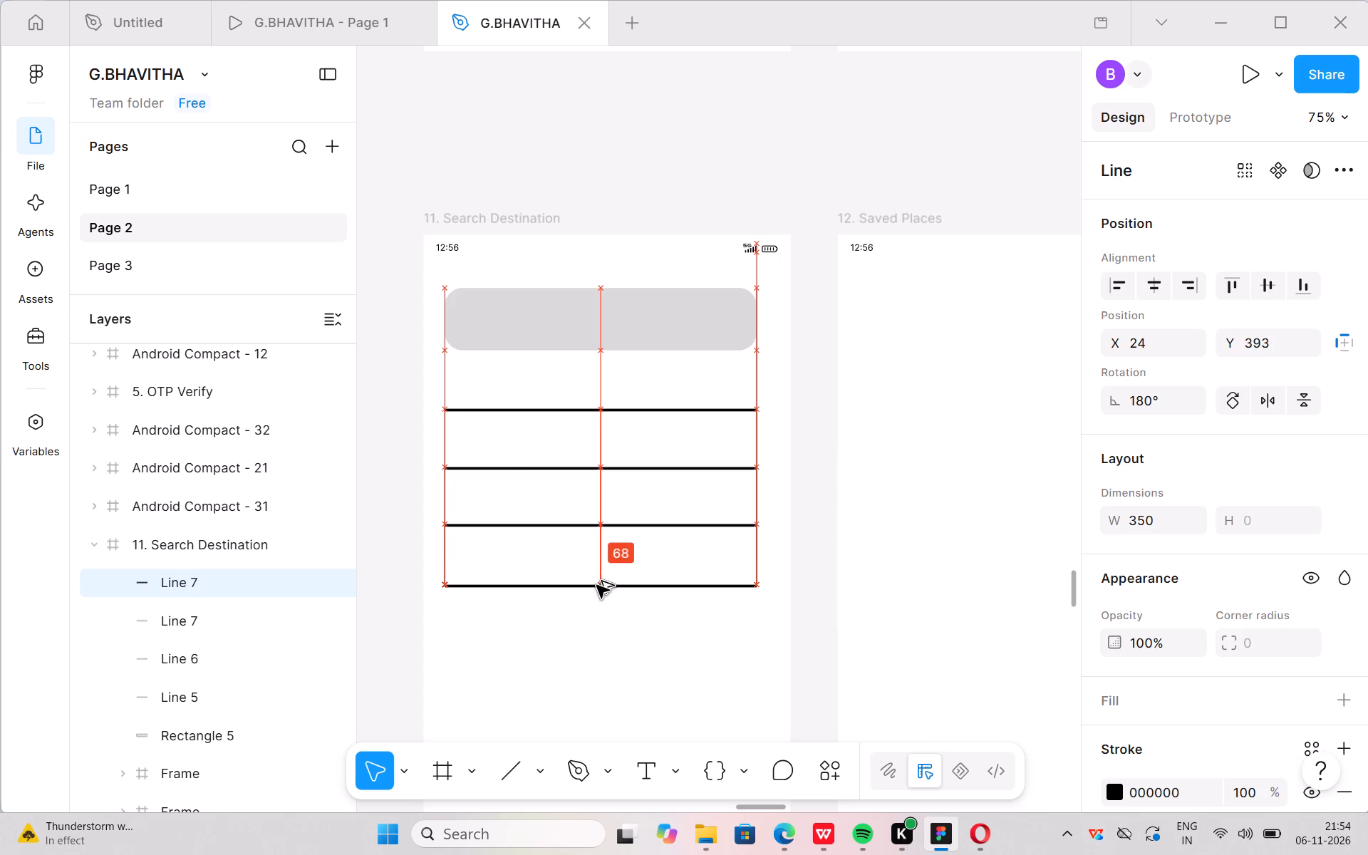
left_click_drag(596, 585, 596, 582)
left_click(594, 628)
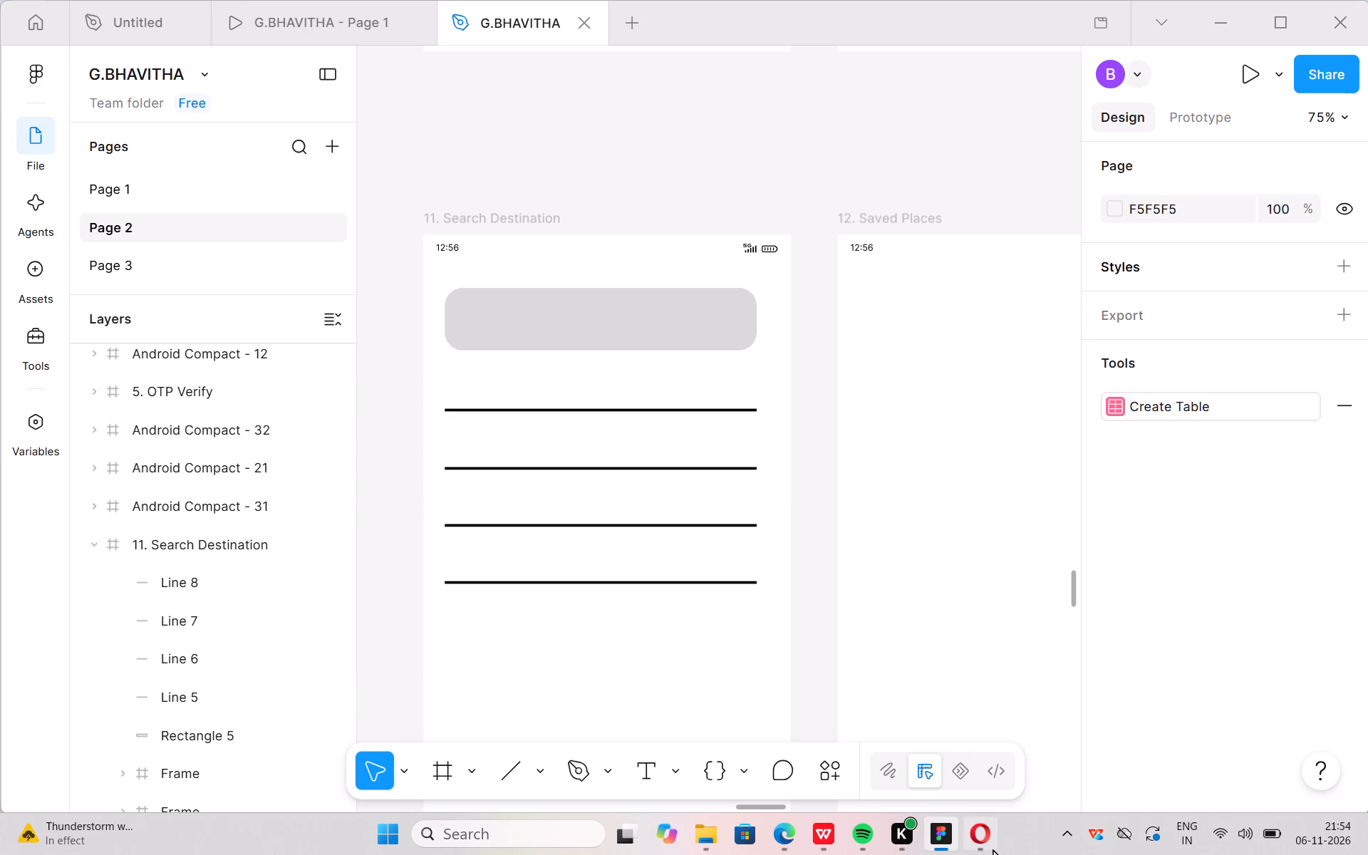
Compare the row lines with the 11. Search Destination wireframe in the Opera reference PDF and return to Figma.
left_click(960, 737)
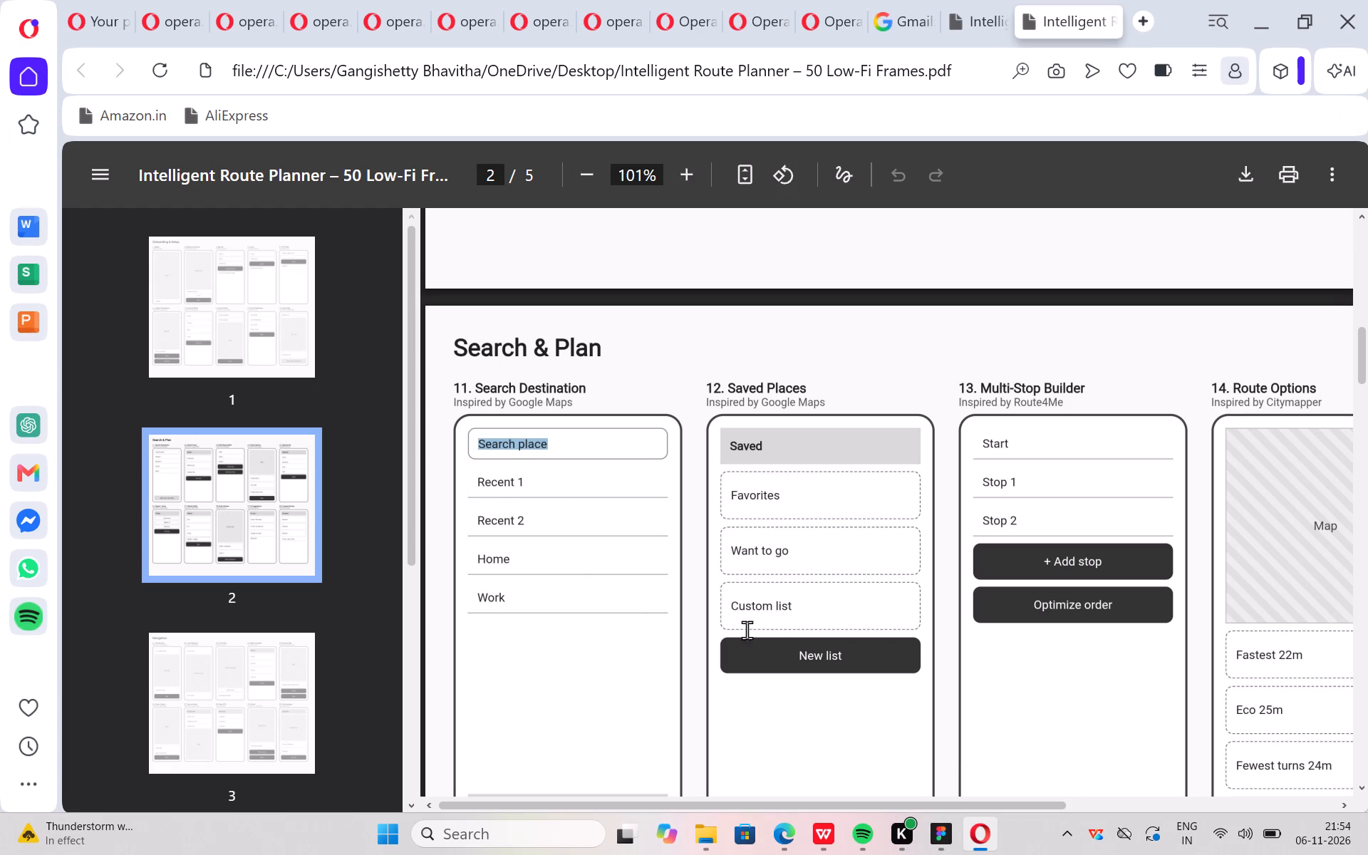
left_click(911, 729)
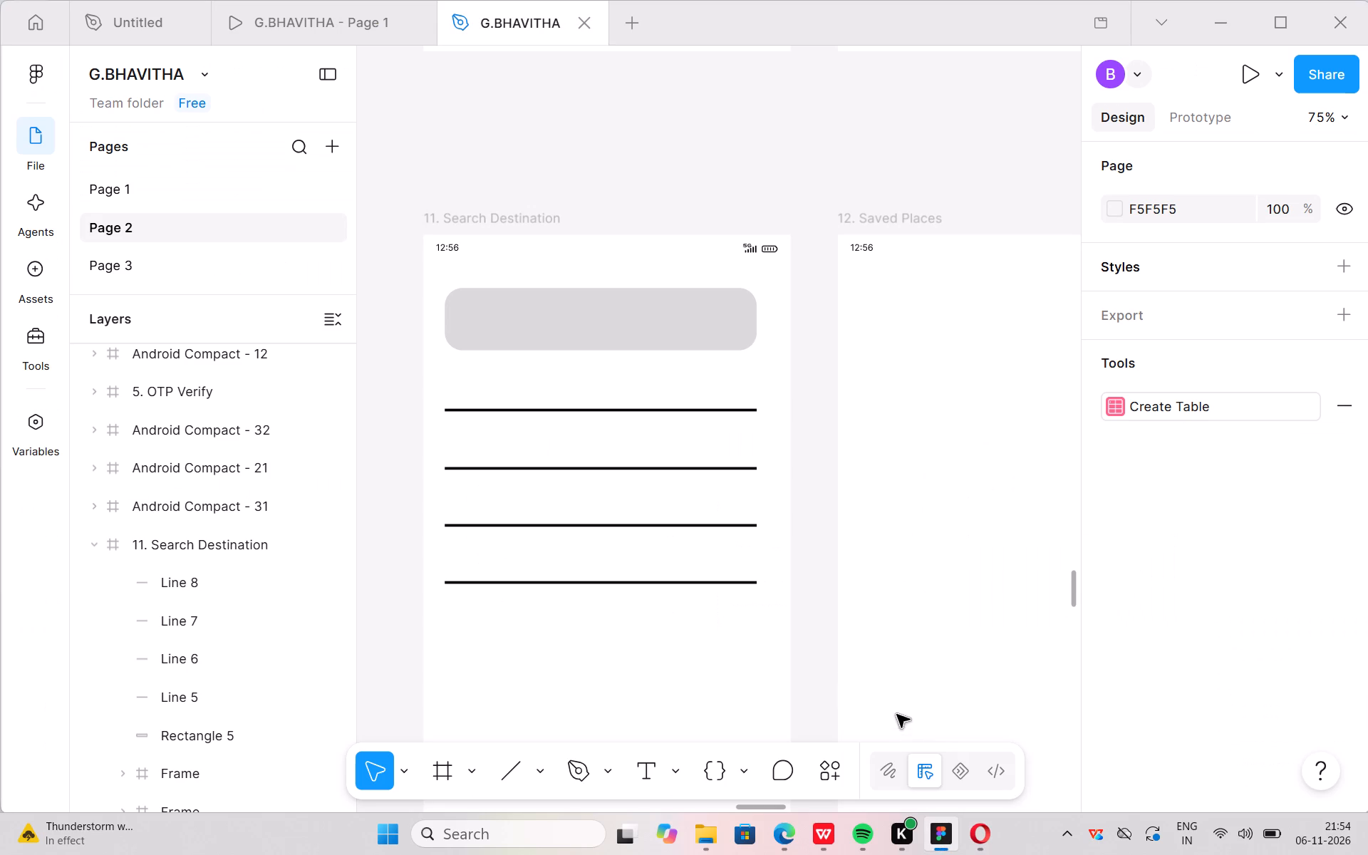
Paste the copied text "Search place" into the rounded rectangle on 11. Search Destination and position it at X 40, Y 80.
key("t")
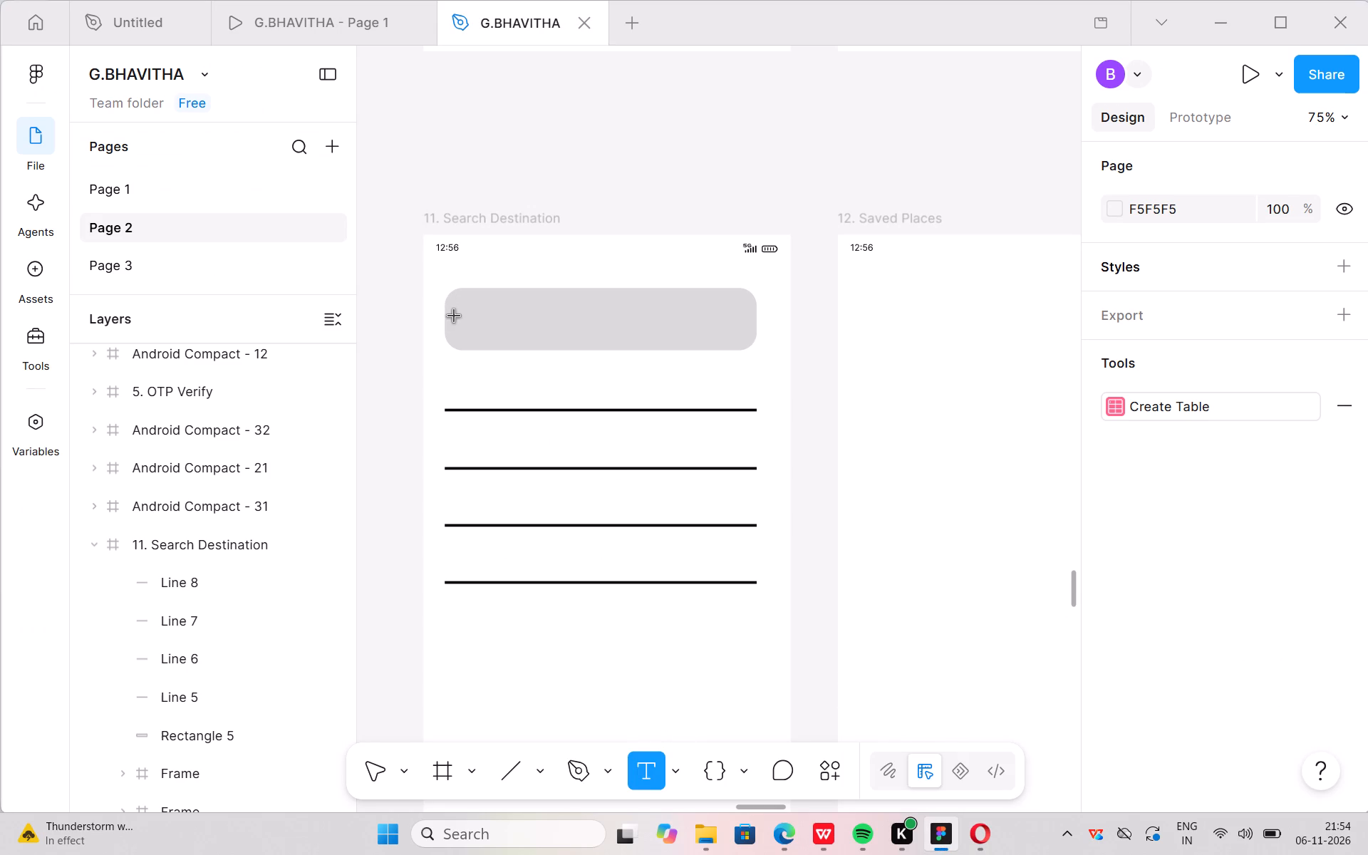
left_click_drag(461, 321, 467, 323)
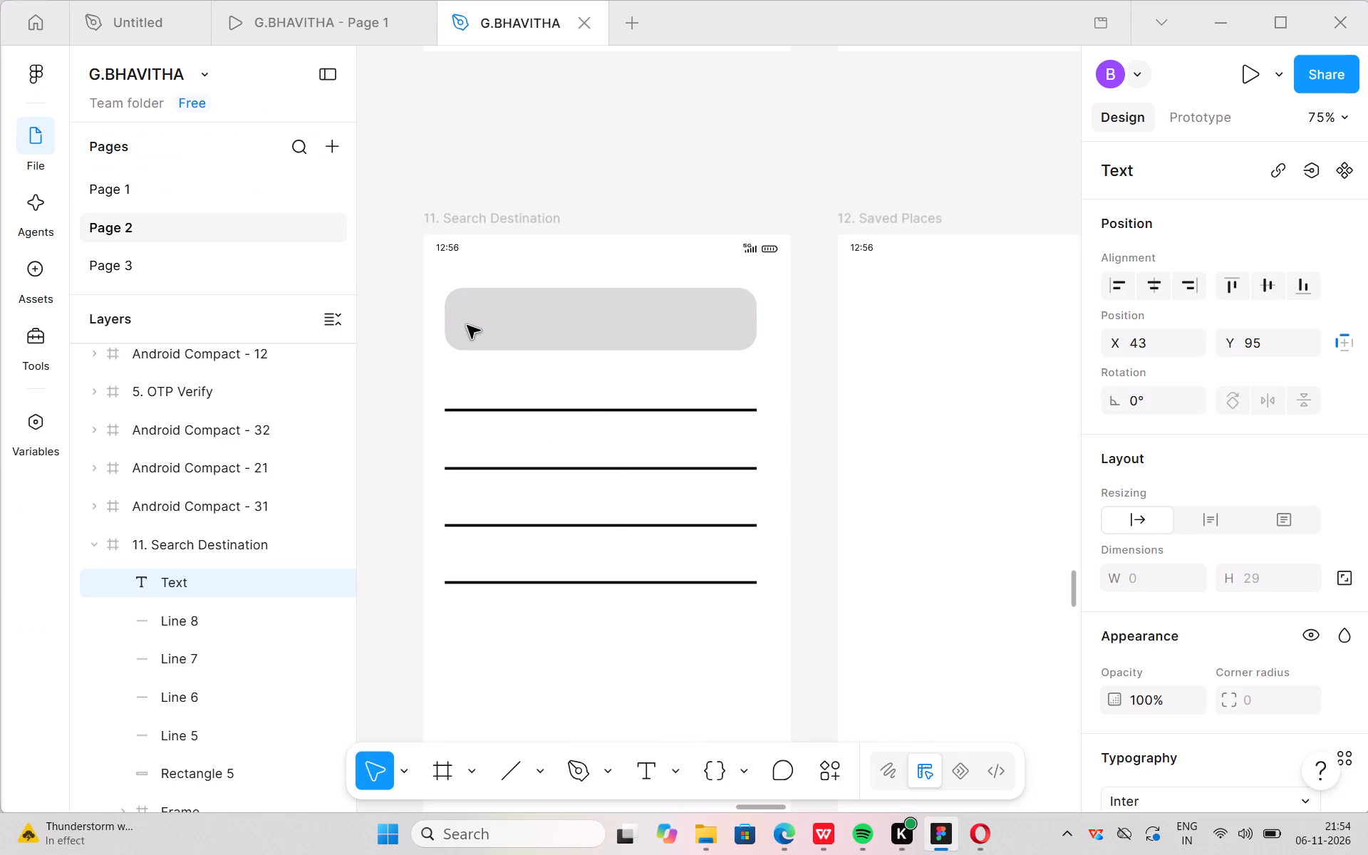
key("ctrl+v")
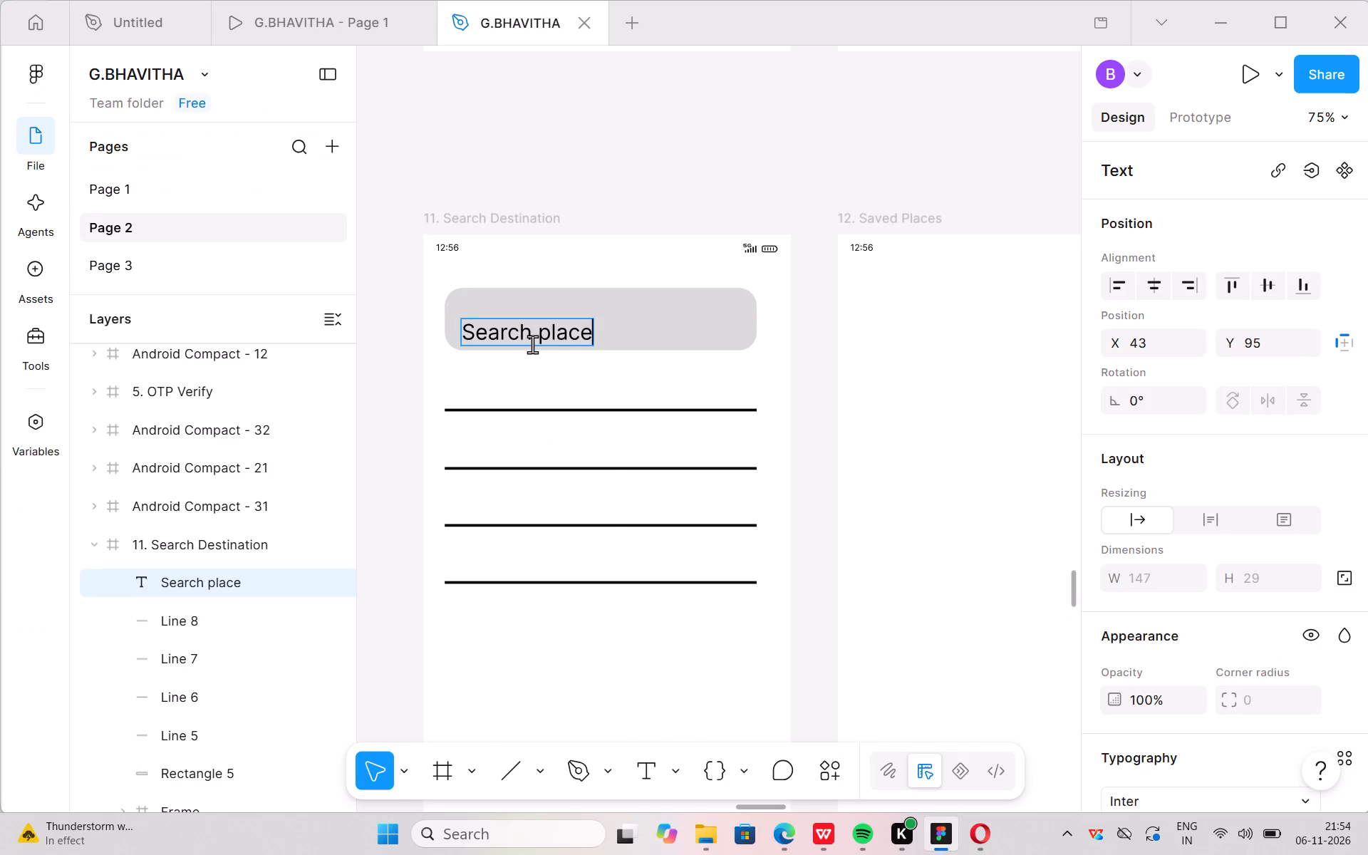
left_click(552, 356)
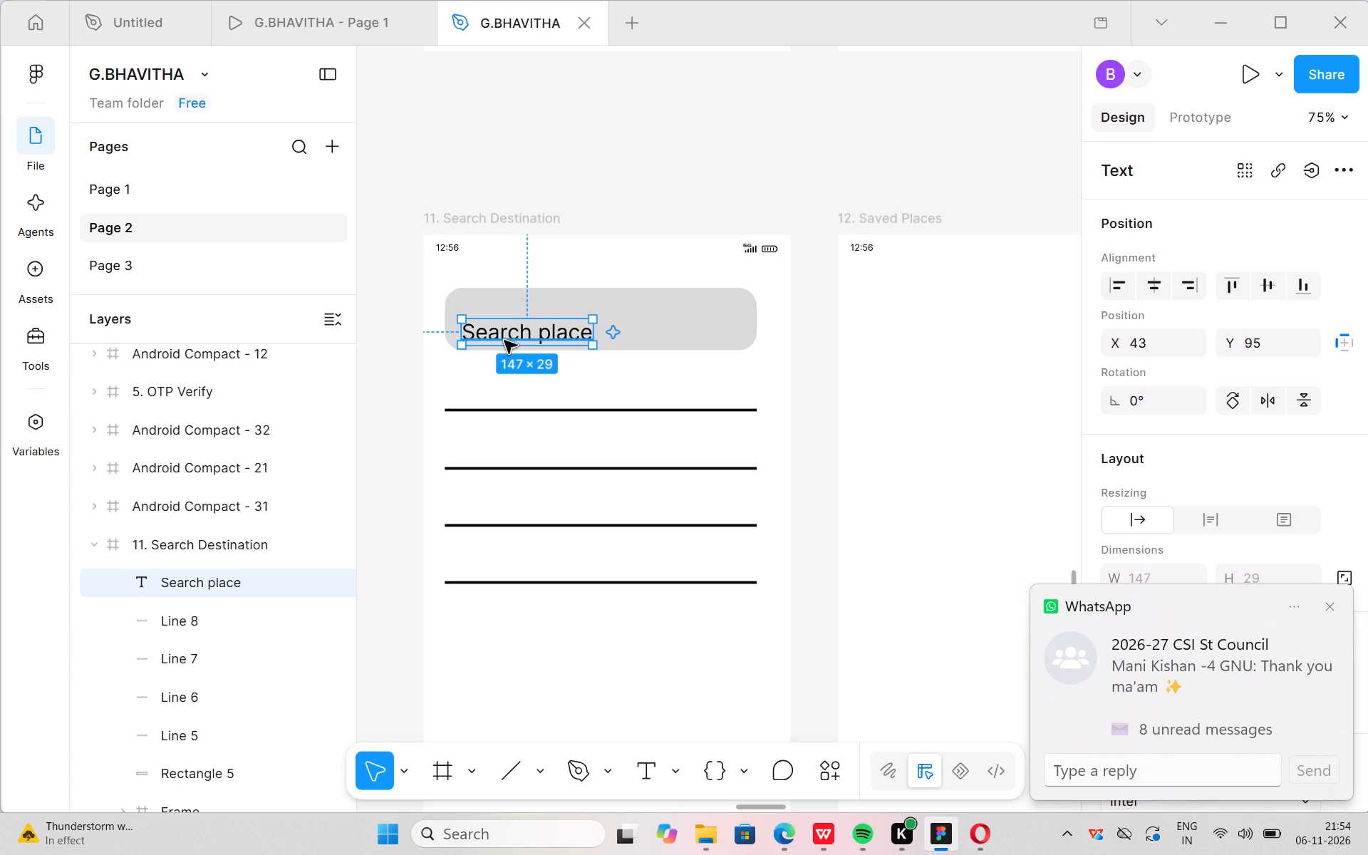
left_click_drag(504, 335, 503, 327)
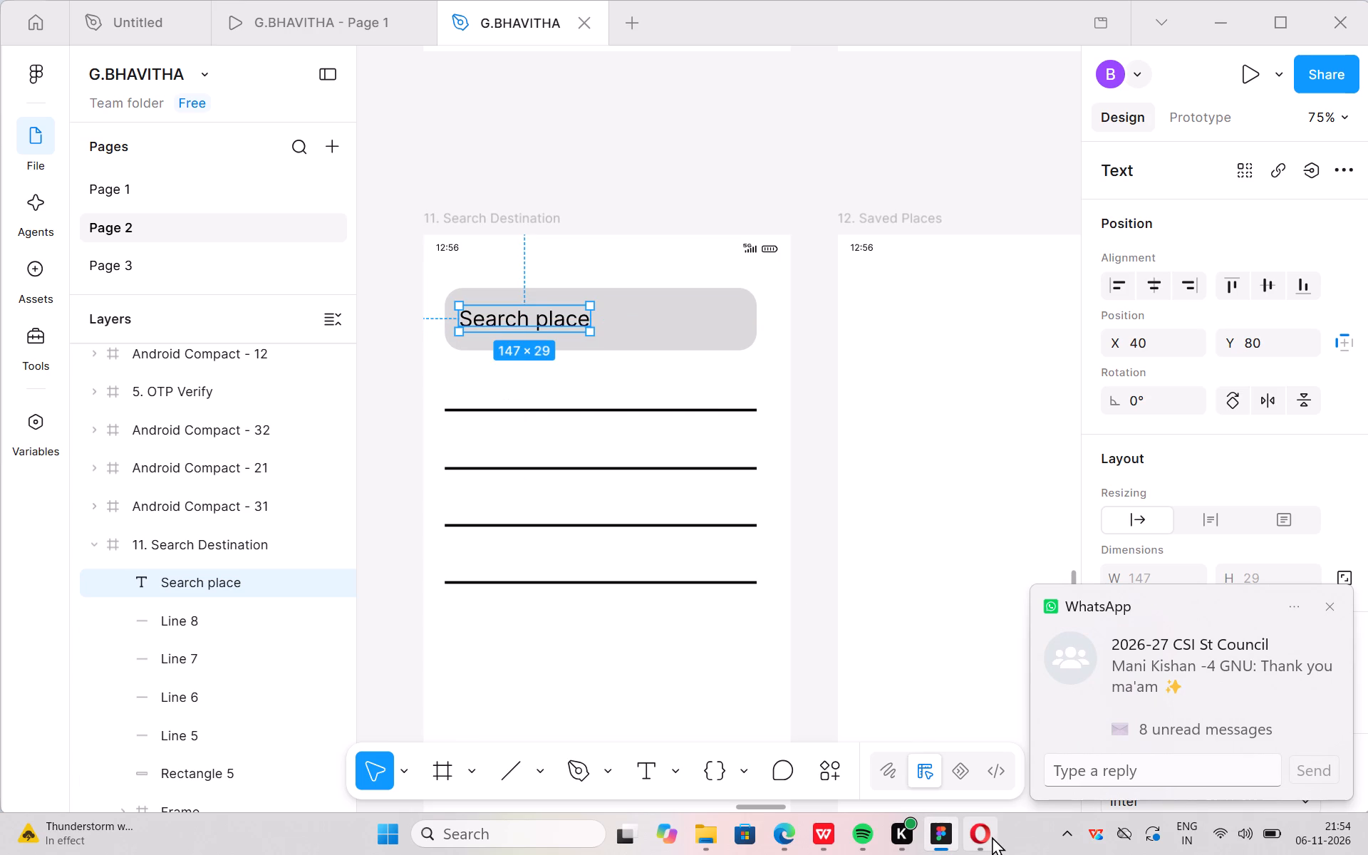
Copy "Recent 1" from the reference PDF in Opera and paste it in Figma as new text at the first line, X 47, Y 175.
left_click(969, 774)
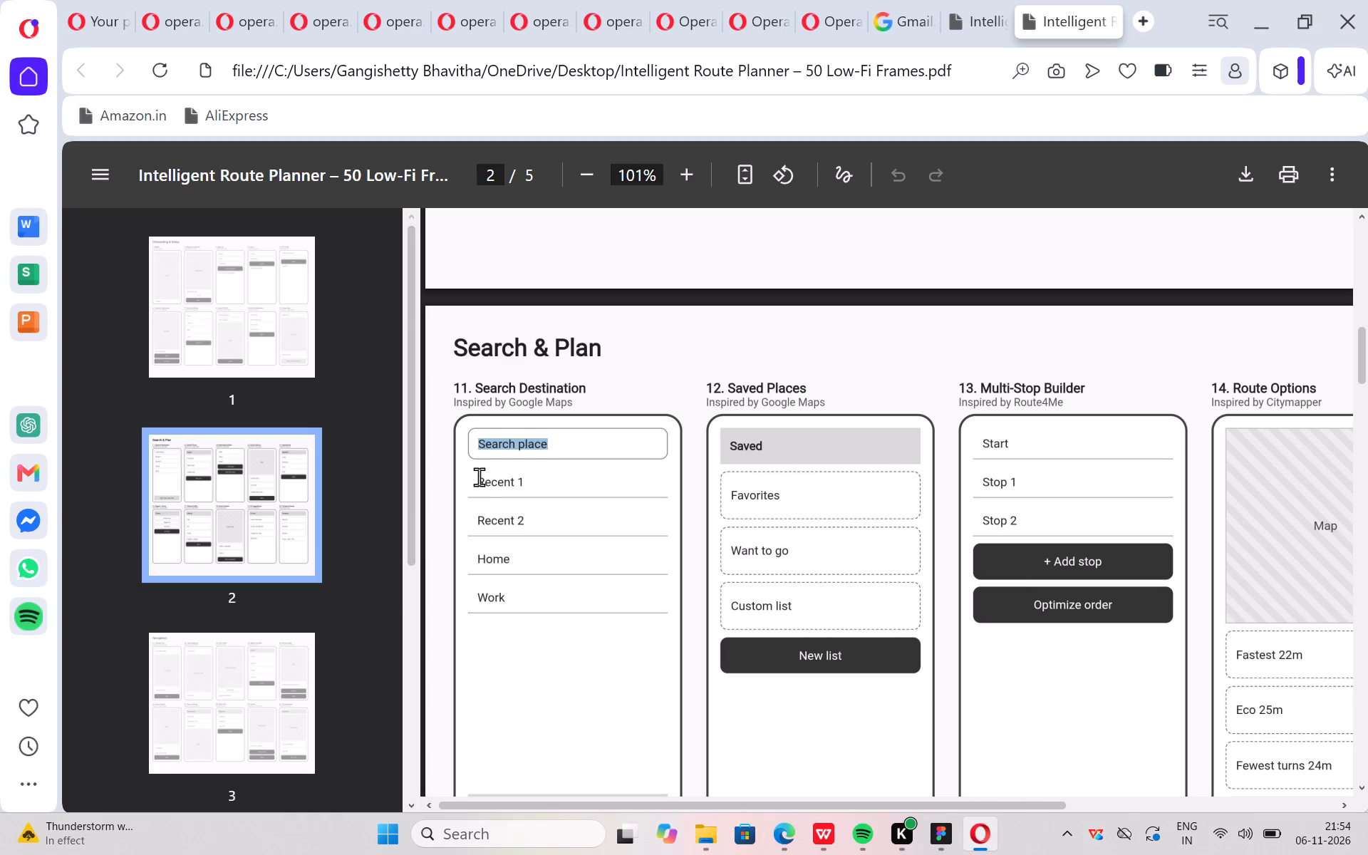
left_click_drag(479, 477, 530, 465)
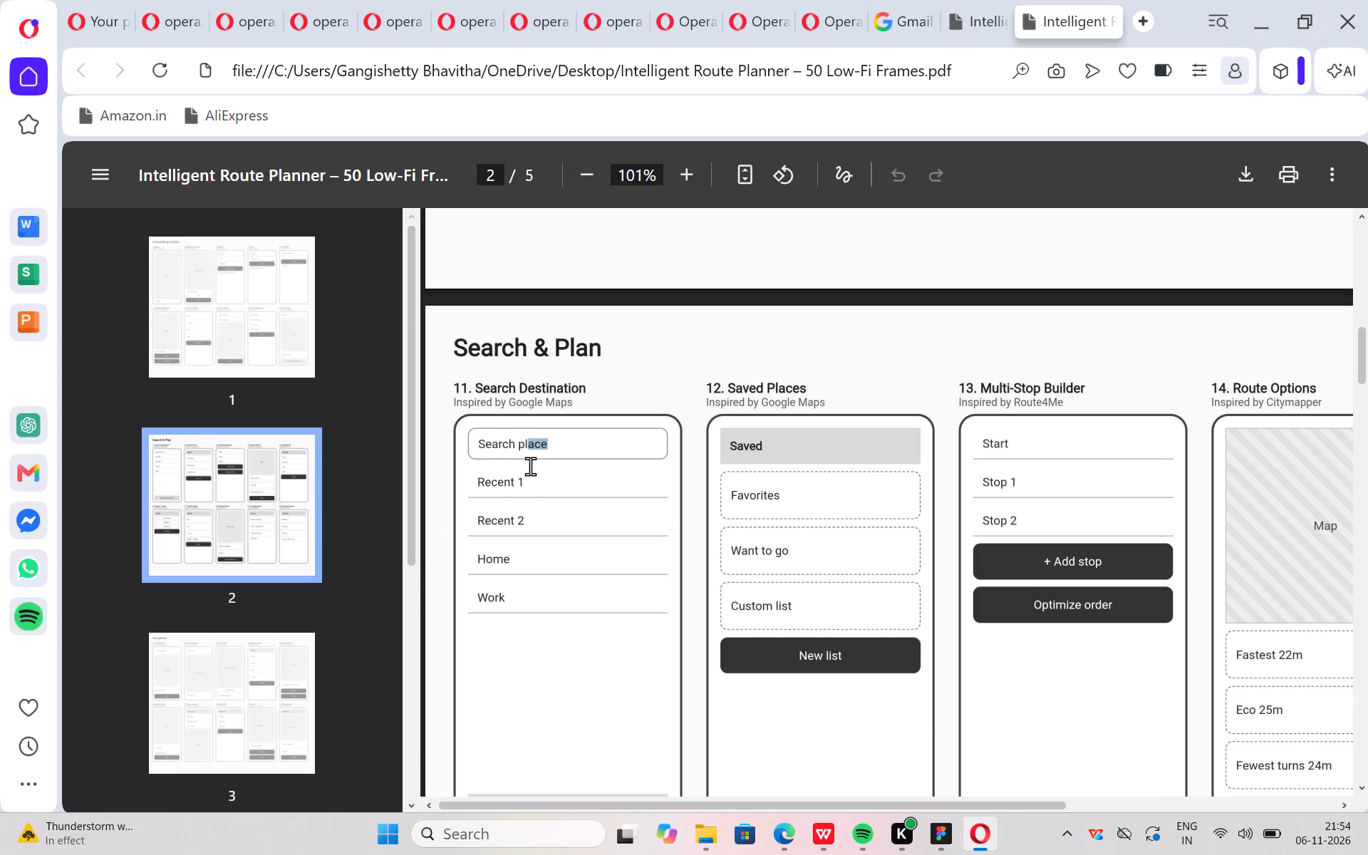
left_click_drag(530, 482, 470, 487)
key("ctrl+c")
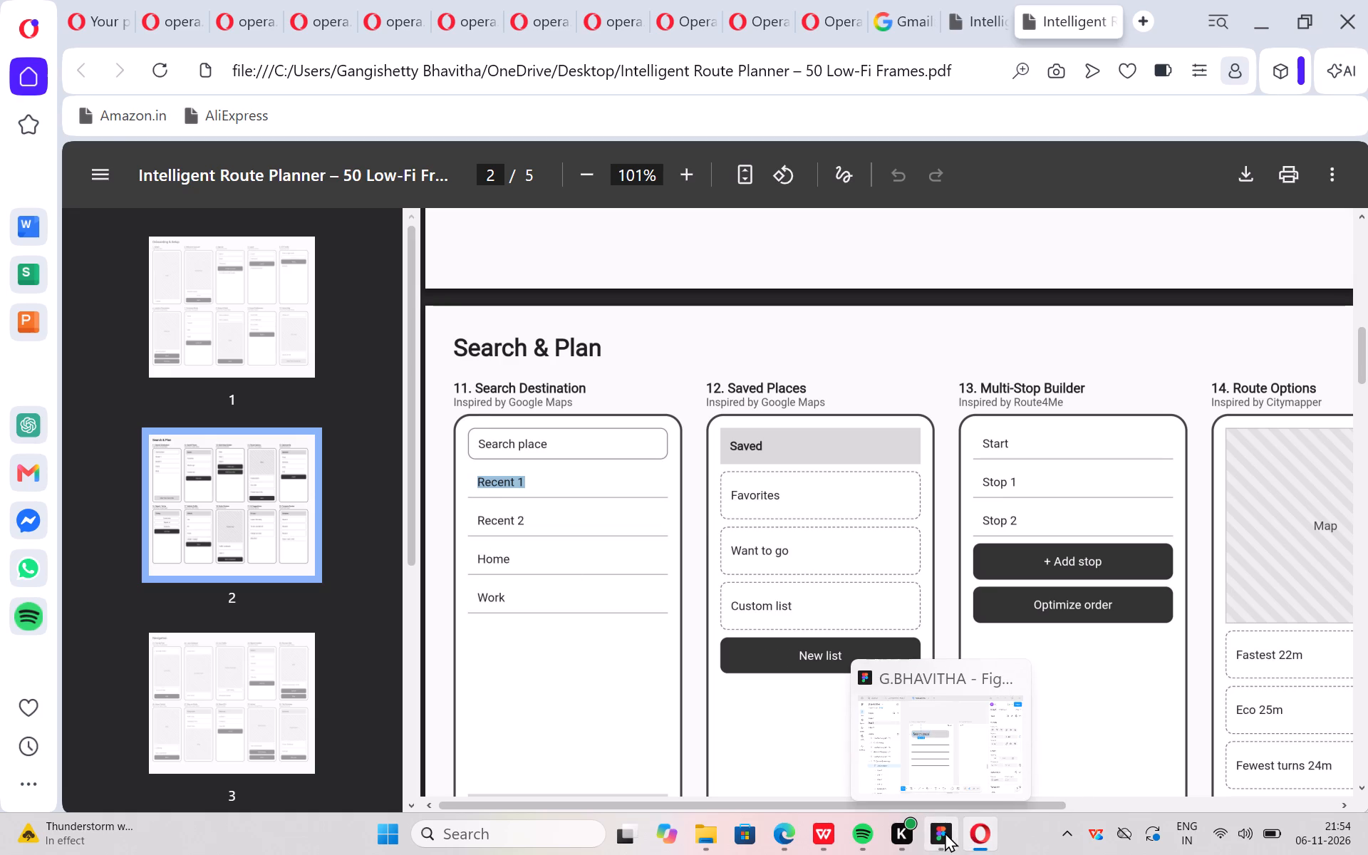
left_click(933, 763)
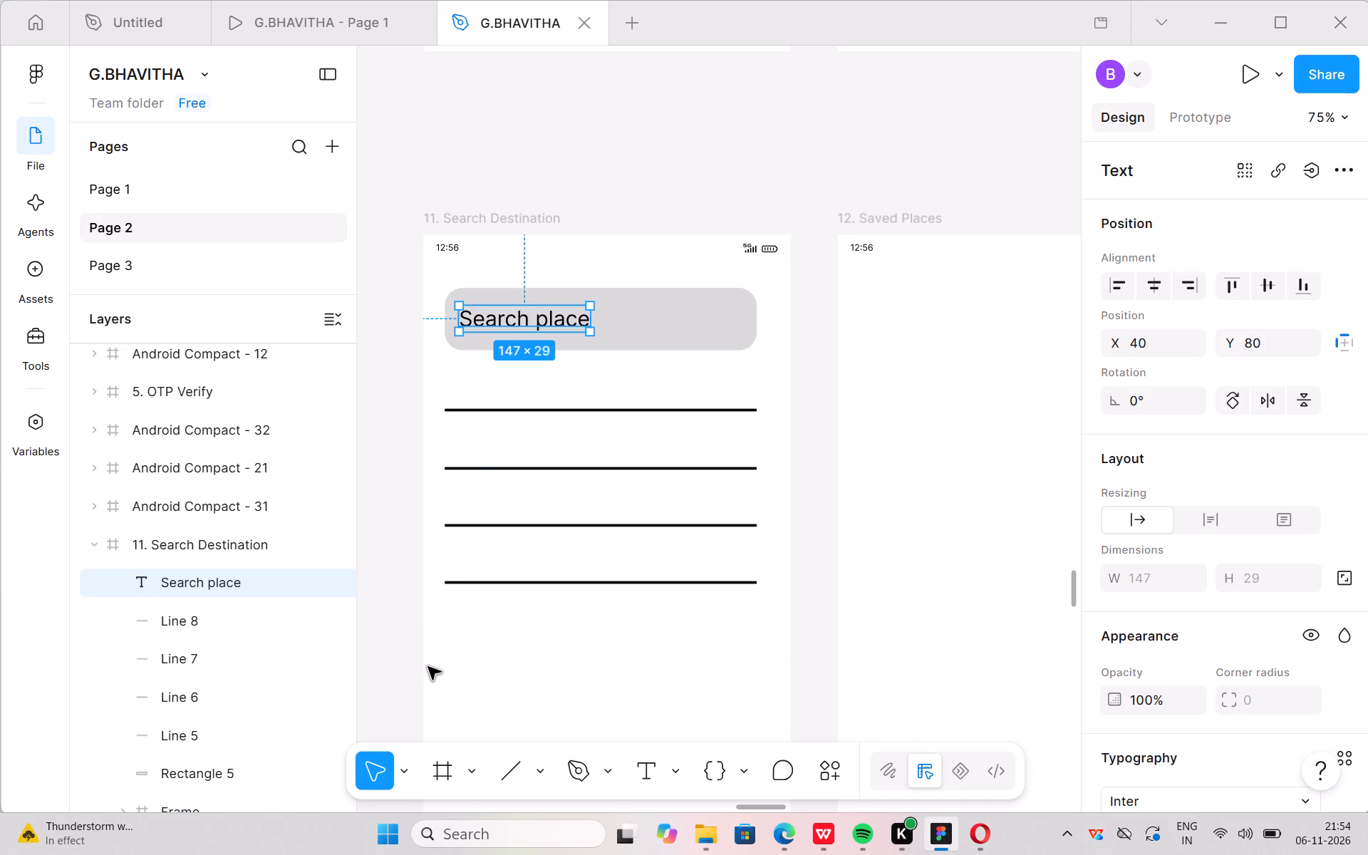
key("t")
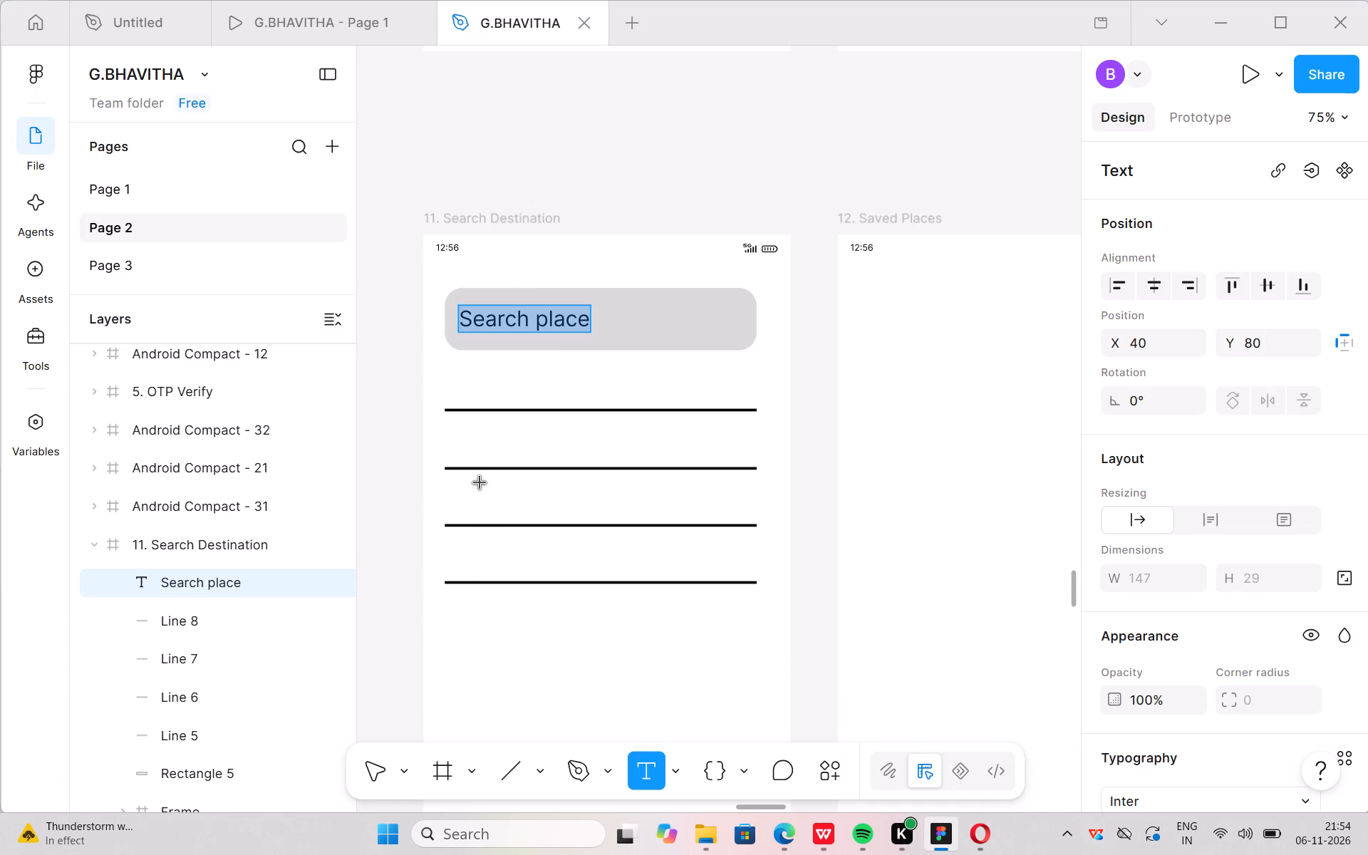
left_click(465, 390)
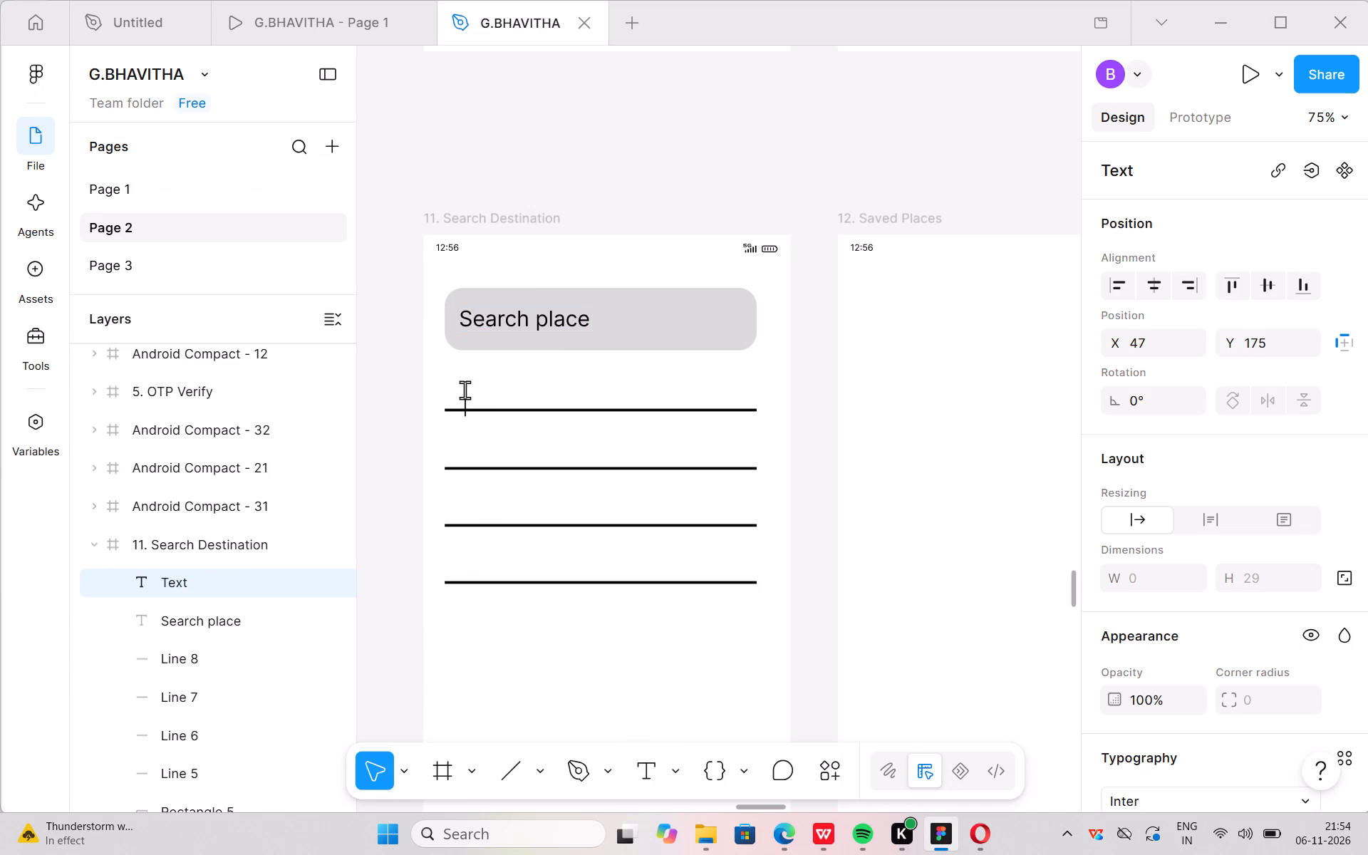
key("ctrl+v")
Set the font size of the whole "Recent 1" text to 20.
scroll(416, 418, "up", 2)
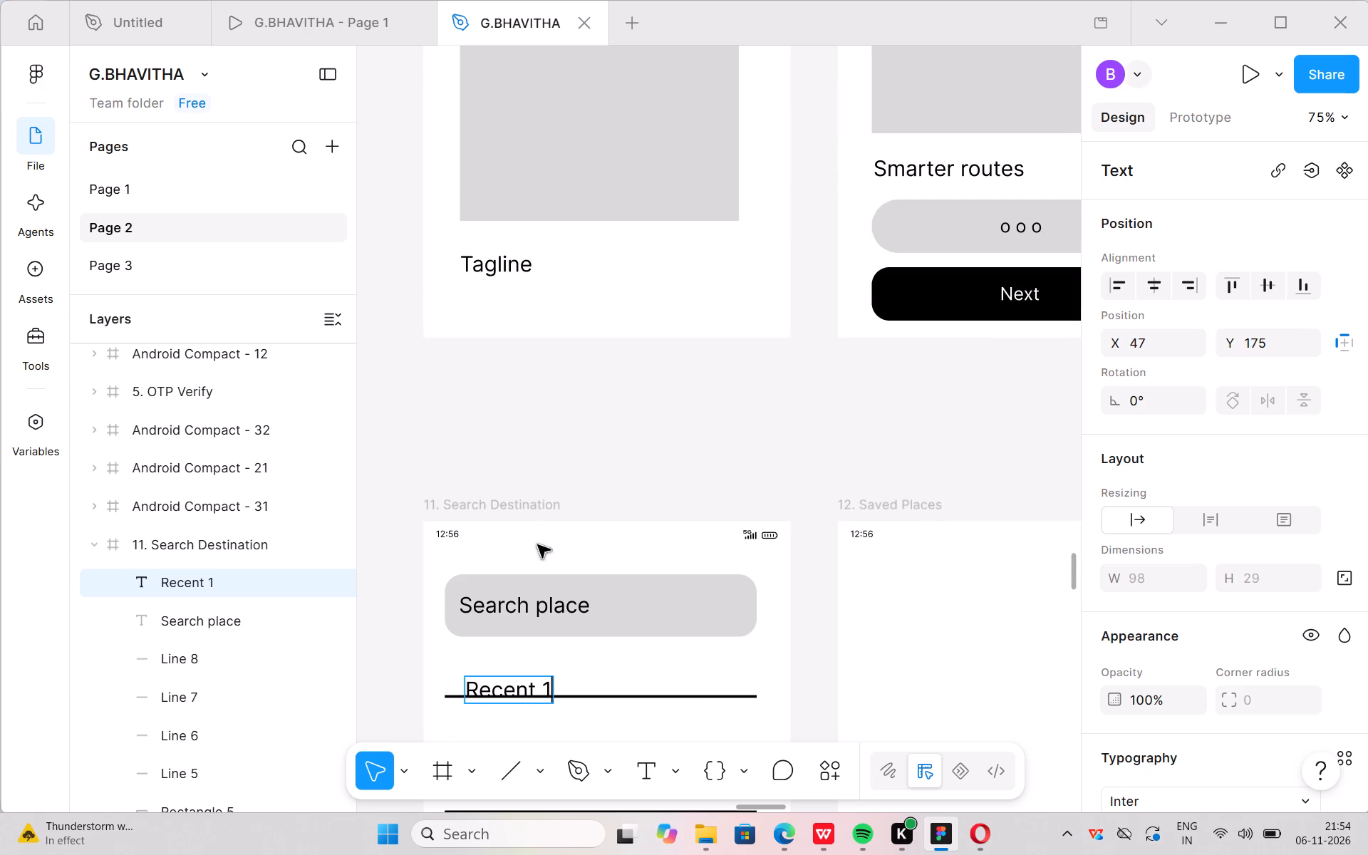
scroll(589, 626, "down", 3)
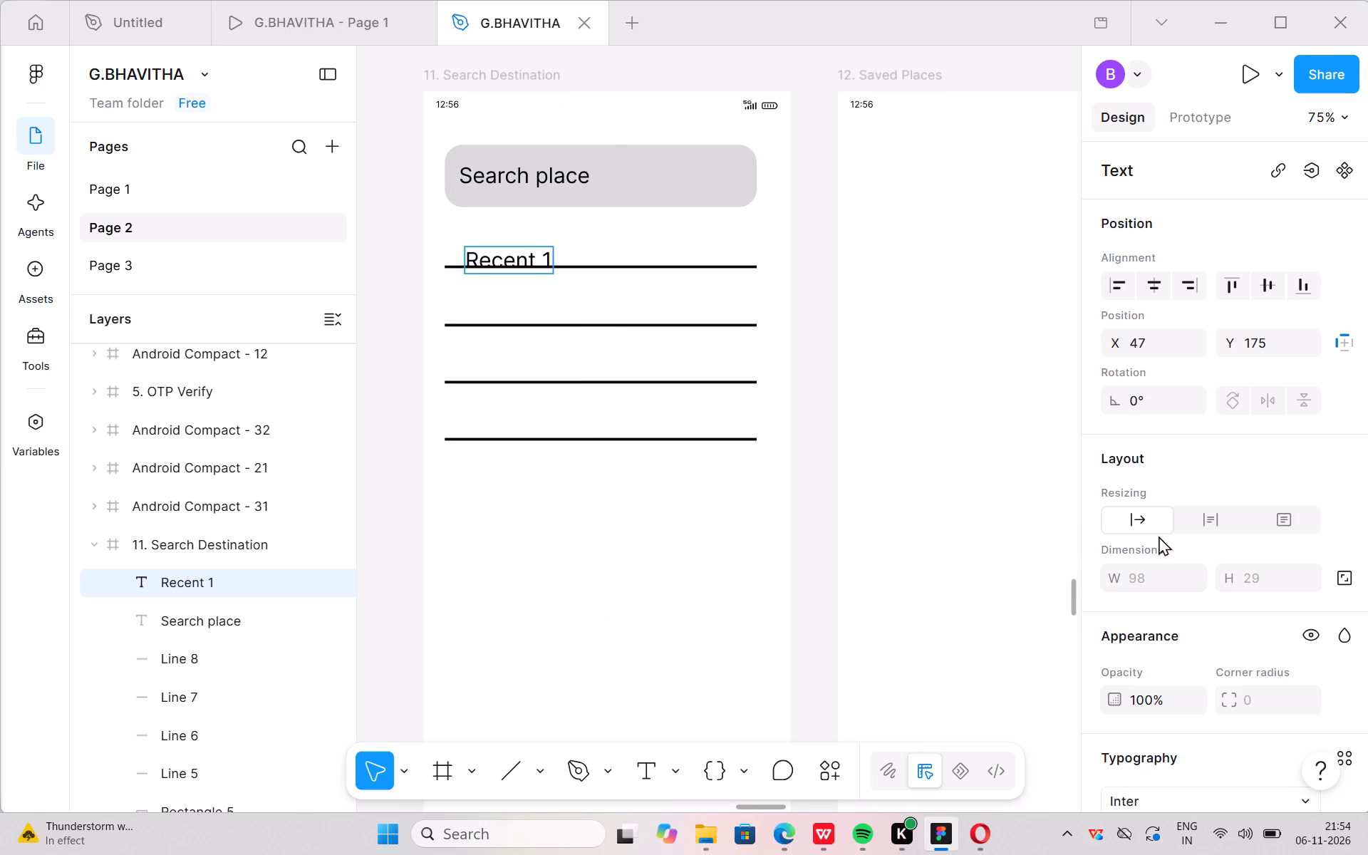
scroll(1298, 595, "down", 1)
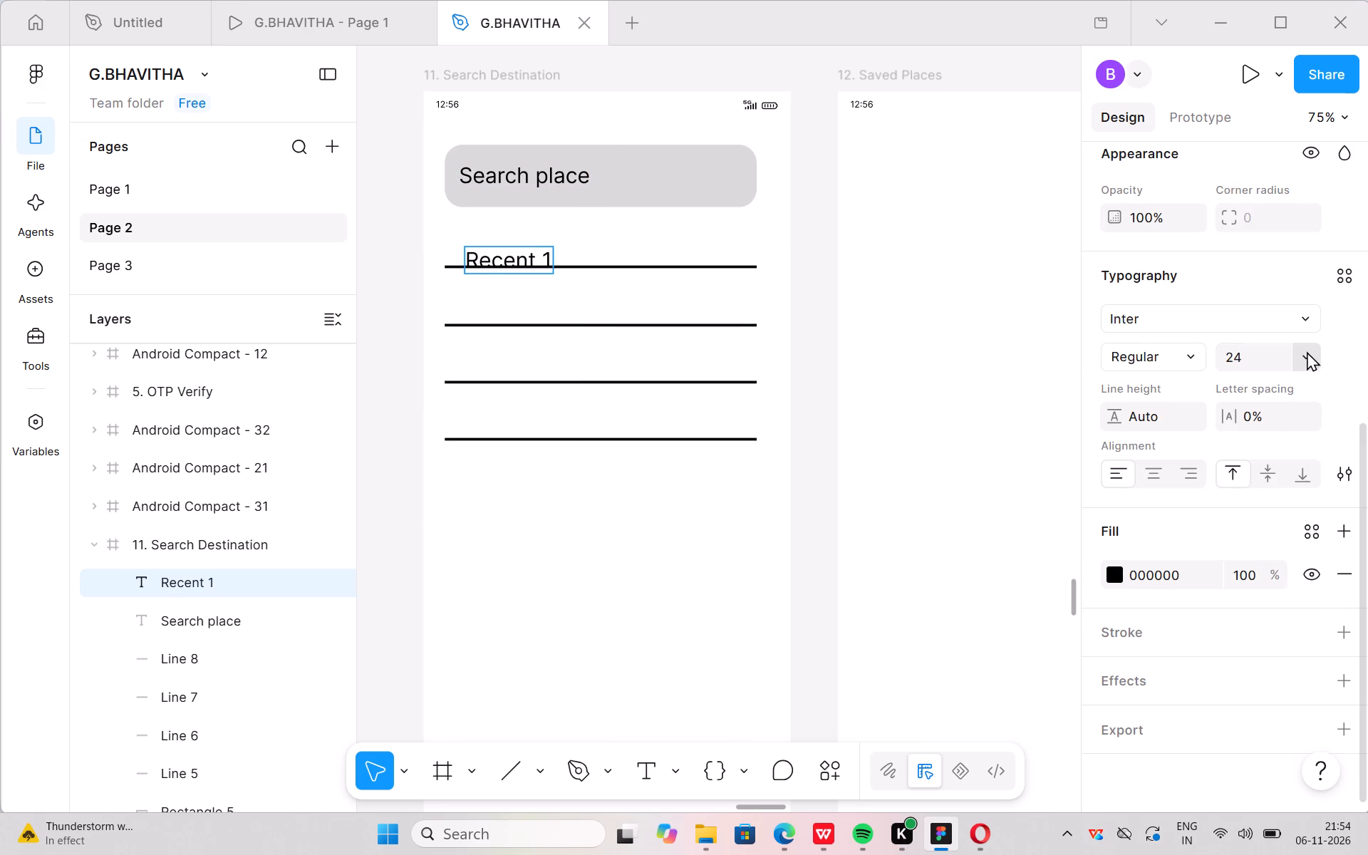
left_click(1307, 351)
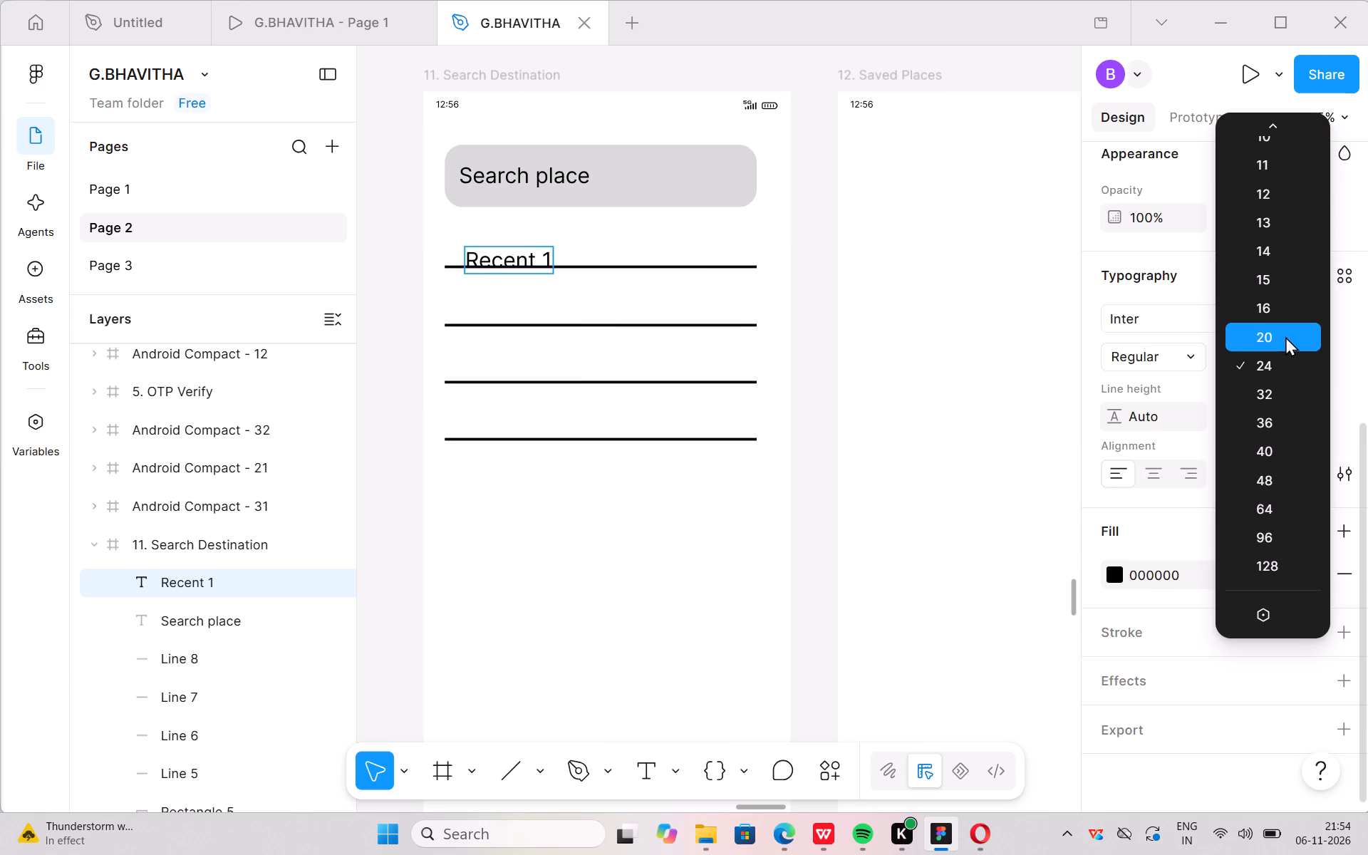
left_click(1285, 336)
left_click(1310, 353)
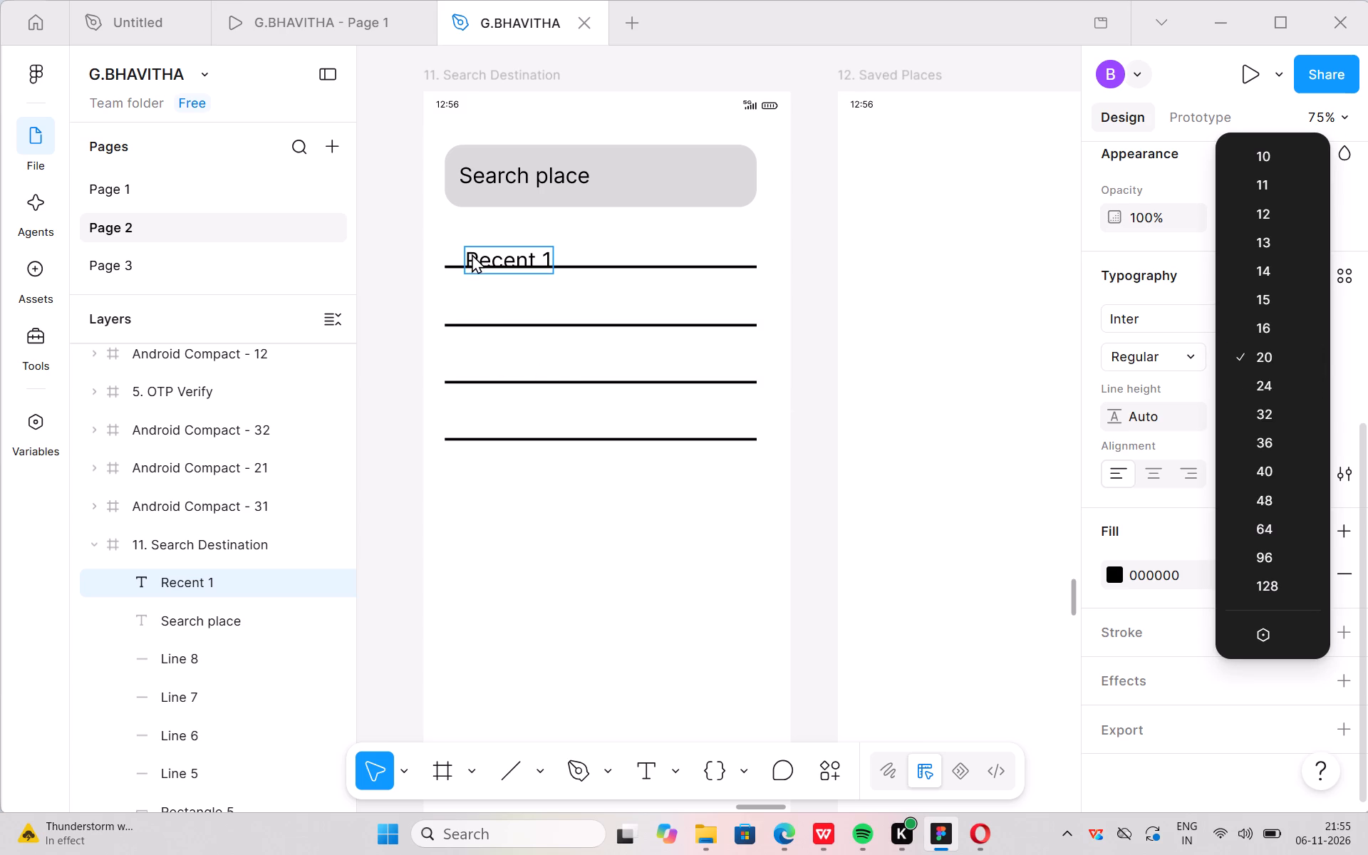
left_click(539, 259)
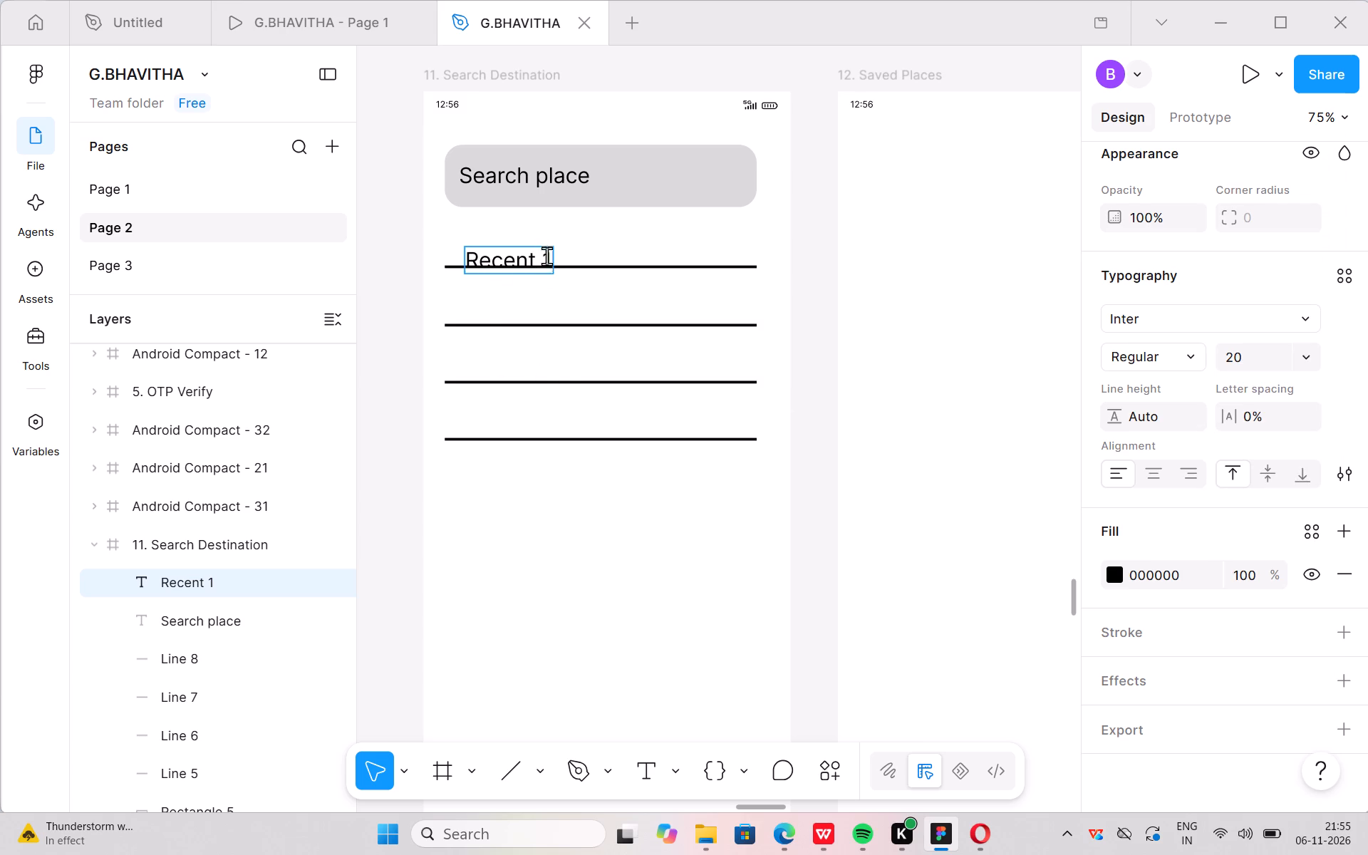
left_click_drag(551, 260, 451, 254)
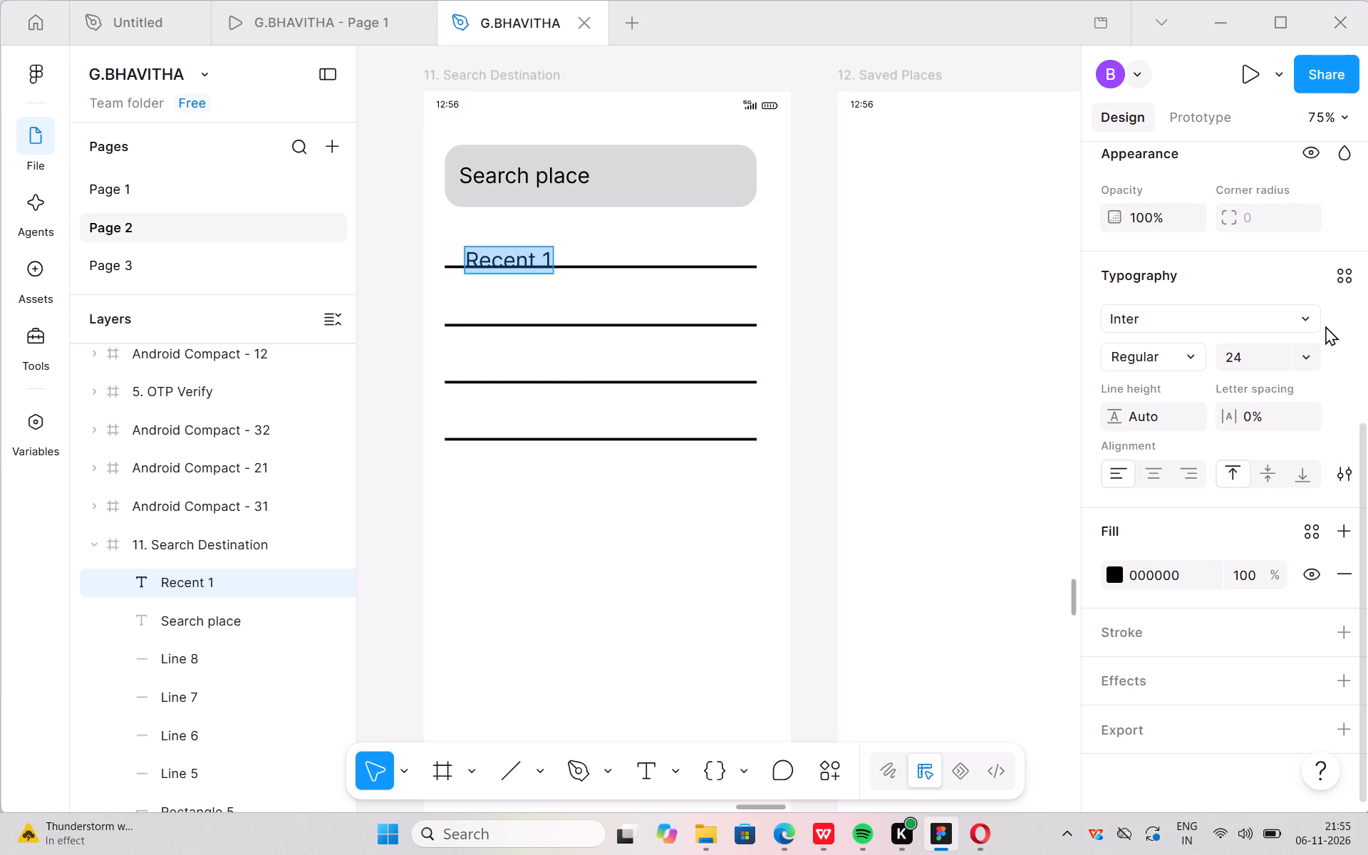
left_click(1307, 352)
left_click(1295, 354)
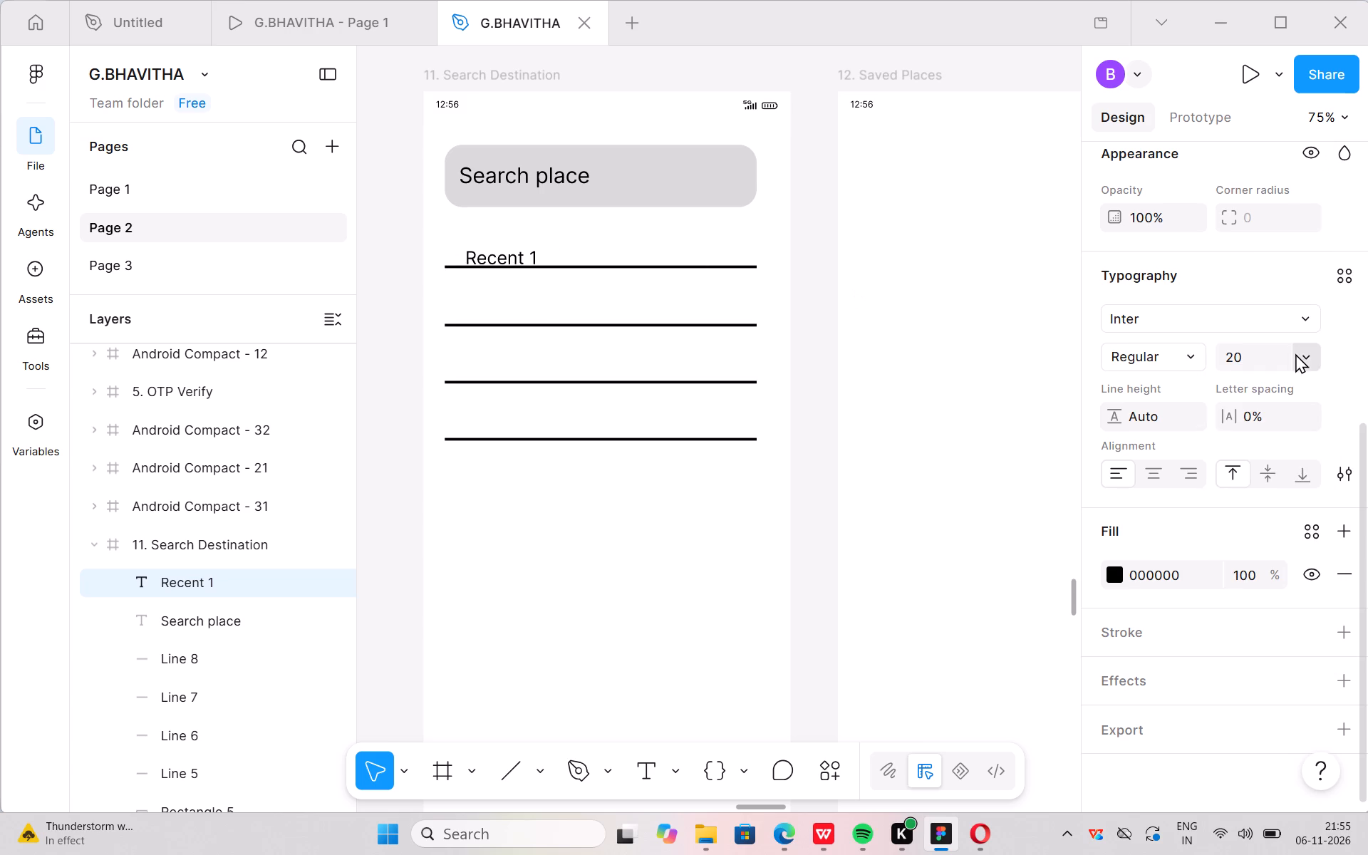
left_click(497, 279)
Move "Recent 1" so it sits just above the first line, slightly in from the line's left end.
left_click_drag(498, 260, 486, 246)
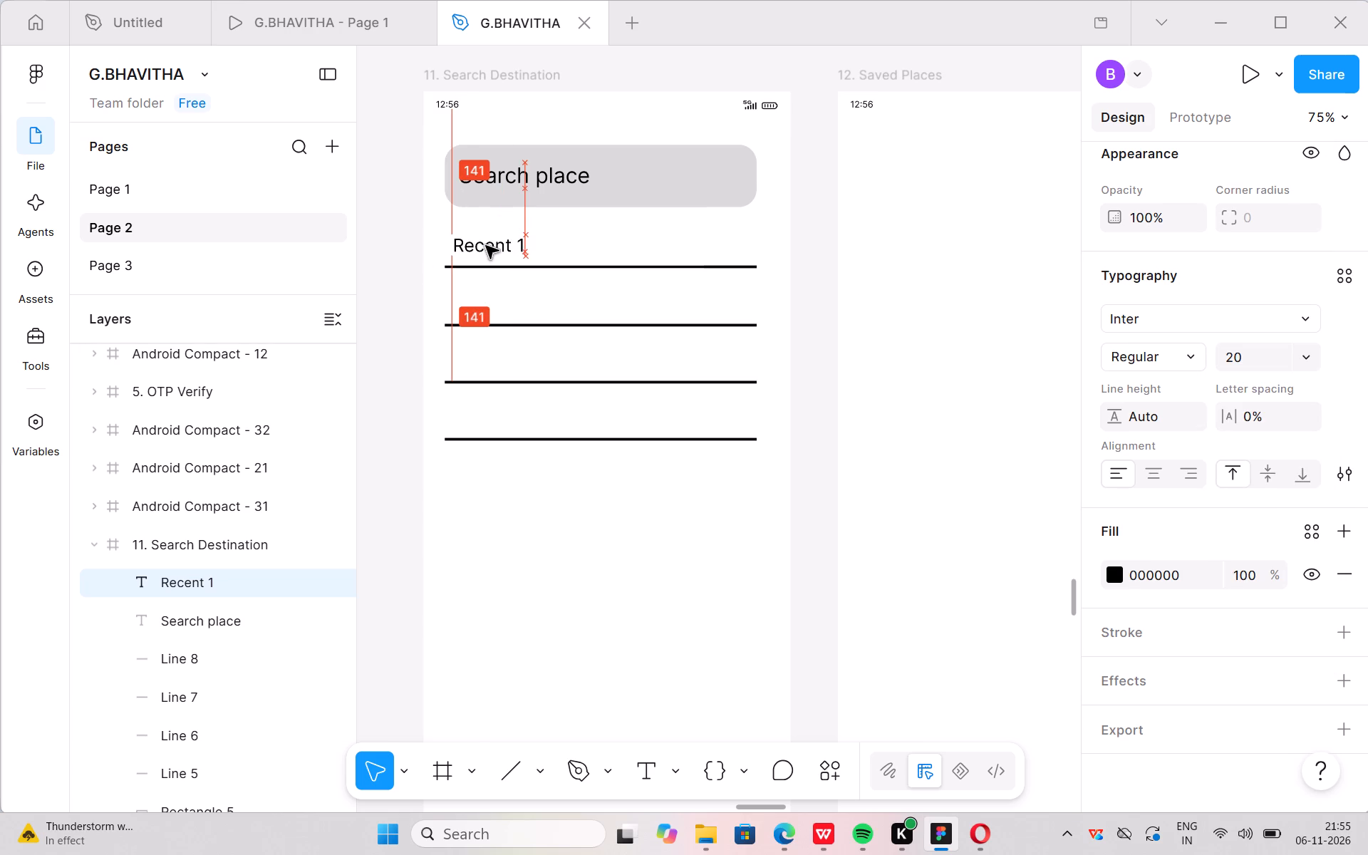
left_click_drag(486, 246, 484, 254)
left_click(507, 512)
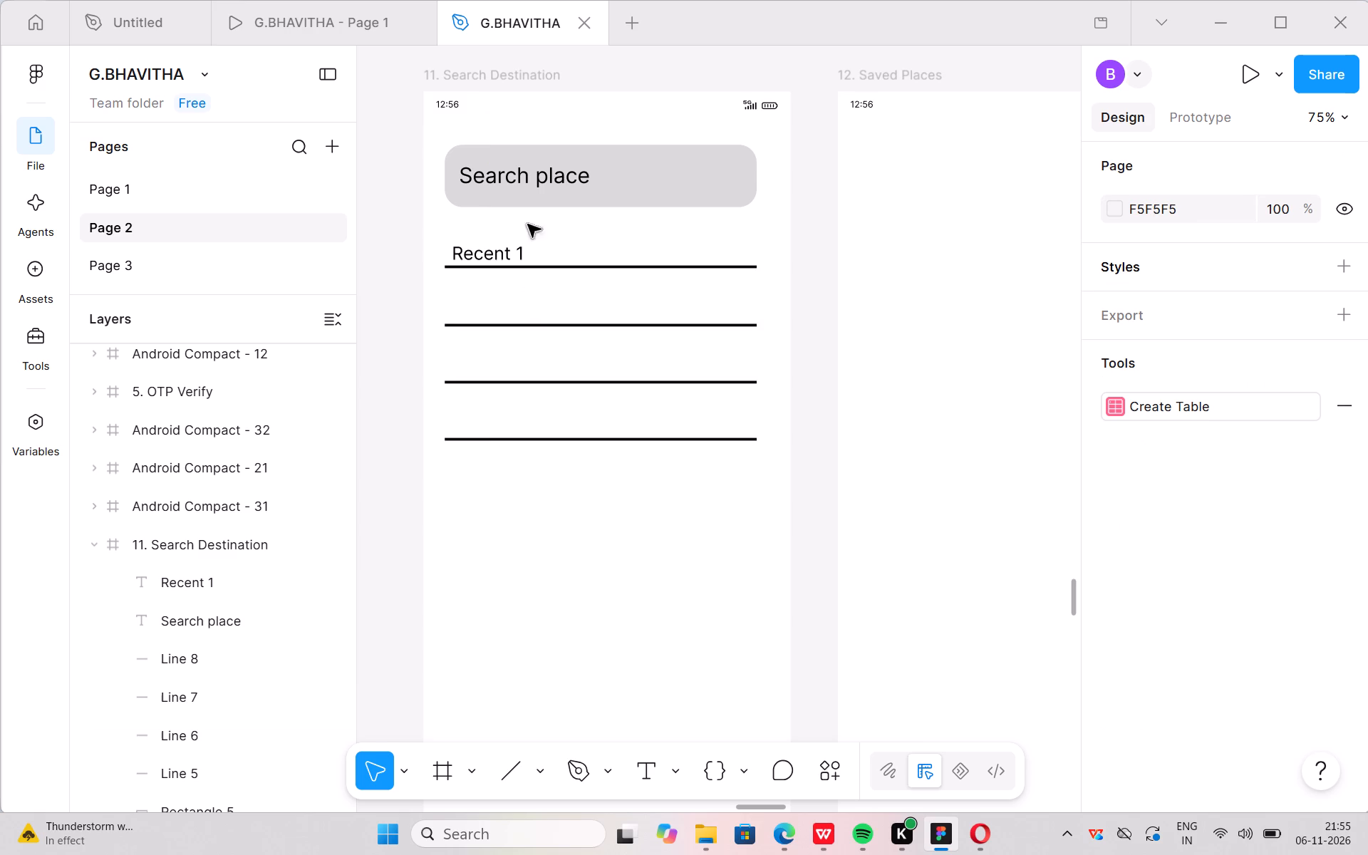
Add the text "Recent 2" above the second line and position it at X 32, Y 237, aligned under "Recent 1".
key("t")
left_click(460, 309)
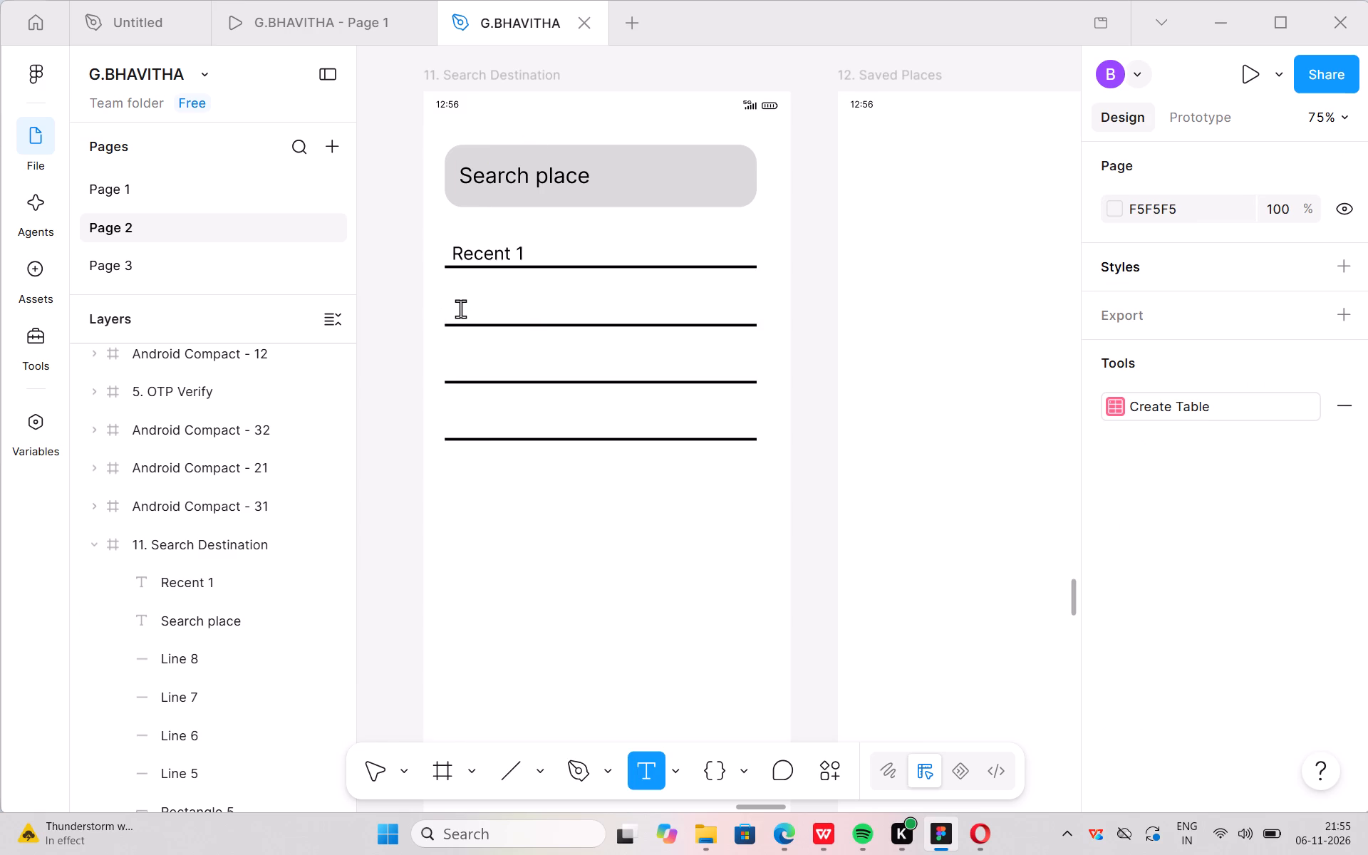
key("ctrl+v")
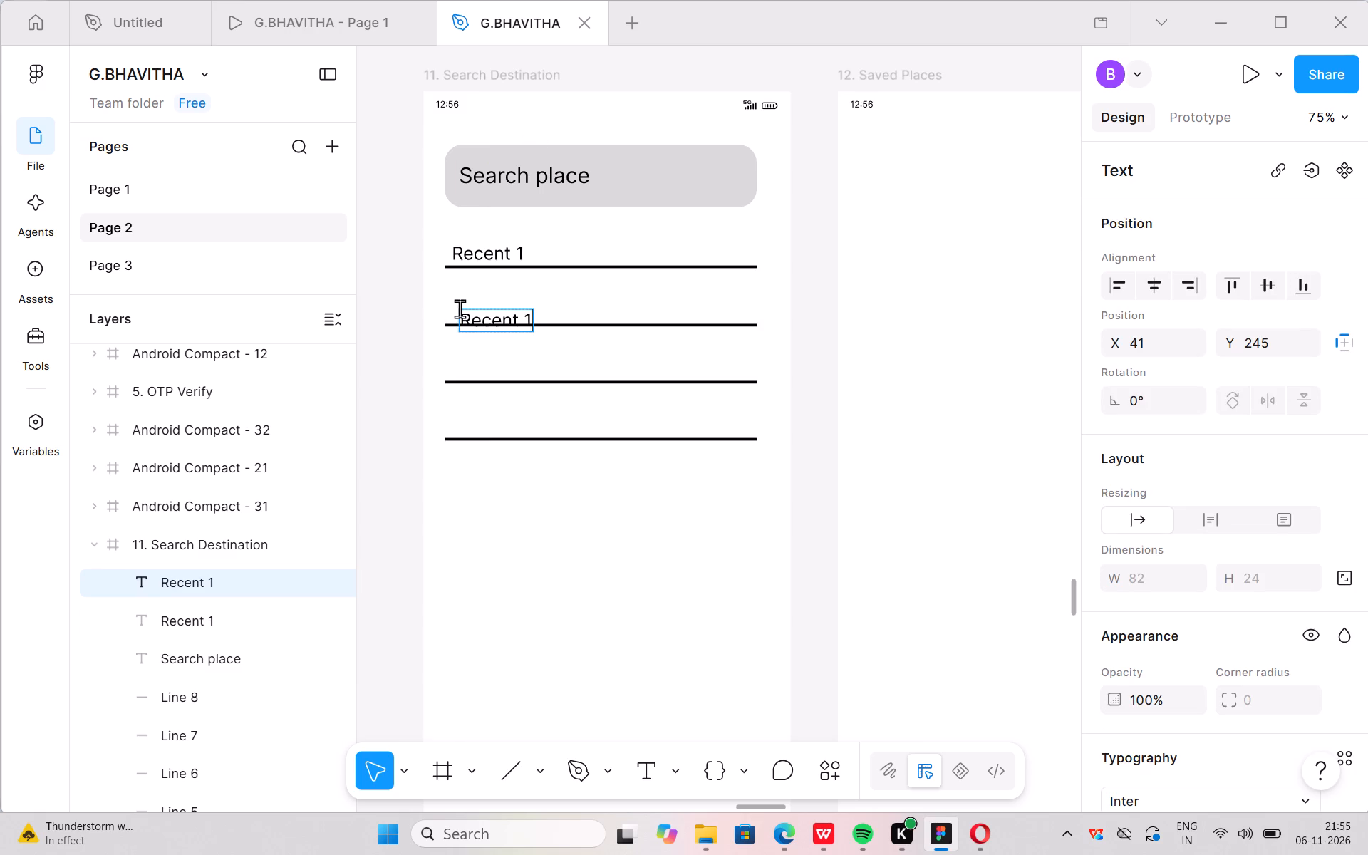
key("BackSpace")
key("2")
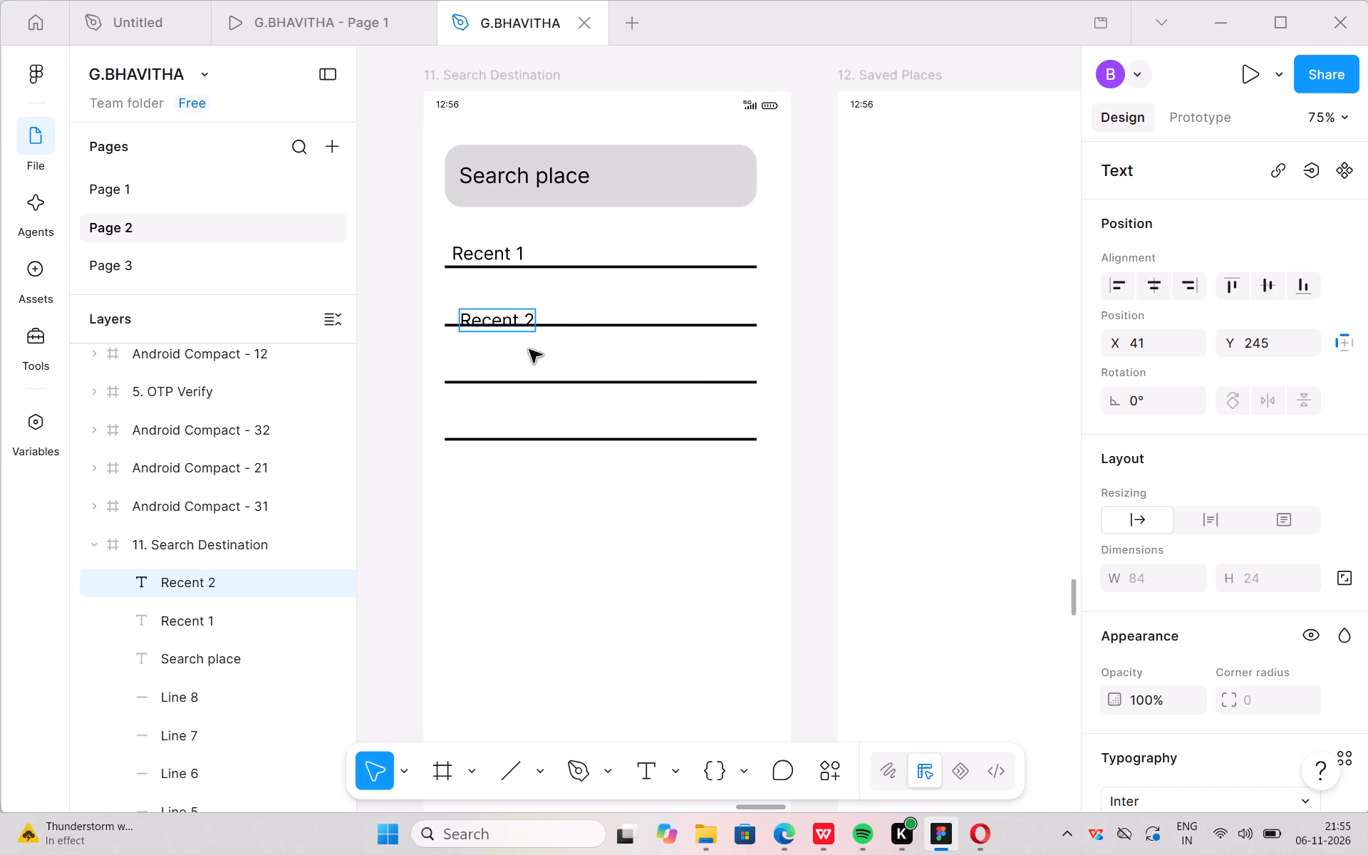
left_click(517, 339)
left_click_drag(502, 323, 488, 302)
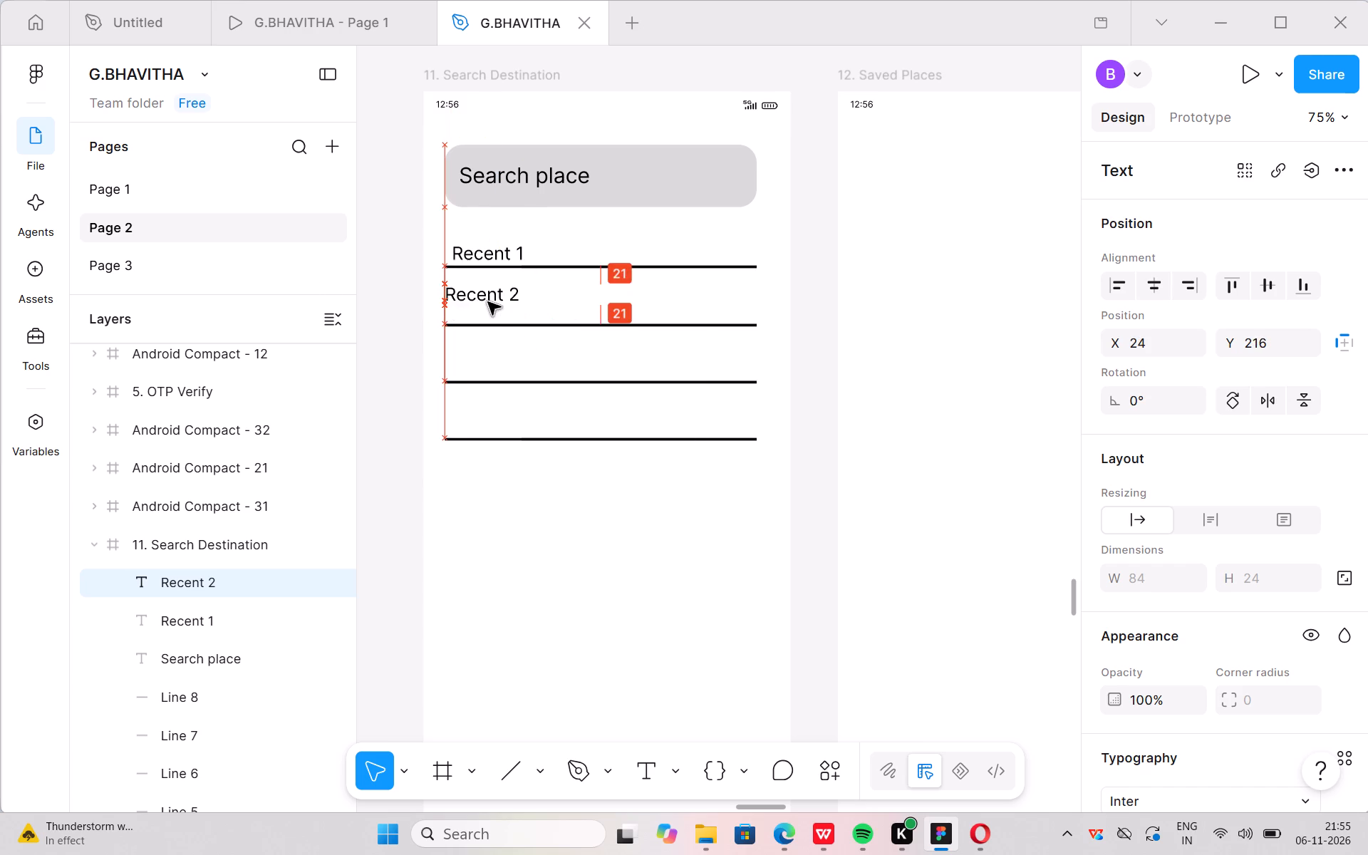
left_click_drag(488, 302, 493, 315)
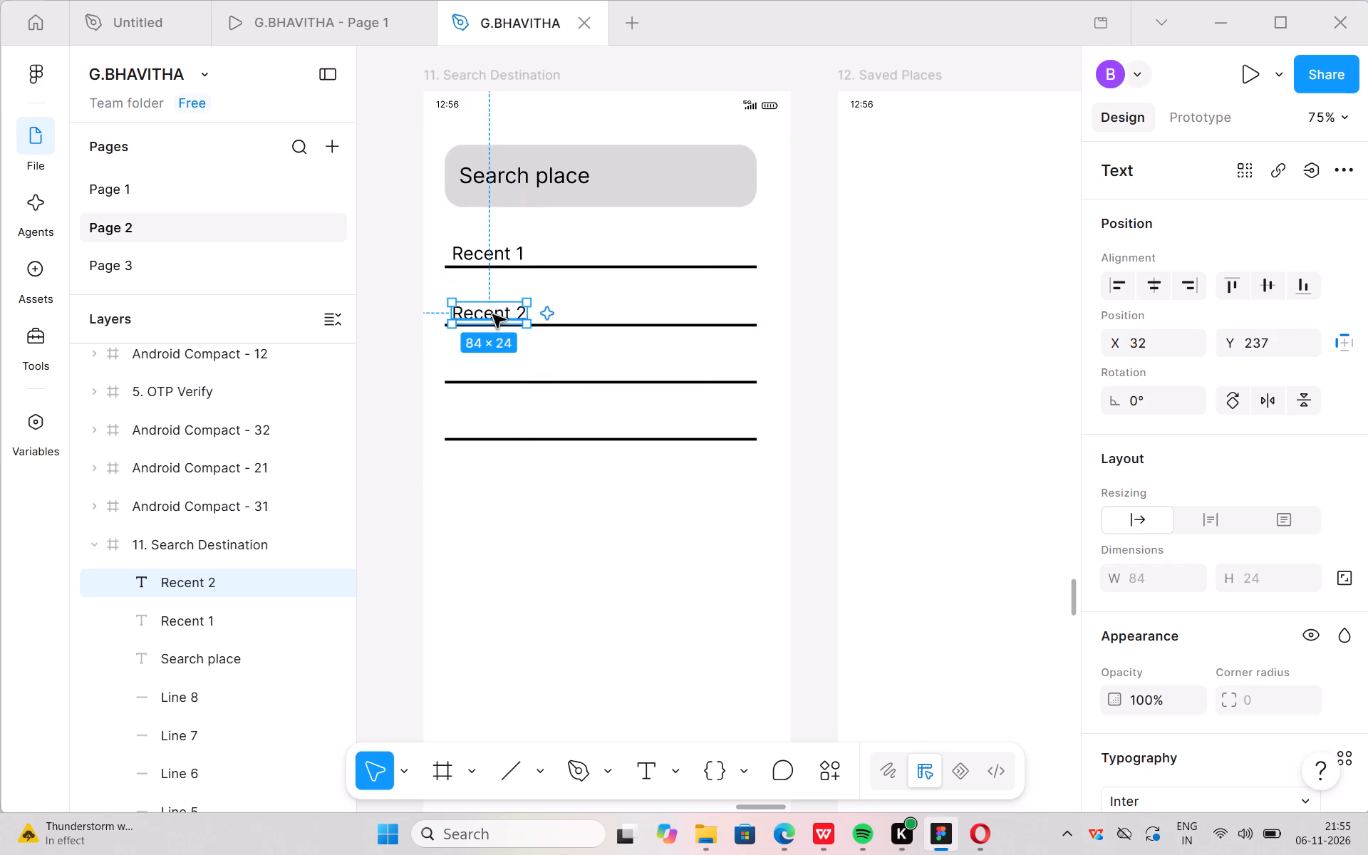
left_click(473, 573)
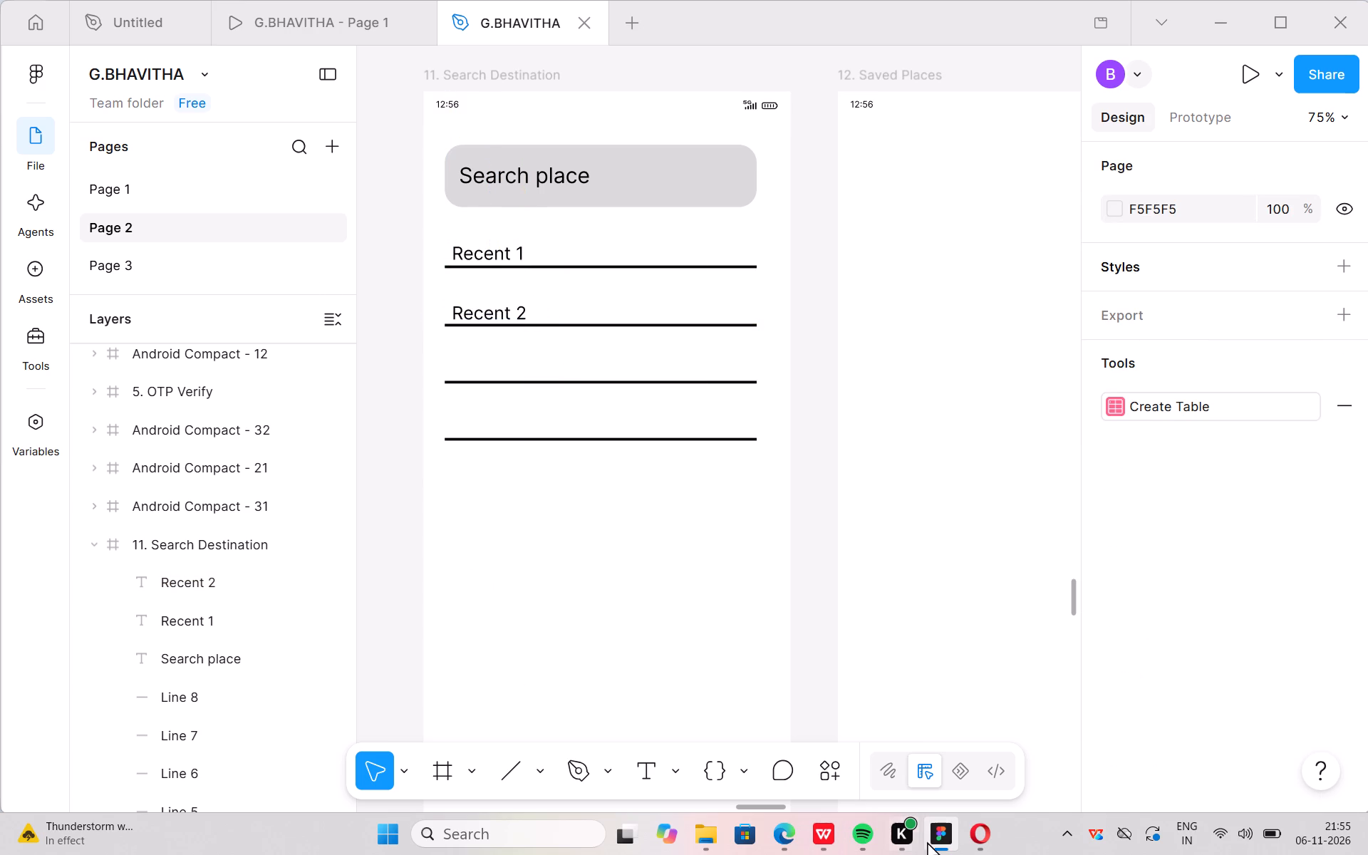
Copy "Home" from the reference PDF in Opera and paste it in Figma as new text at the third line, X 40, Y 310.
left_click(973, 780)
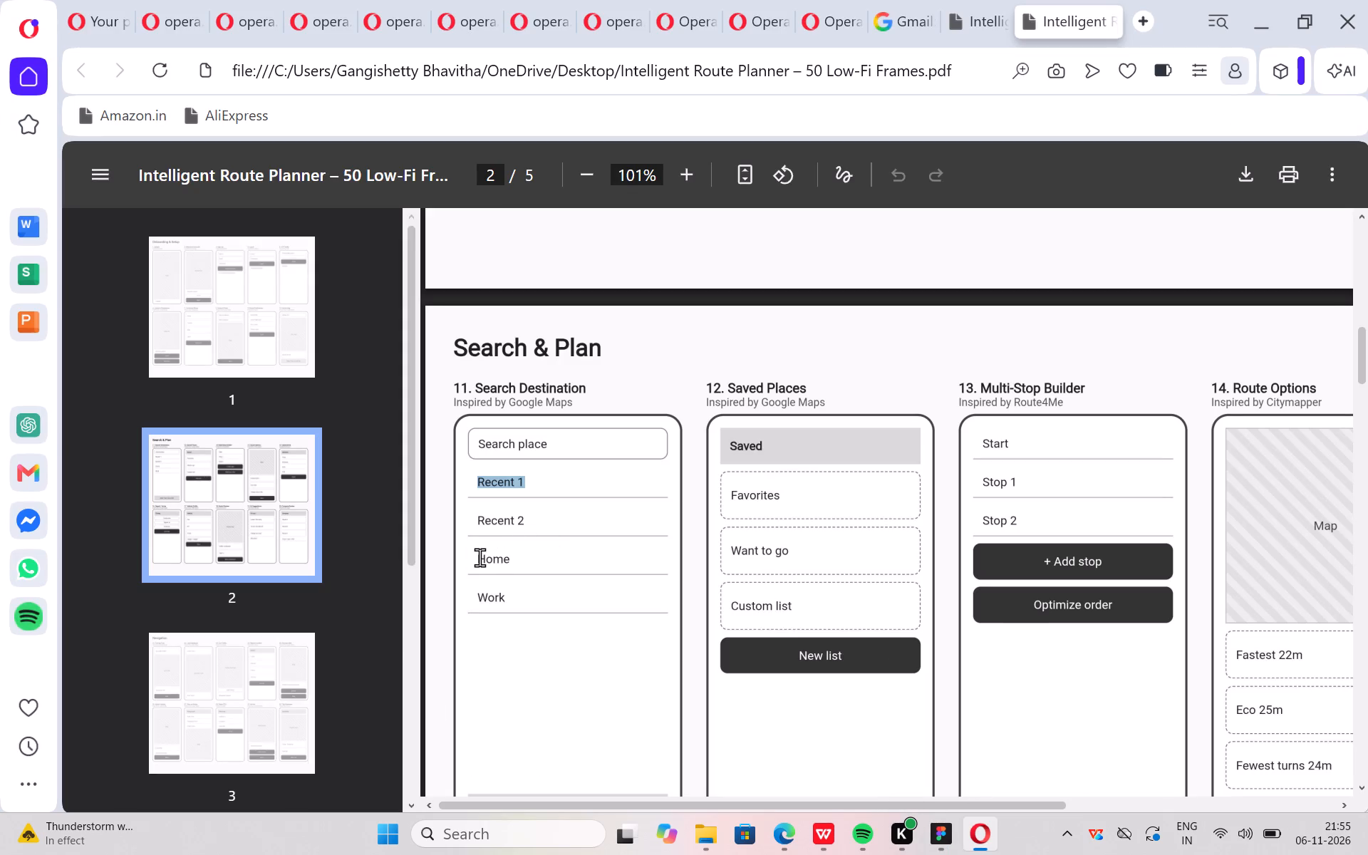
left_click_drag(480, 557, 514, 560)
key("ctrl+c")
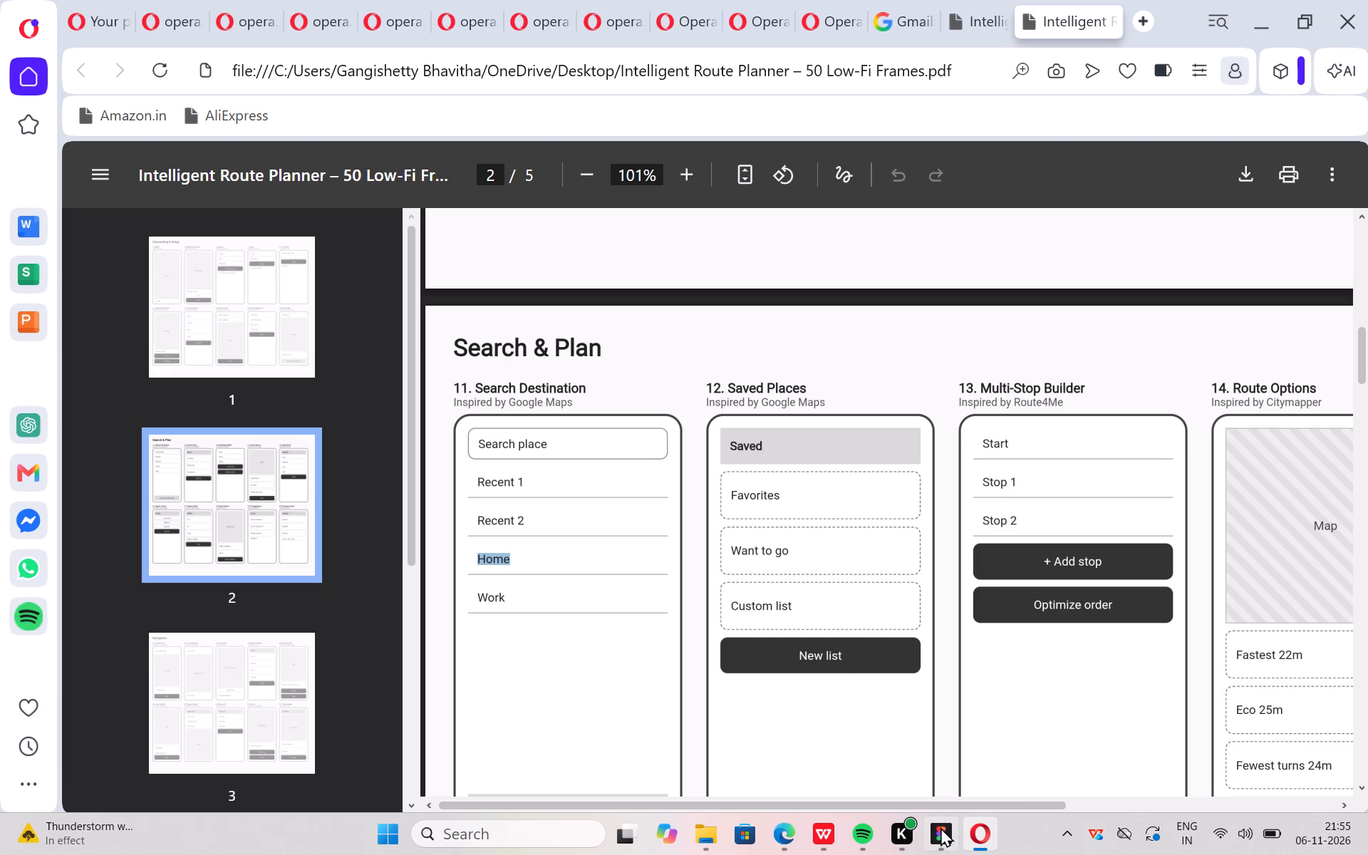
left_click(935, 773)
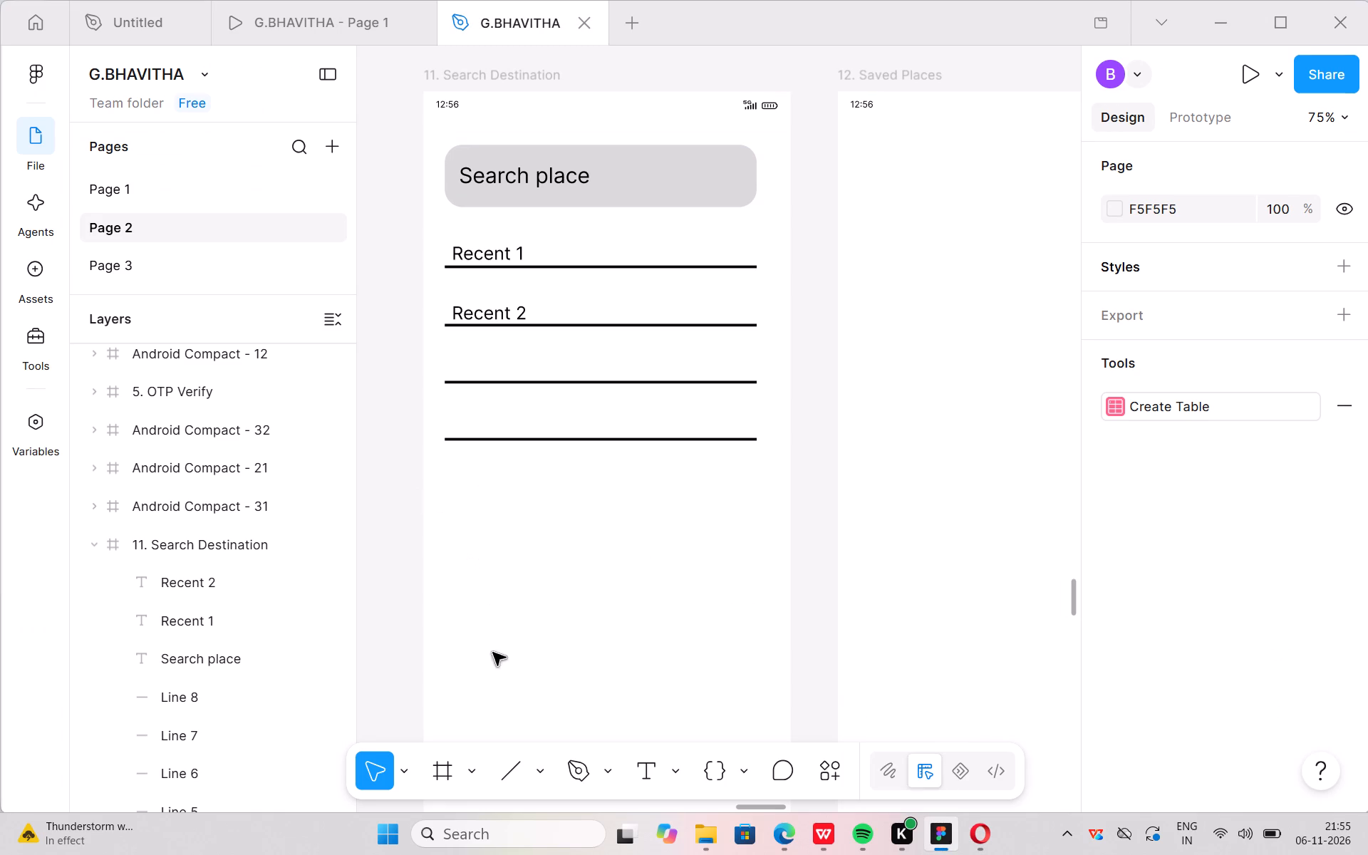
key("t")
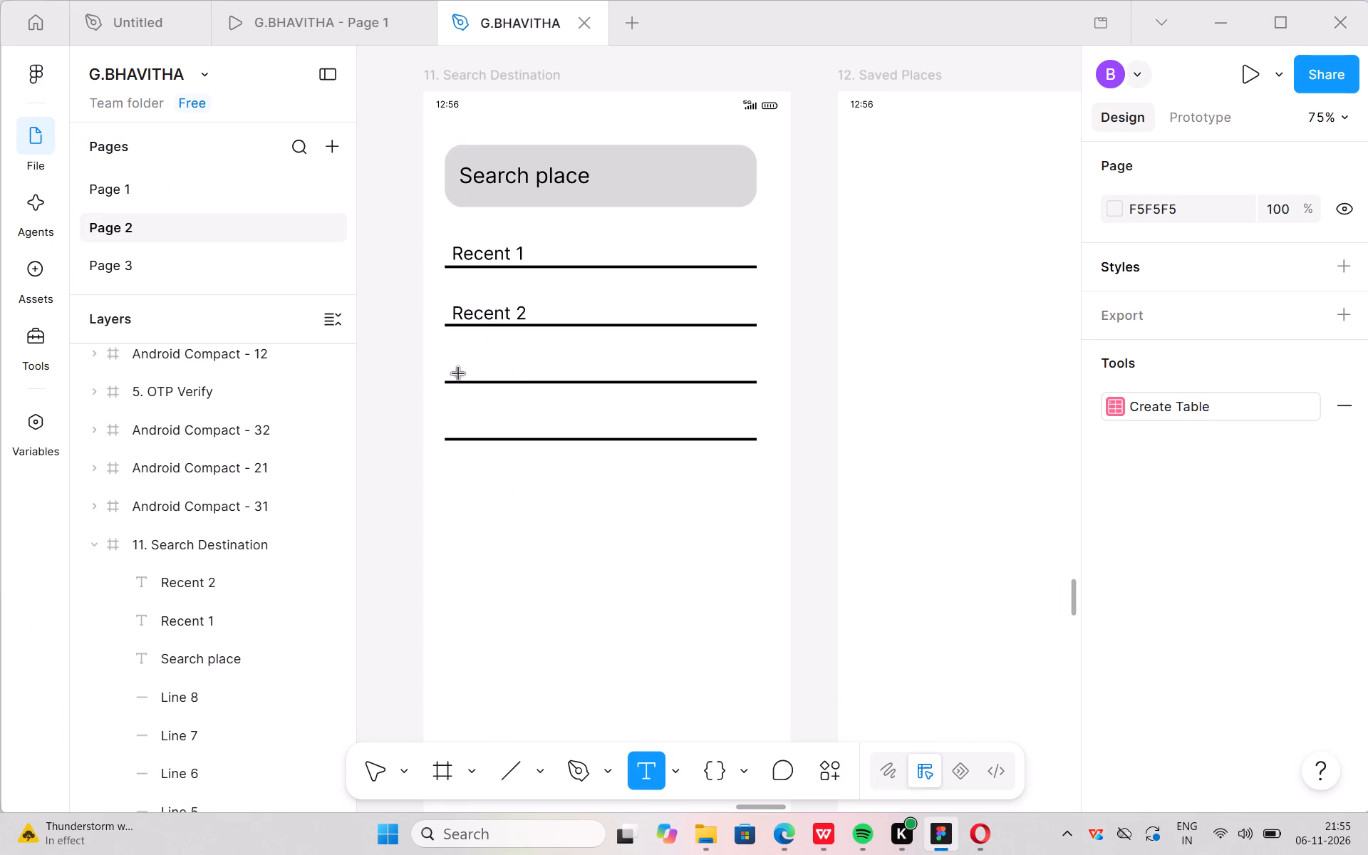
left_click(459, 368)
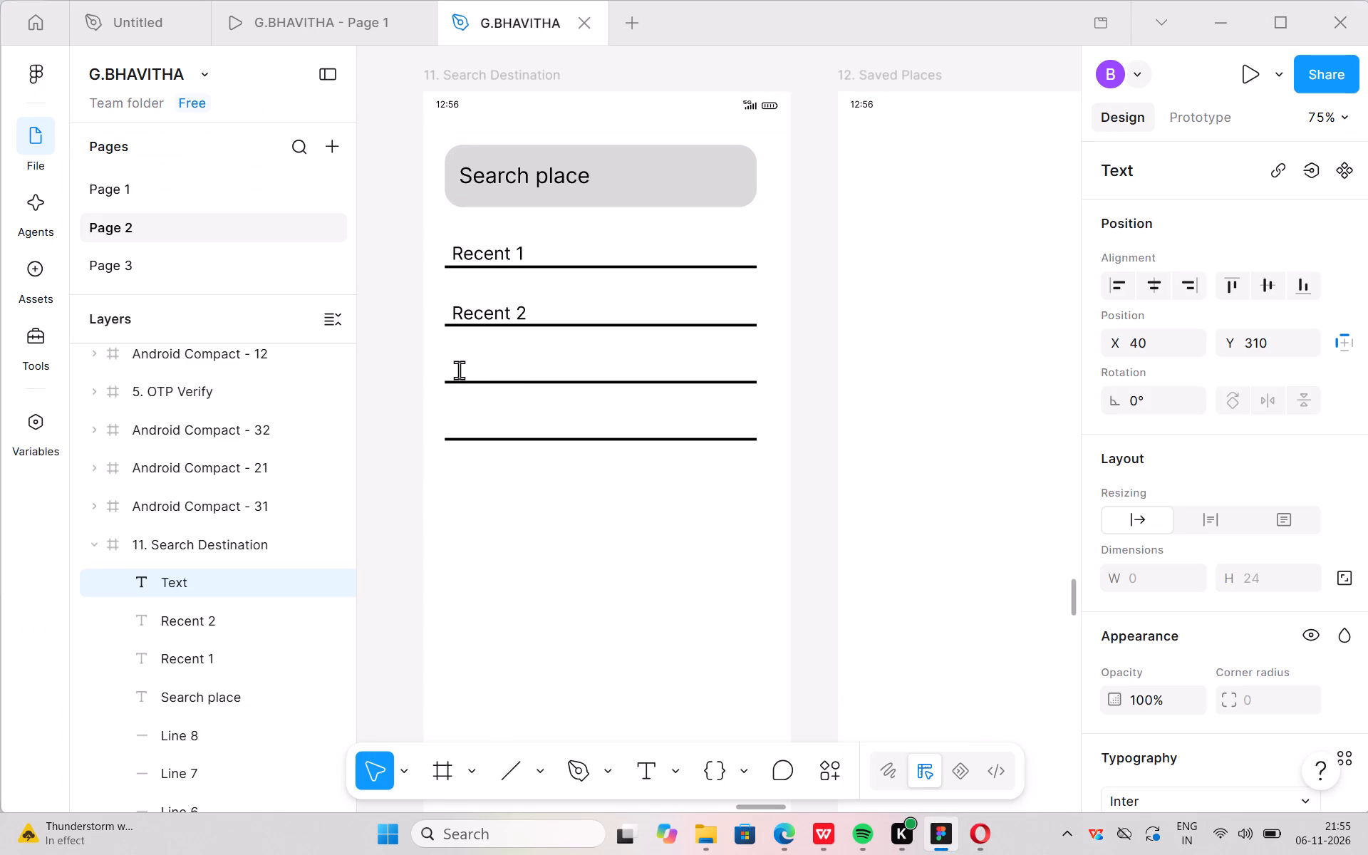
key("ctrl+v")
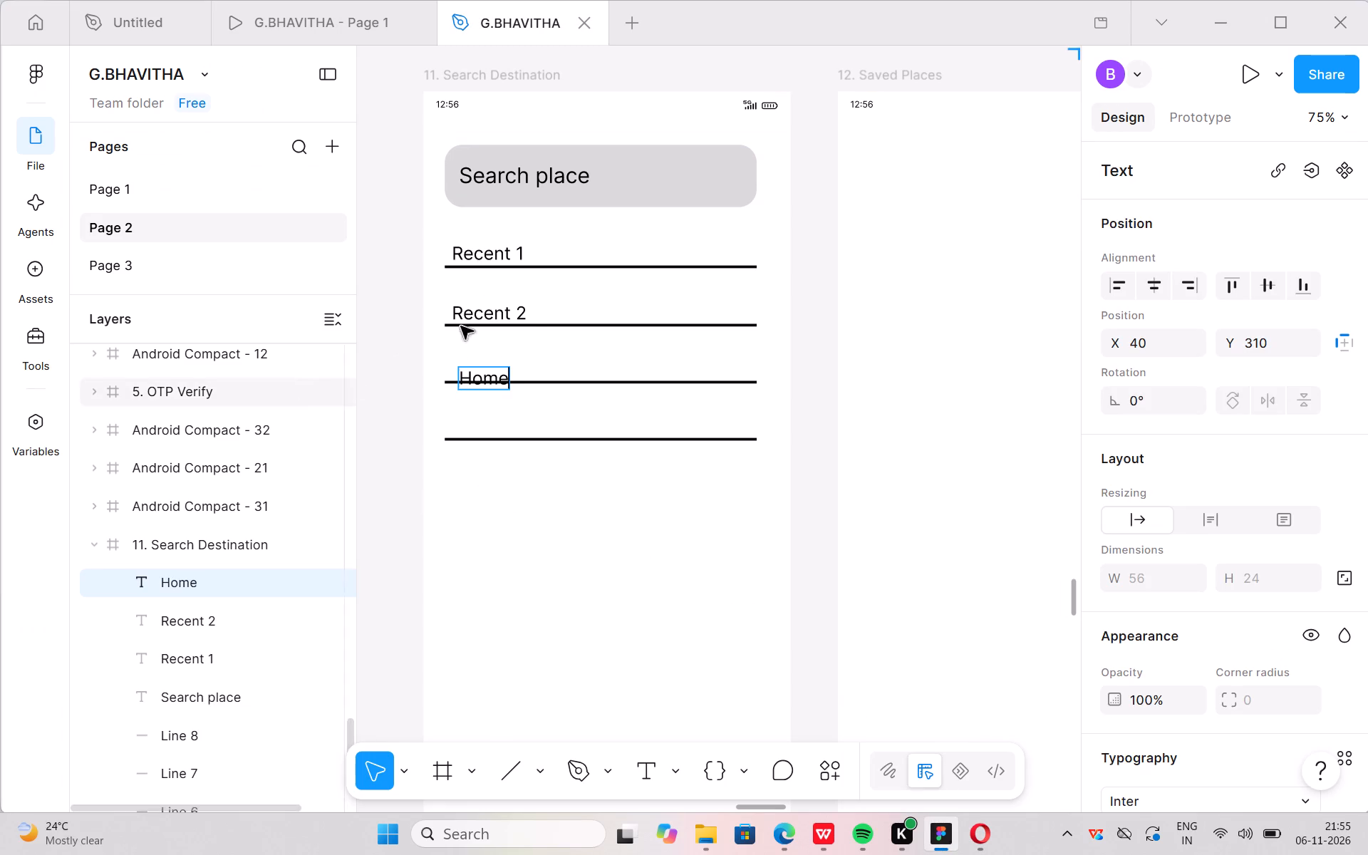
Copy "Work" from the reference PDF in Opera and paste it in Figma as new text at the fourth line, X 64, Y 373.
left_click(970, 755)
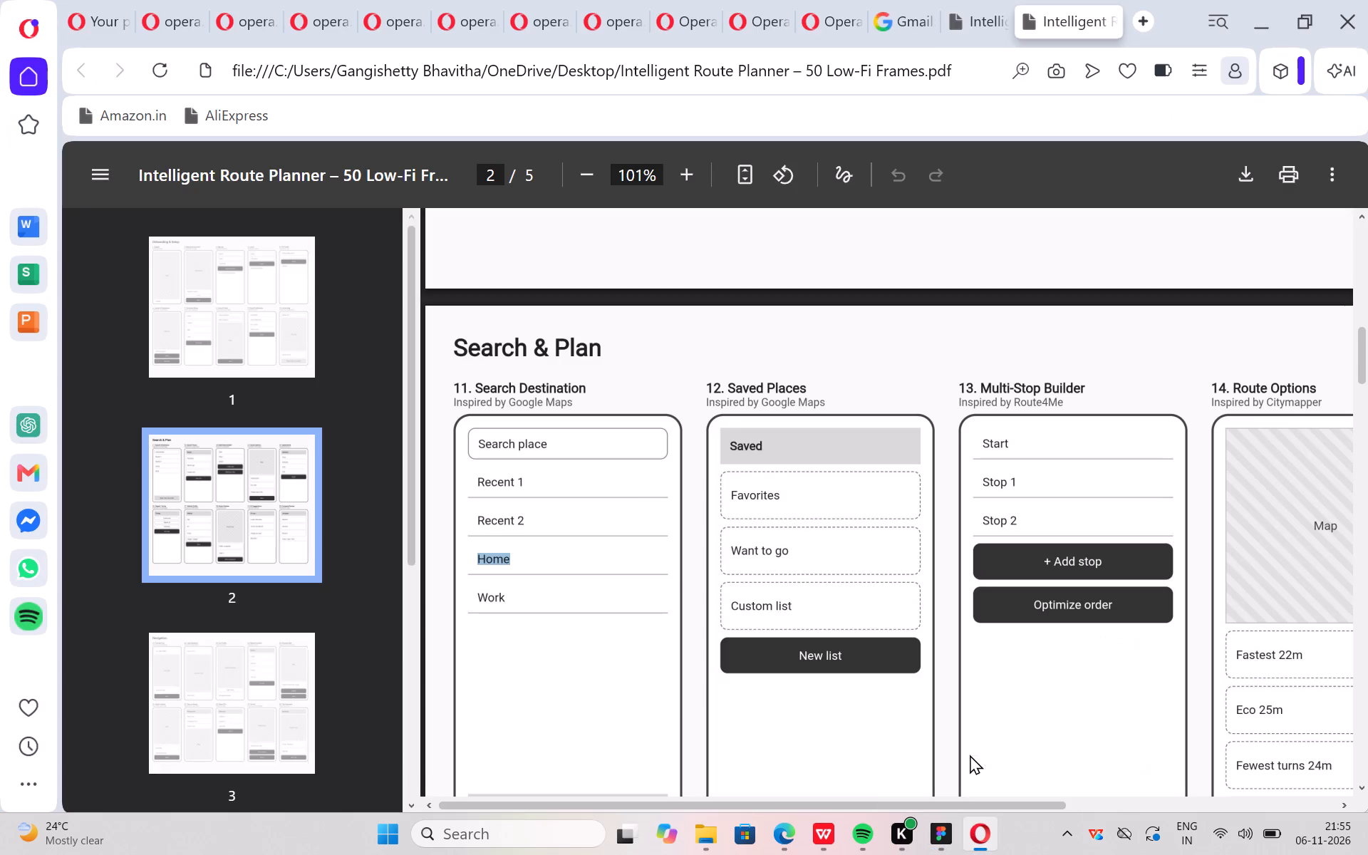
left_click_drag(476, 597, 499, 601)
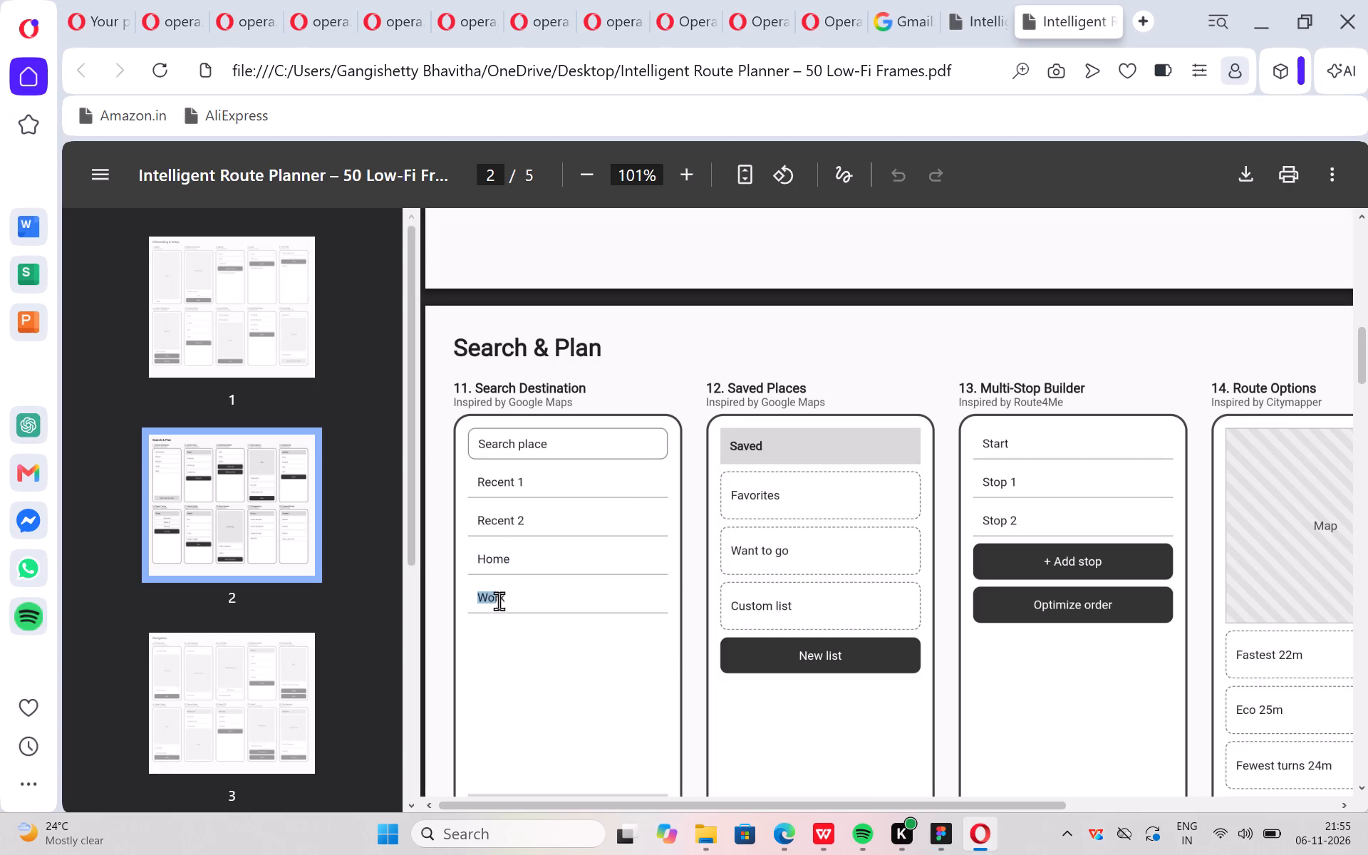
left_click_drag(499, 601, 512, 603)
key("ctrl+c")
left_click(944, 747)
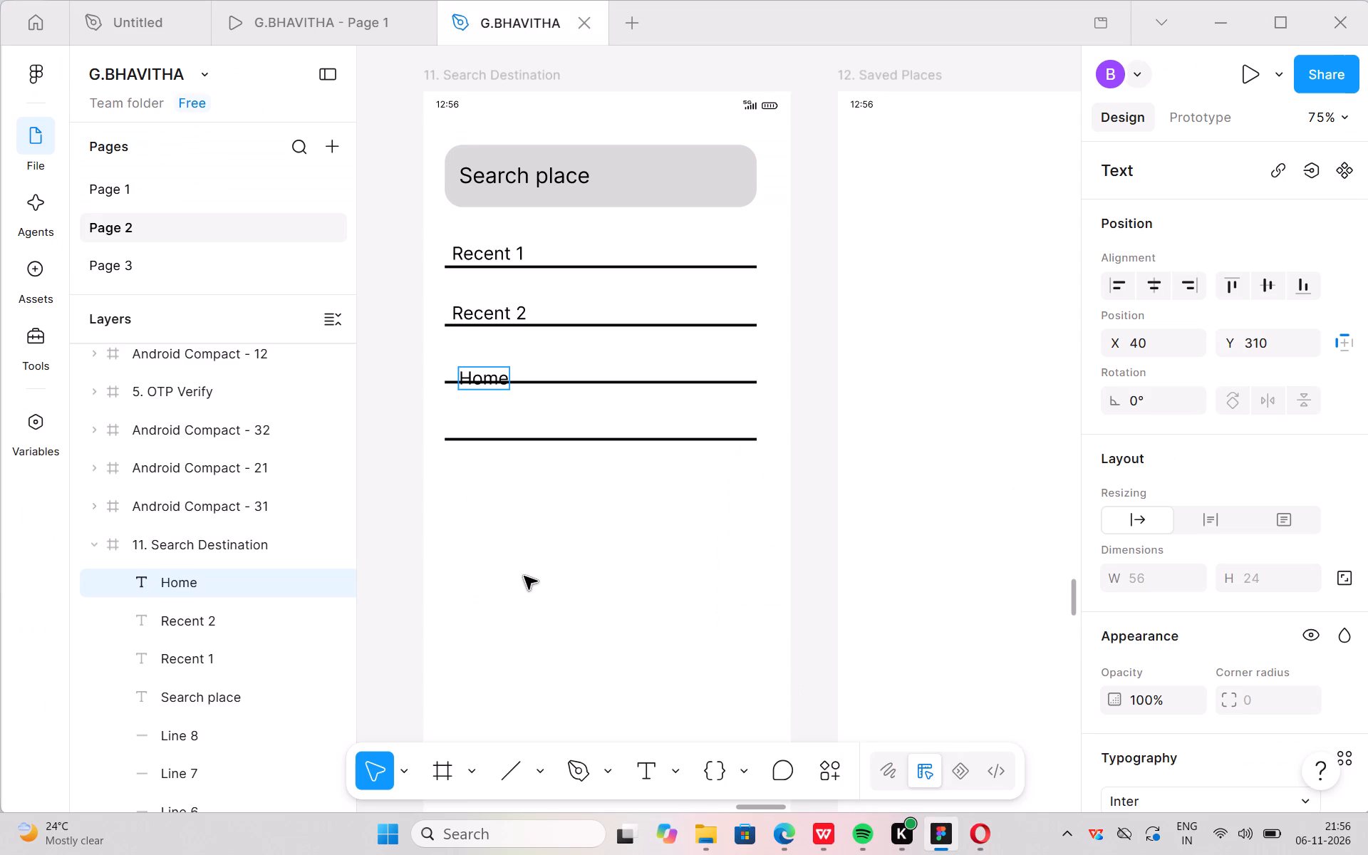
key("t")
left_click(470, 423)
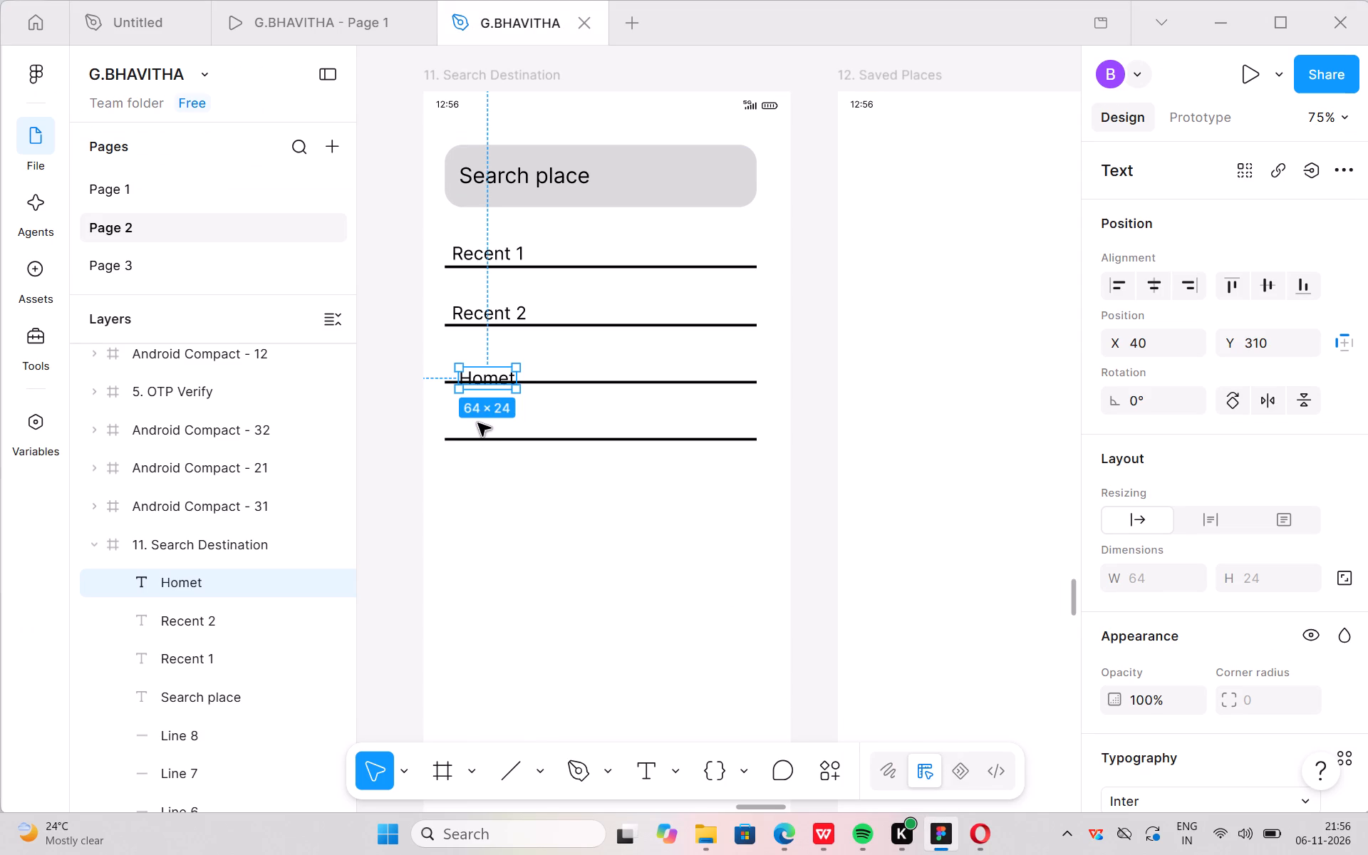
key("t")
left_click(478, 422)
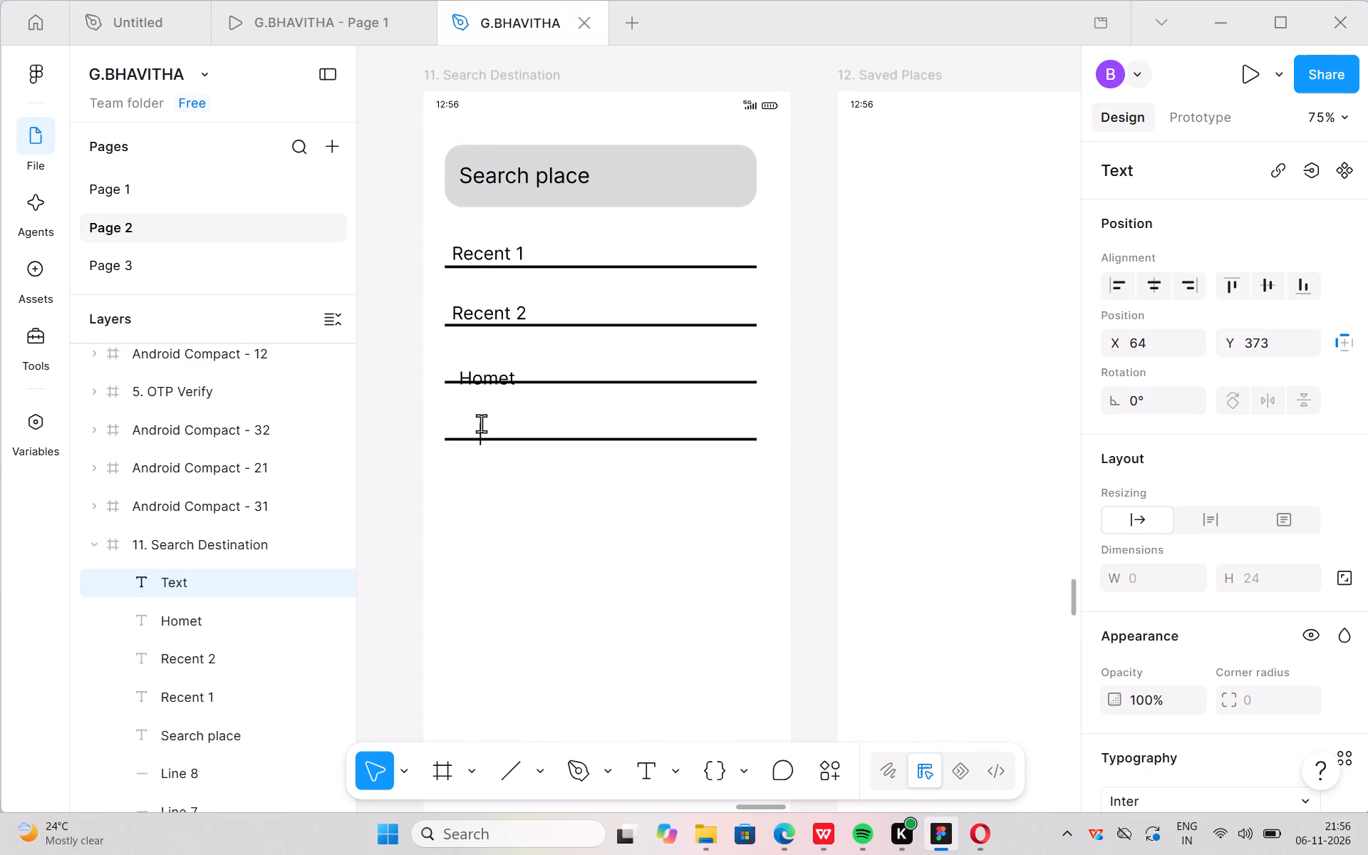
key("ctrl+v")
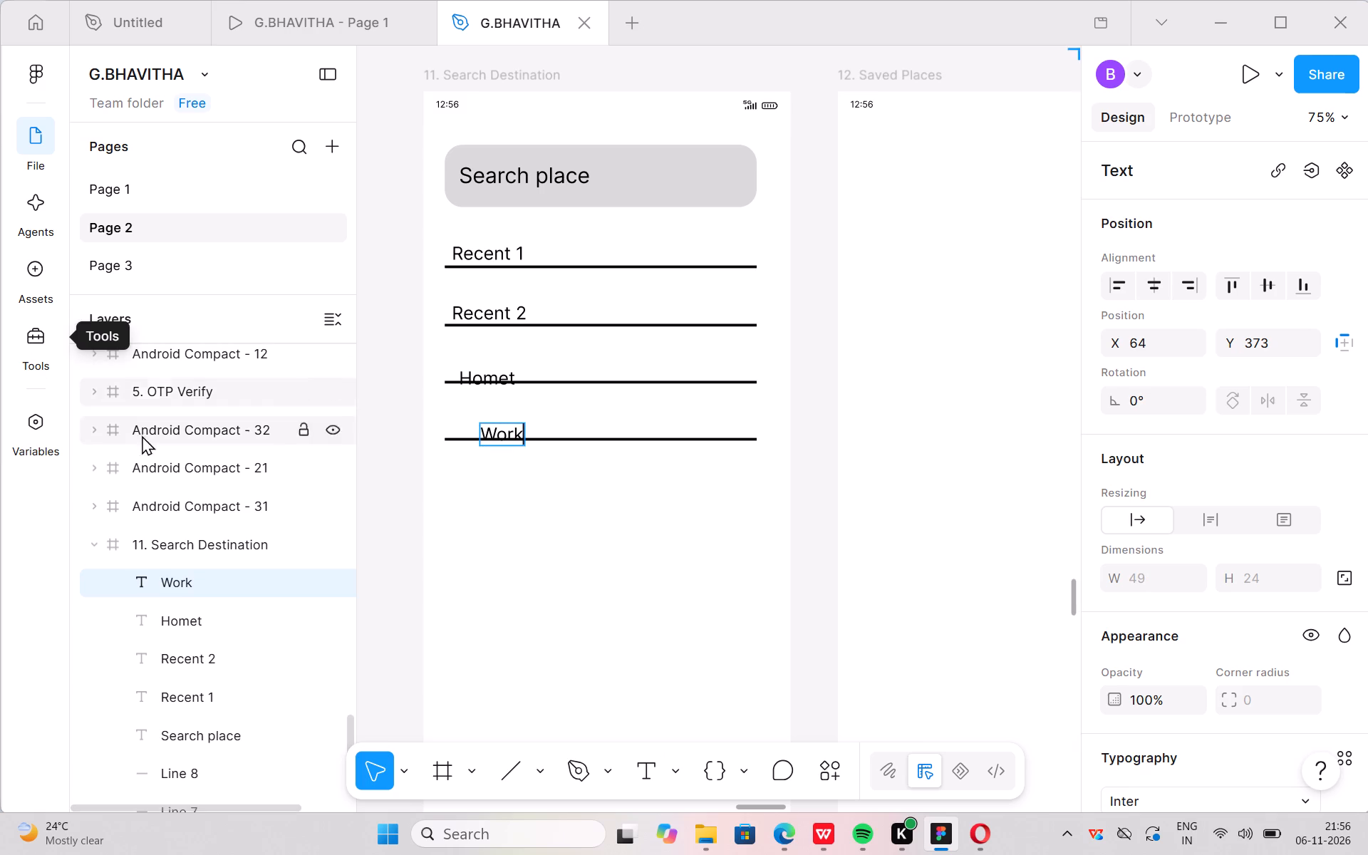
left_click(491, 473)
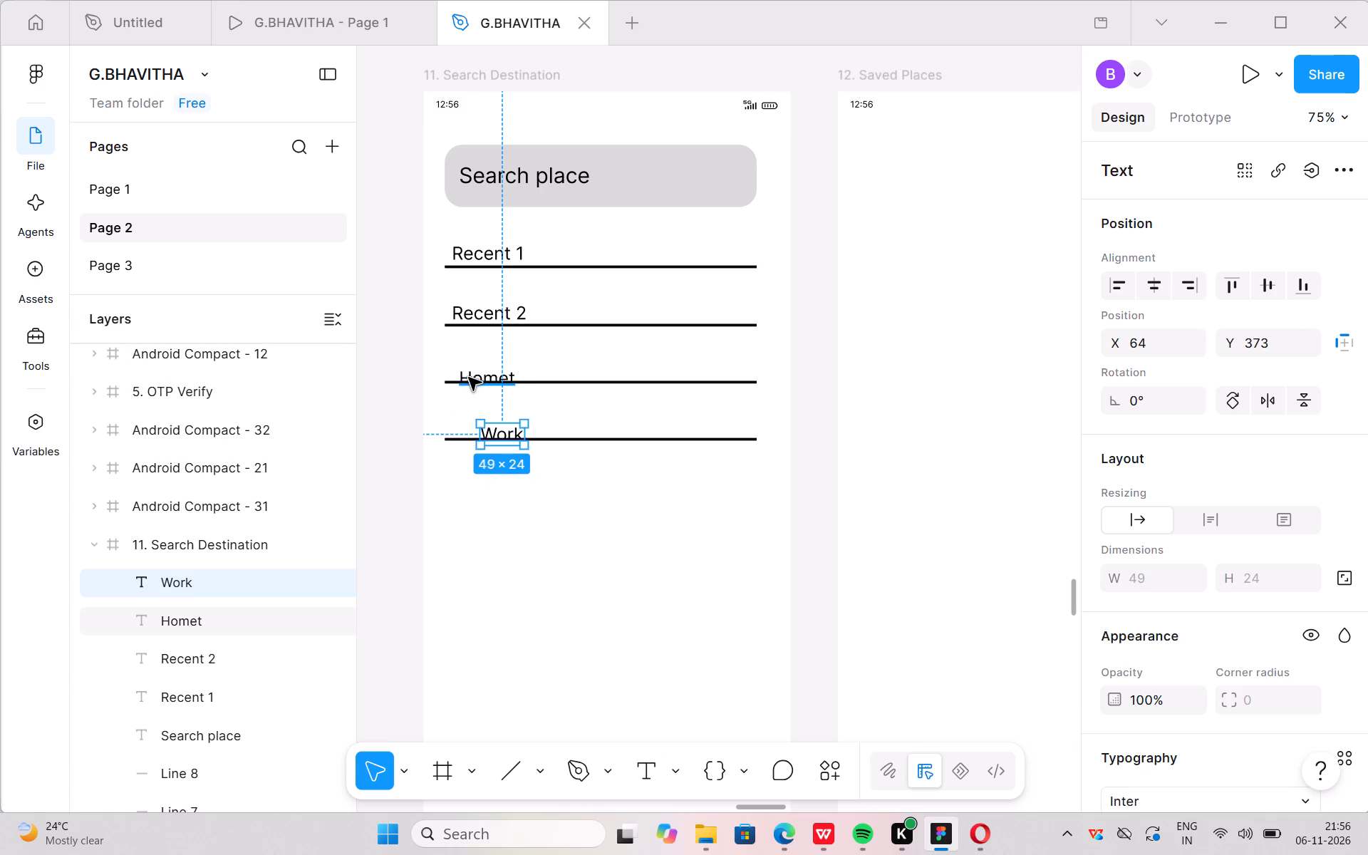
Move the third row's text to X 32, Y 301, just above the third line and aligned under "Recent 2".
left_click(473, 386)
left_click_drag(477, 379, 476, 377)
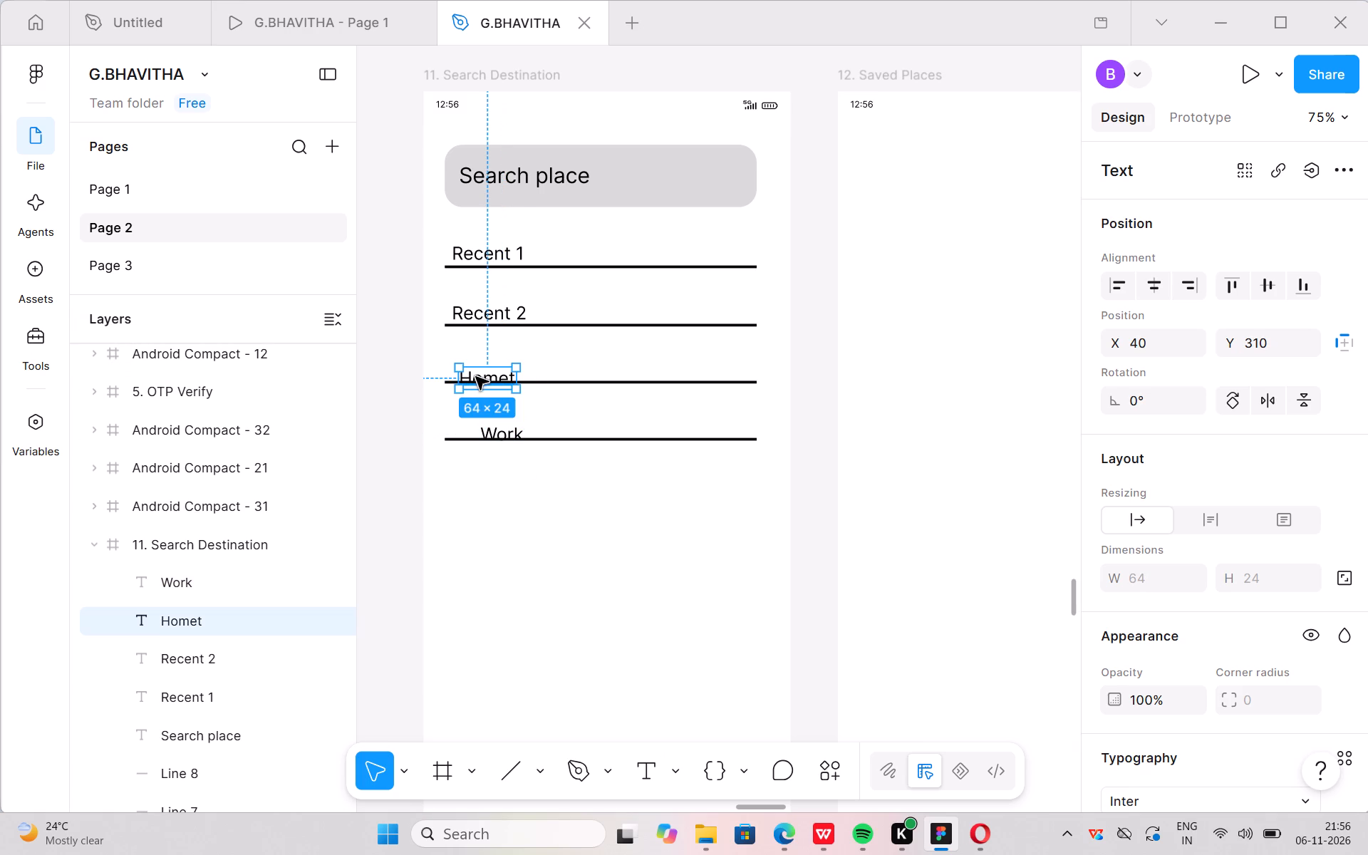
left_click_drag(476, 377, 472, 368)
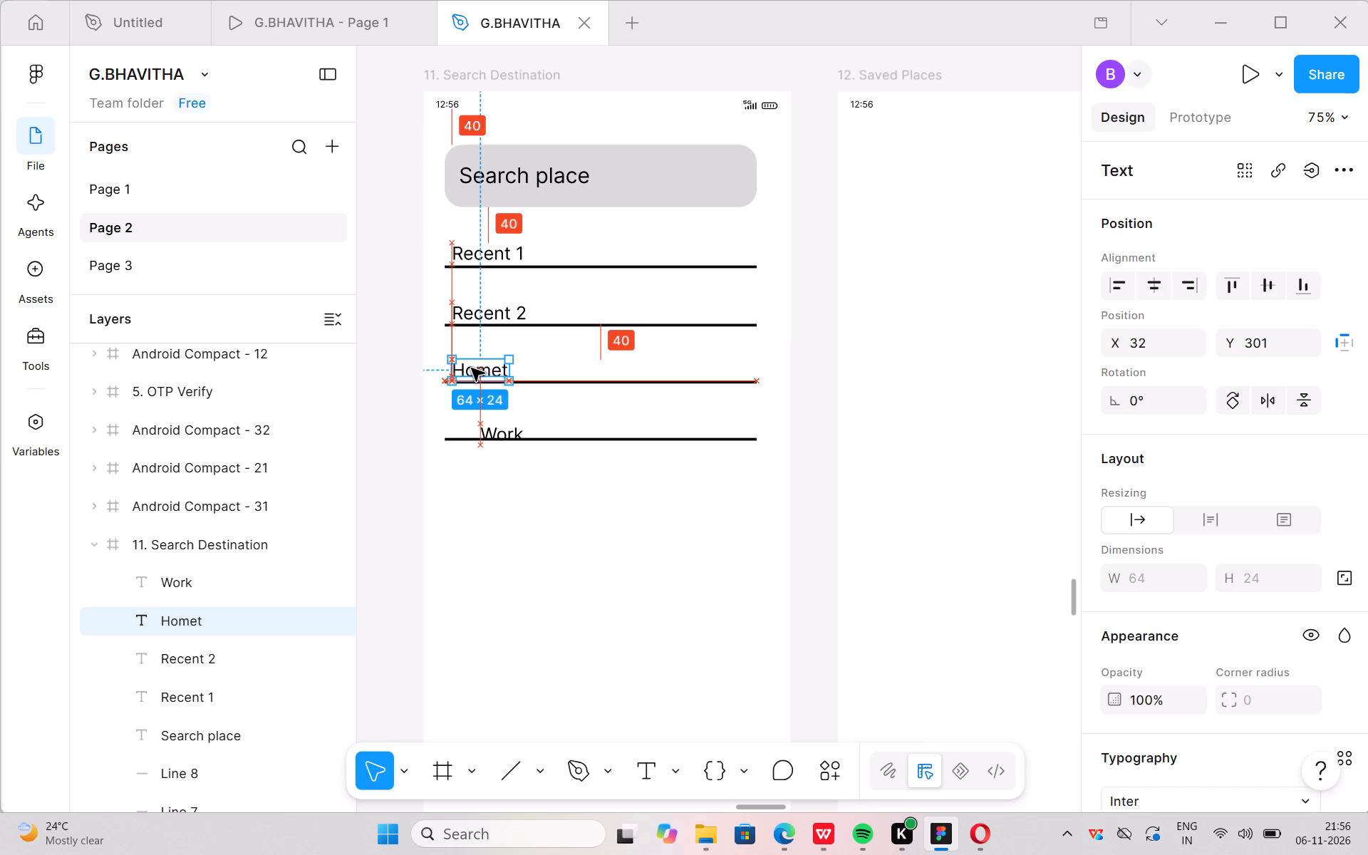
left_click_drag(472, 368, 472, 366)
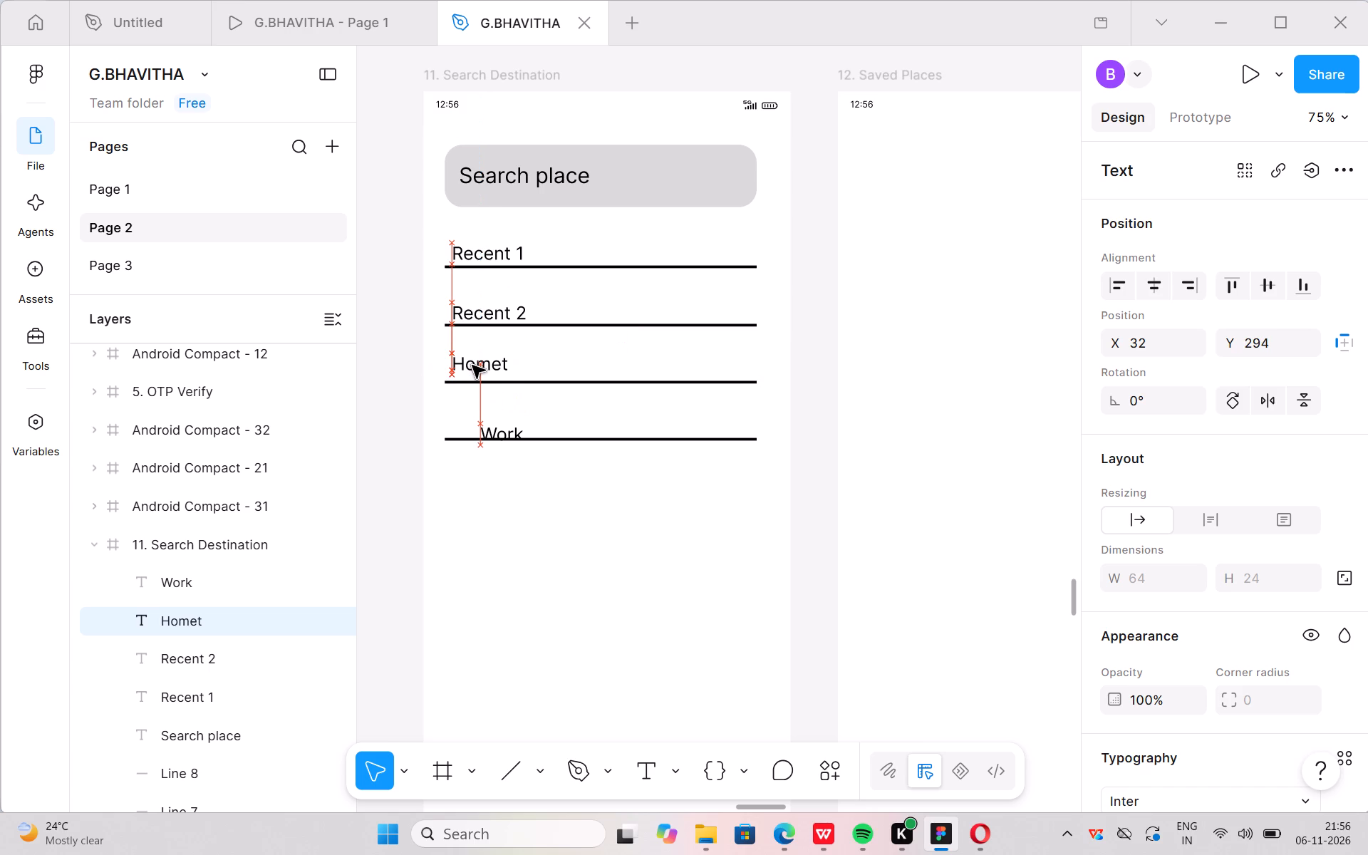
left_click_drag(472, 366, 473, 369)
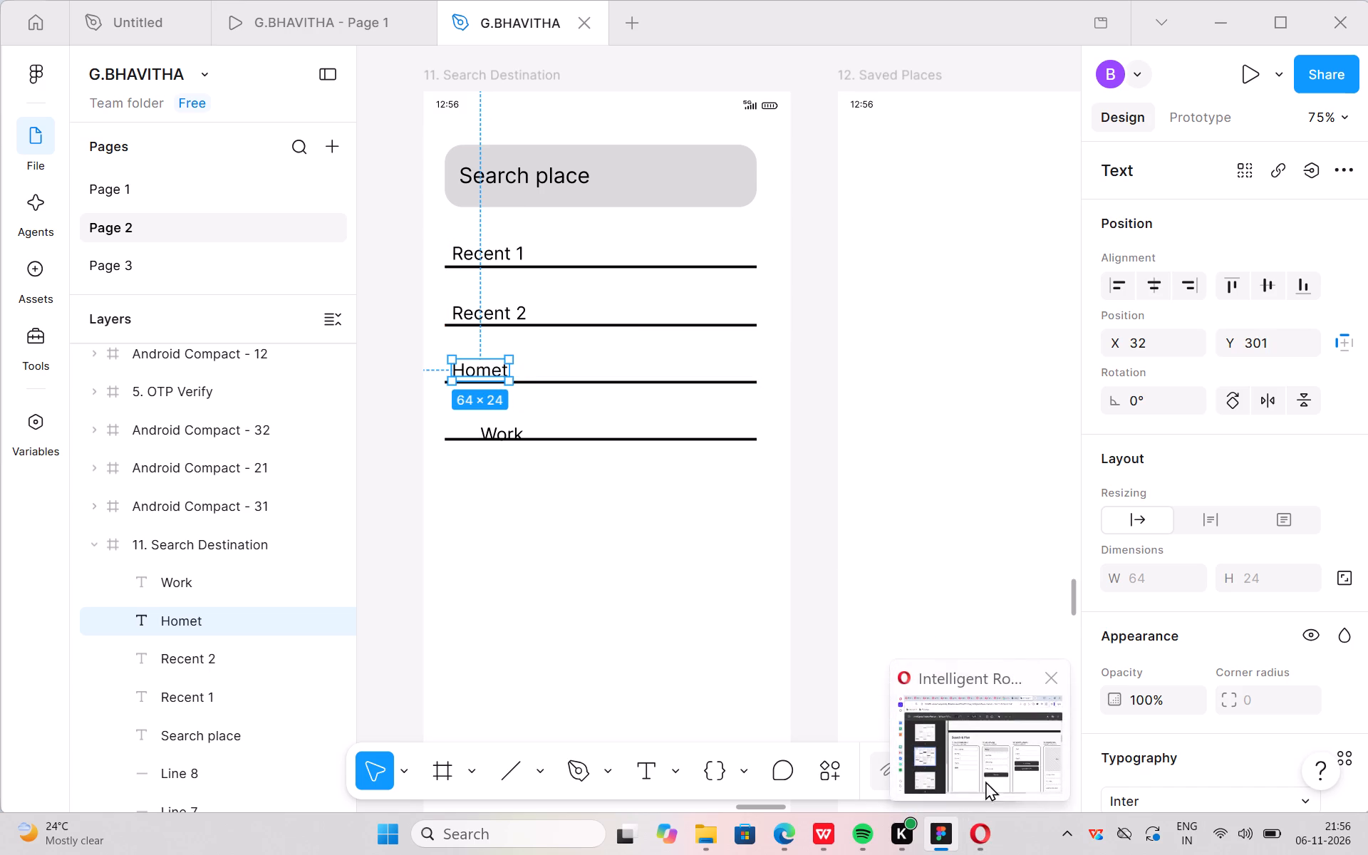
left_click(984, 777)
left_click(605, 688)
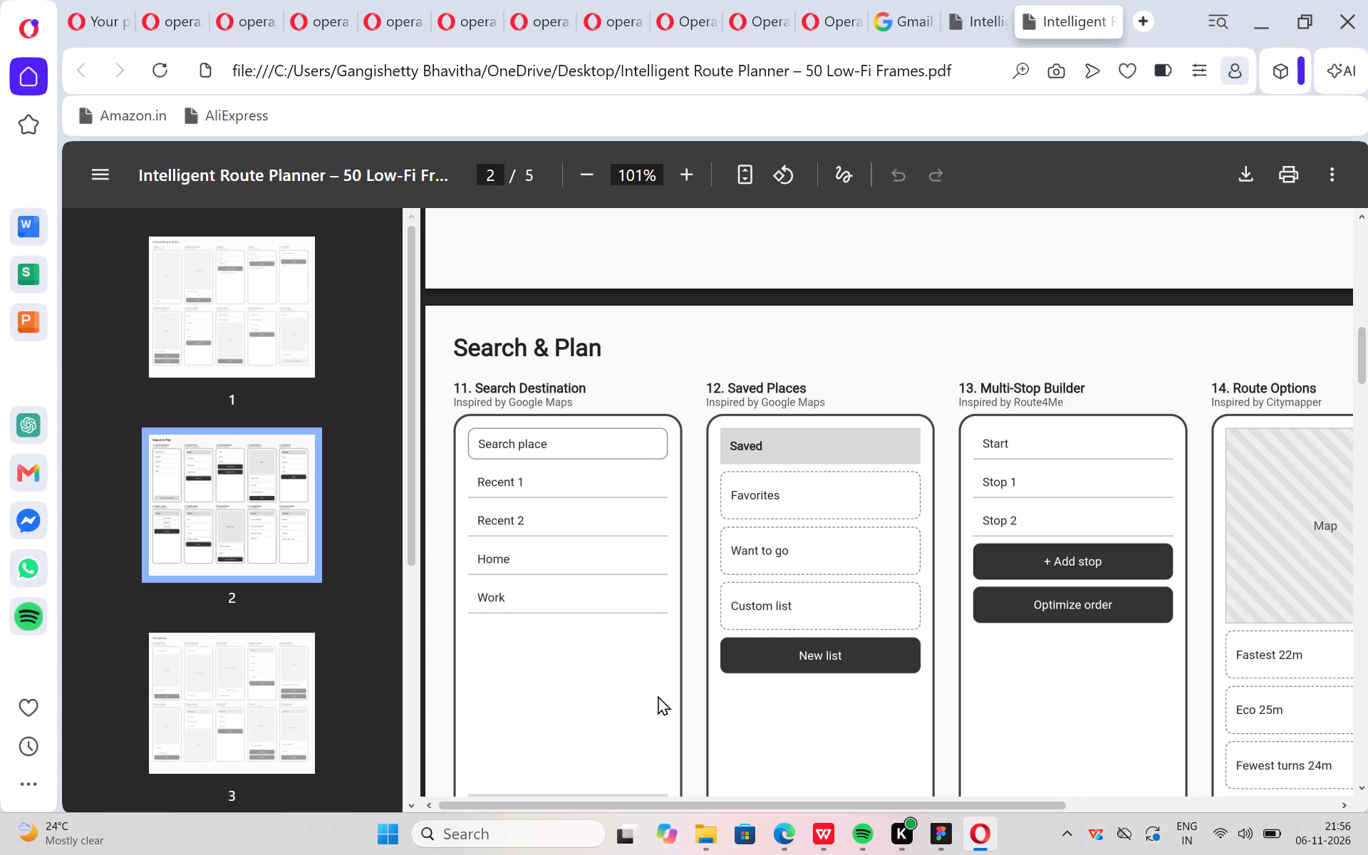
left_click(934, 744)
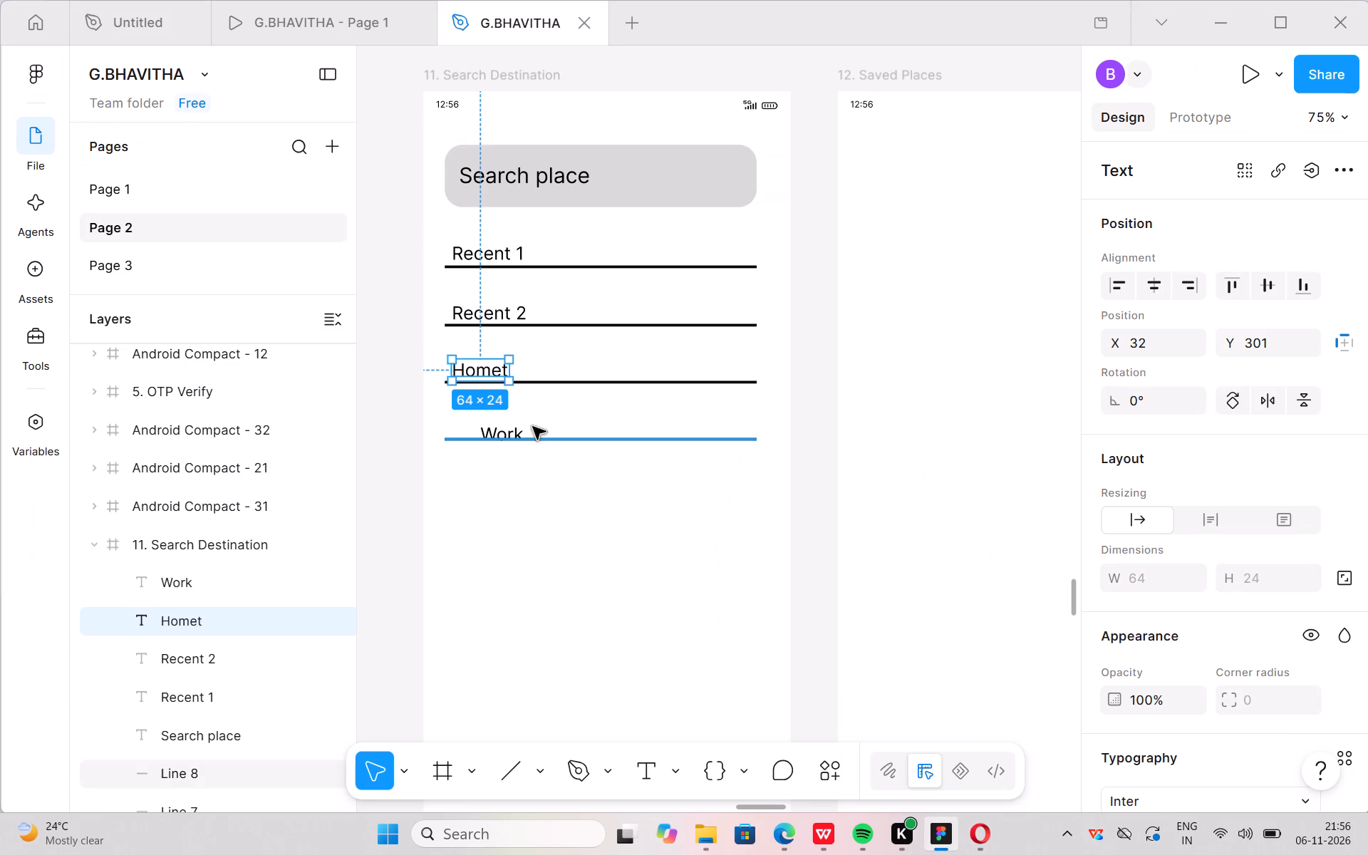
Widen the third row's text box to 84 and delete the stray "t" so the label reads "Home".
left_click(502, 372)
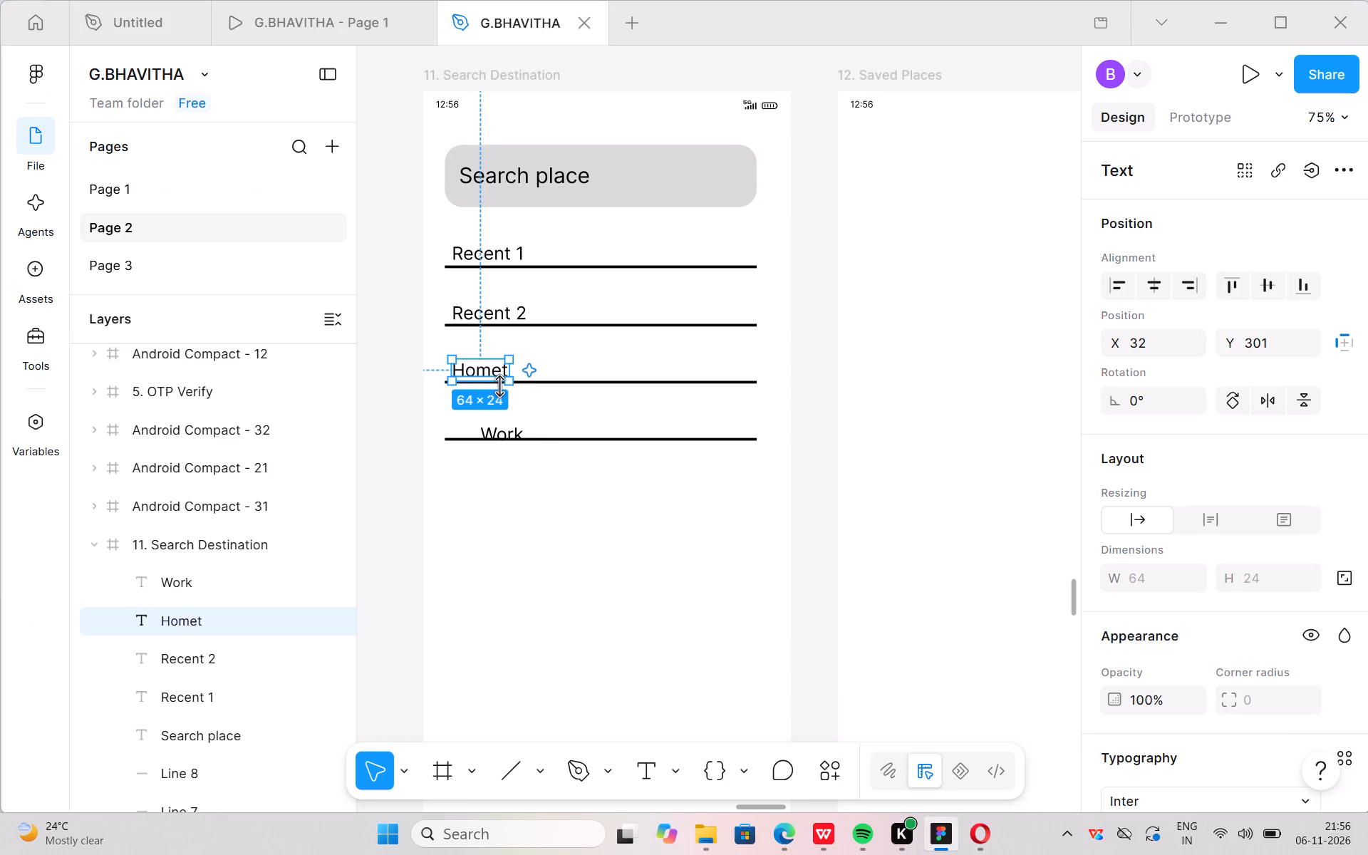
left_click(506, 368)
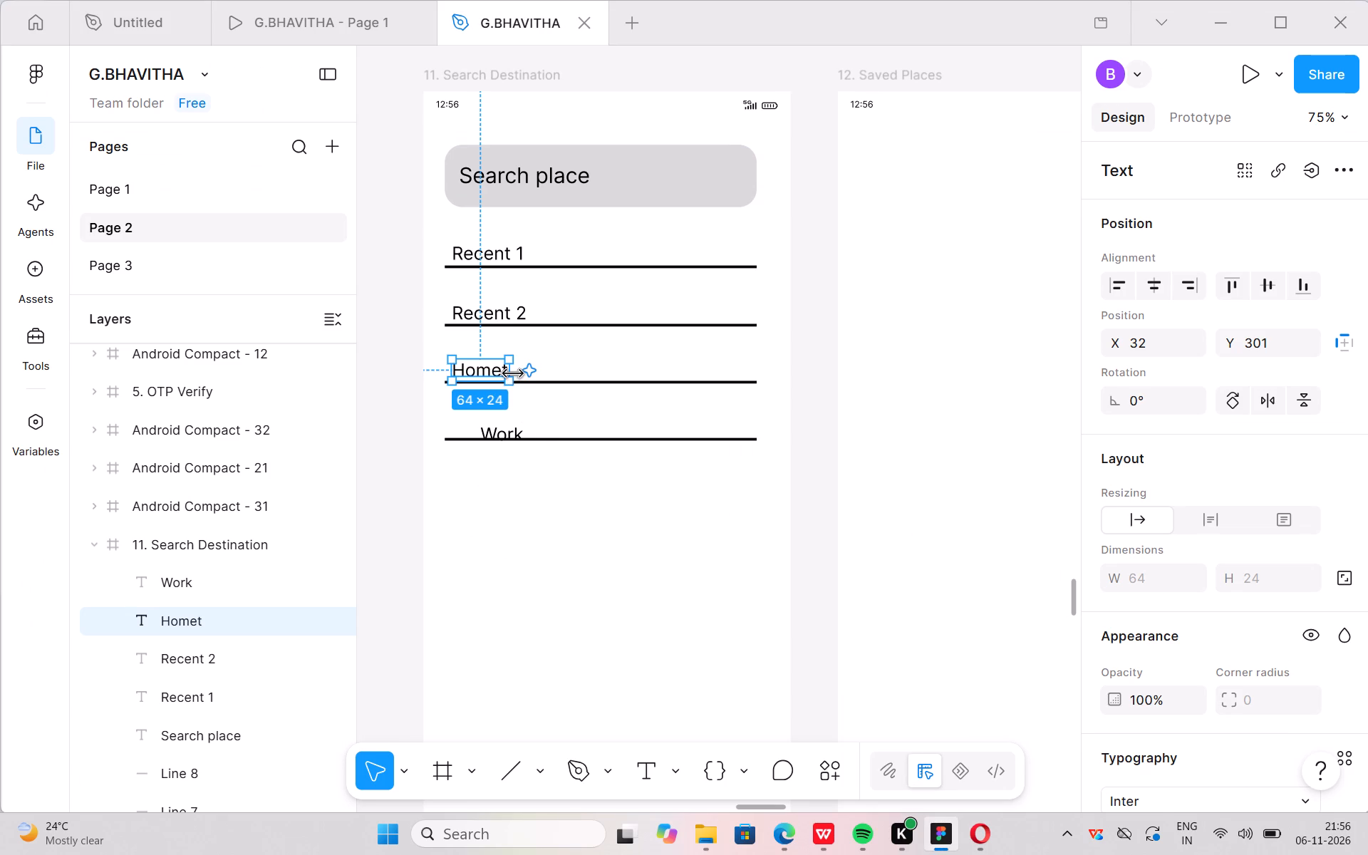
left_click(513, 374)
left_click_drag(513, 374, 530, 378)
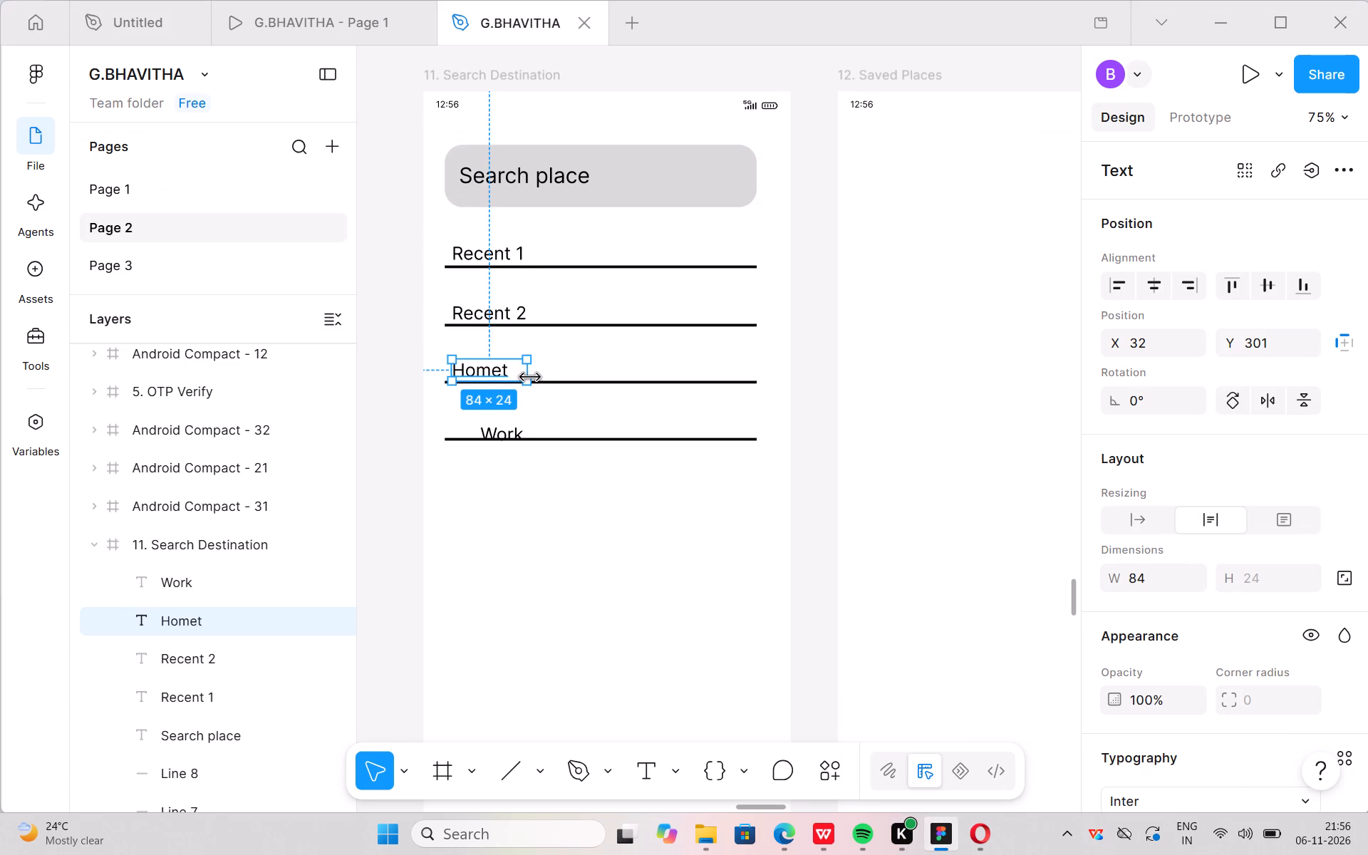
double_click(508, 371)
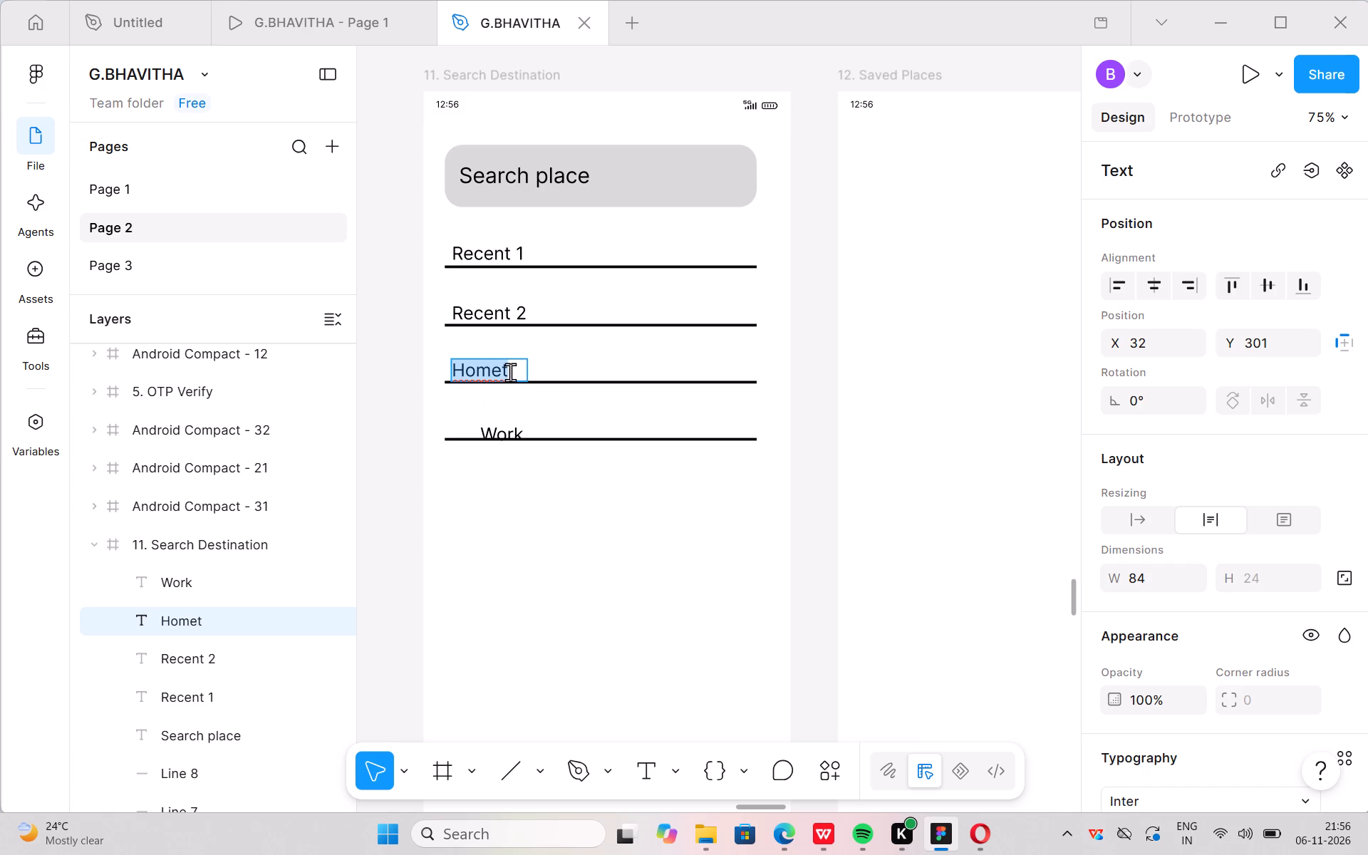
left_click(510, 372)
key("BackSpace")
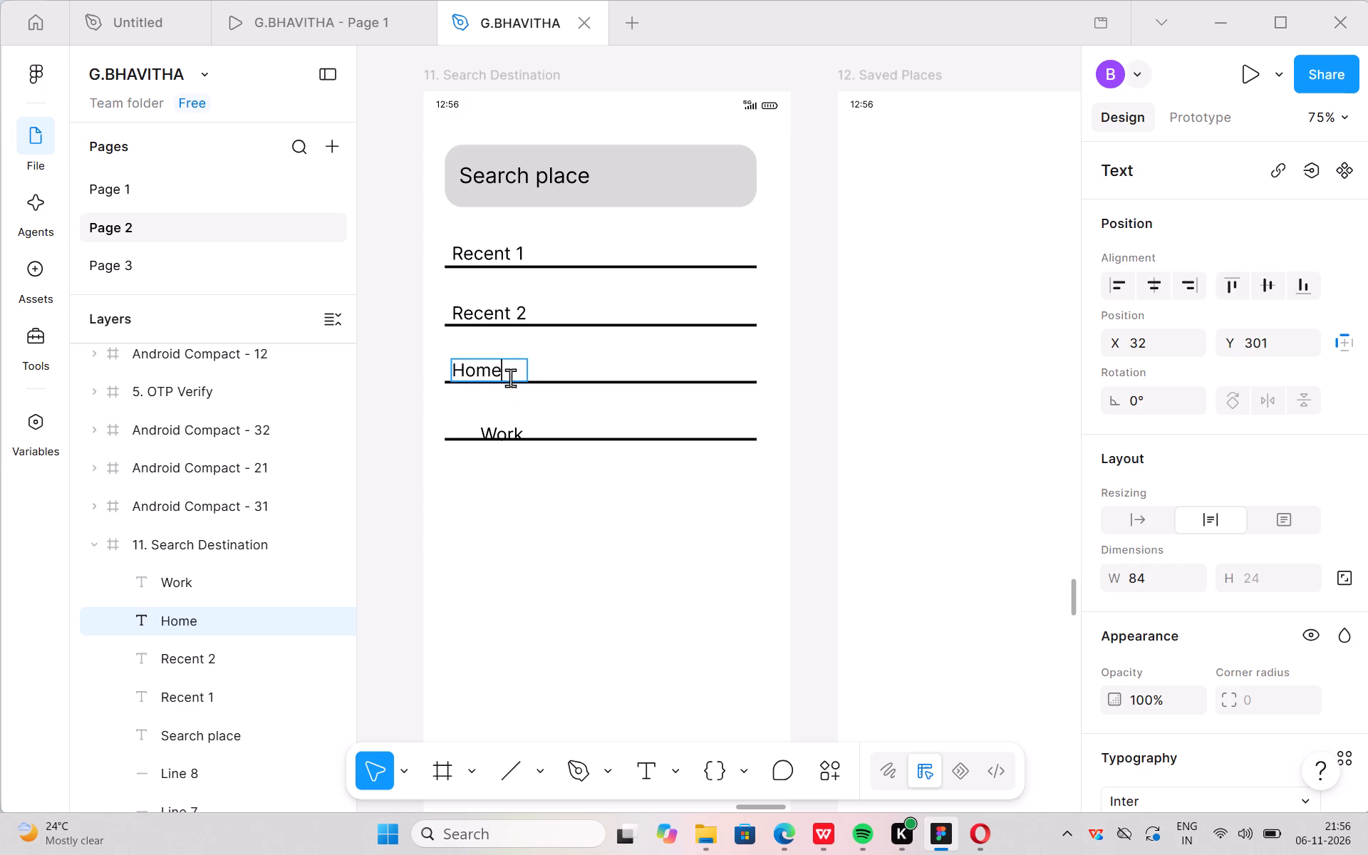
left_click(500, 481)
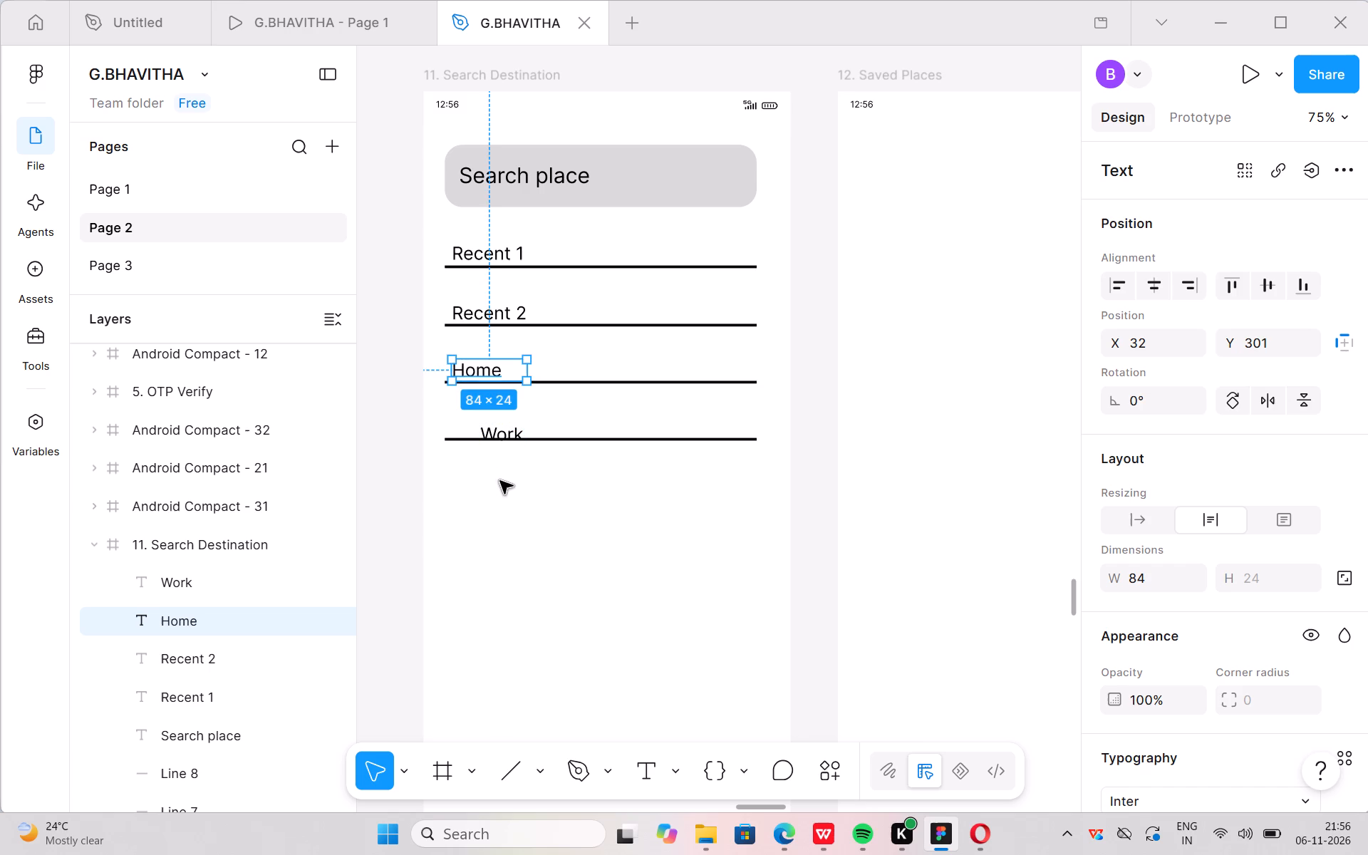
left_click(544, 406)
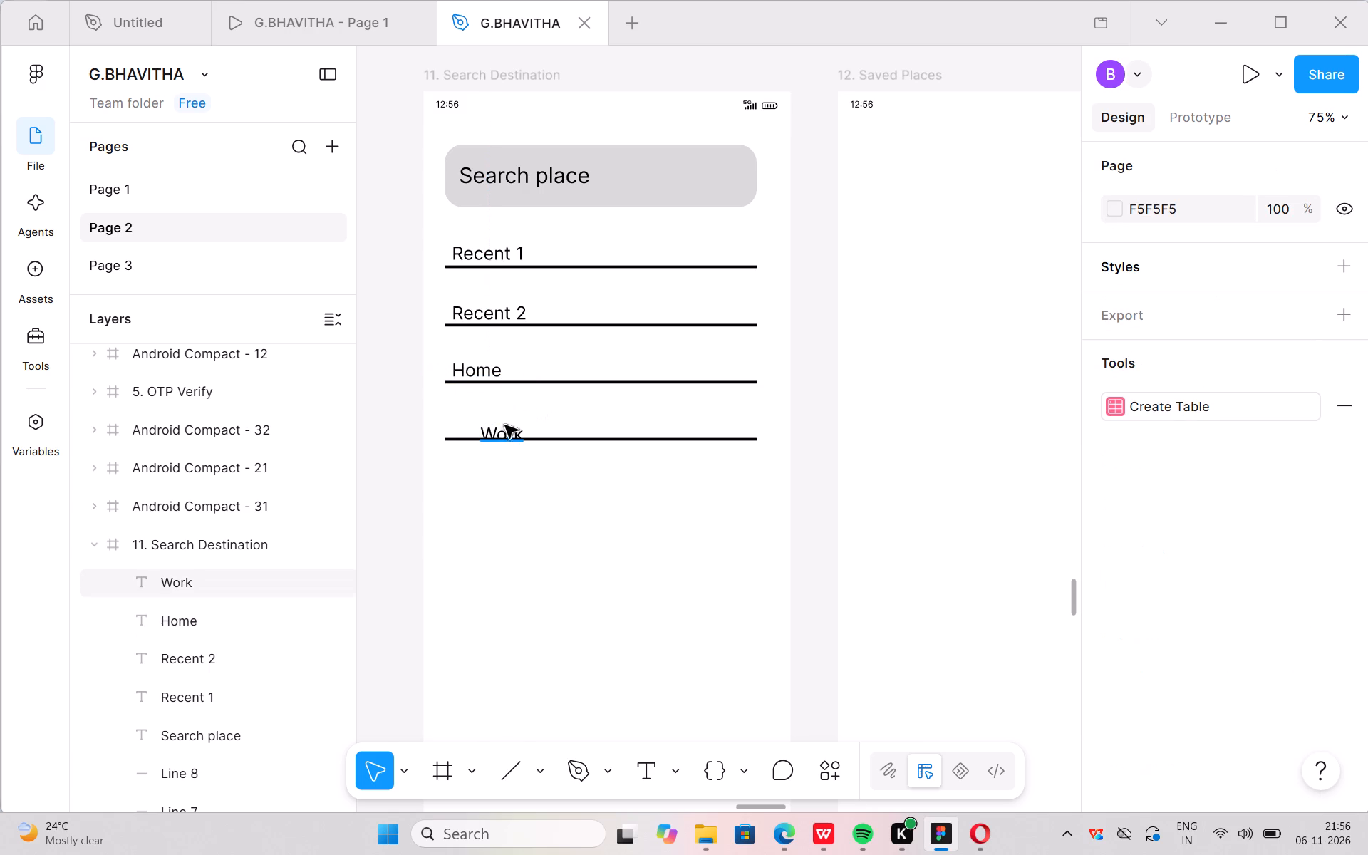
Move "Work" to X 32, Y 365, just above the fourth line and aligned under "Home".
left_click(502, 432)
left_click_drag(502, 440, 486, 425)
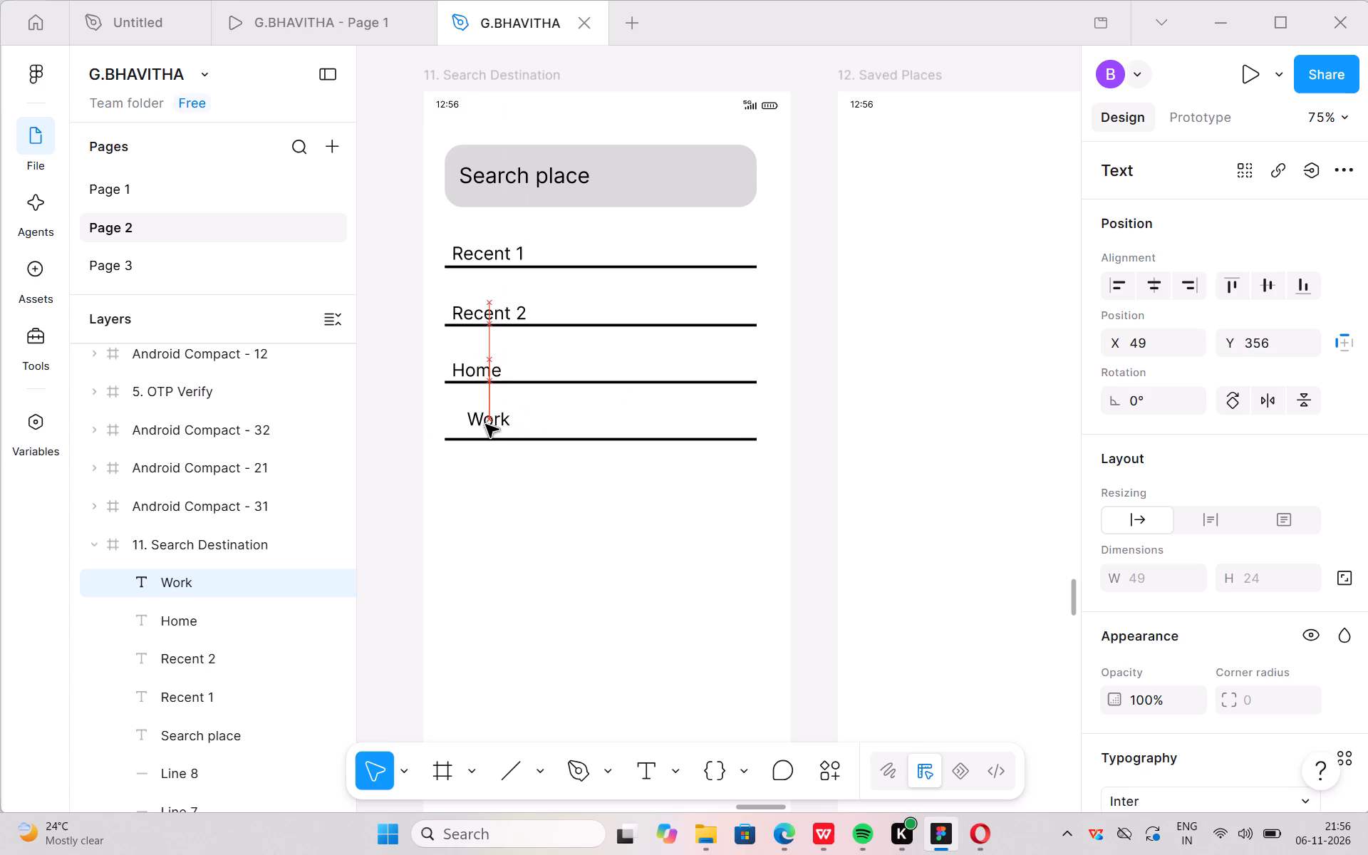
left_click_drag(486, 425, 476, 430)
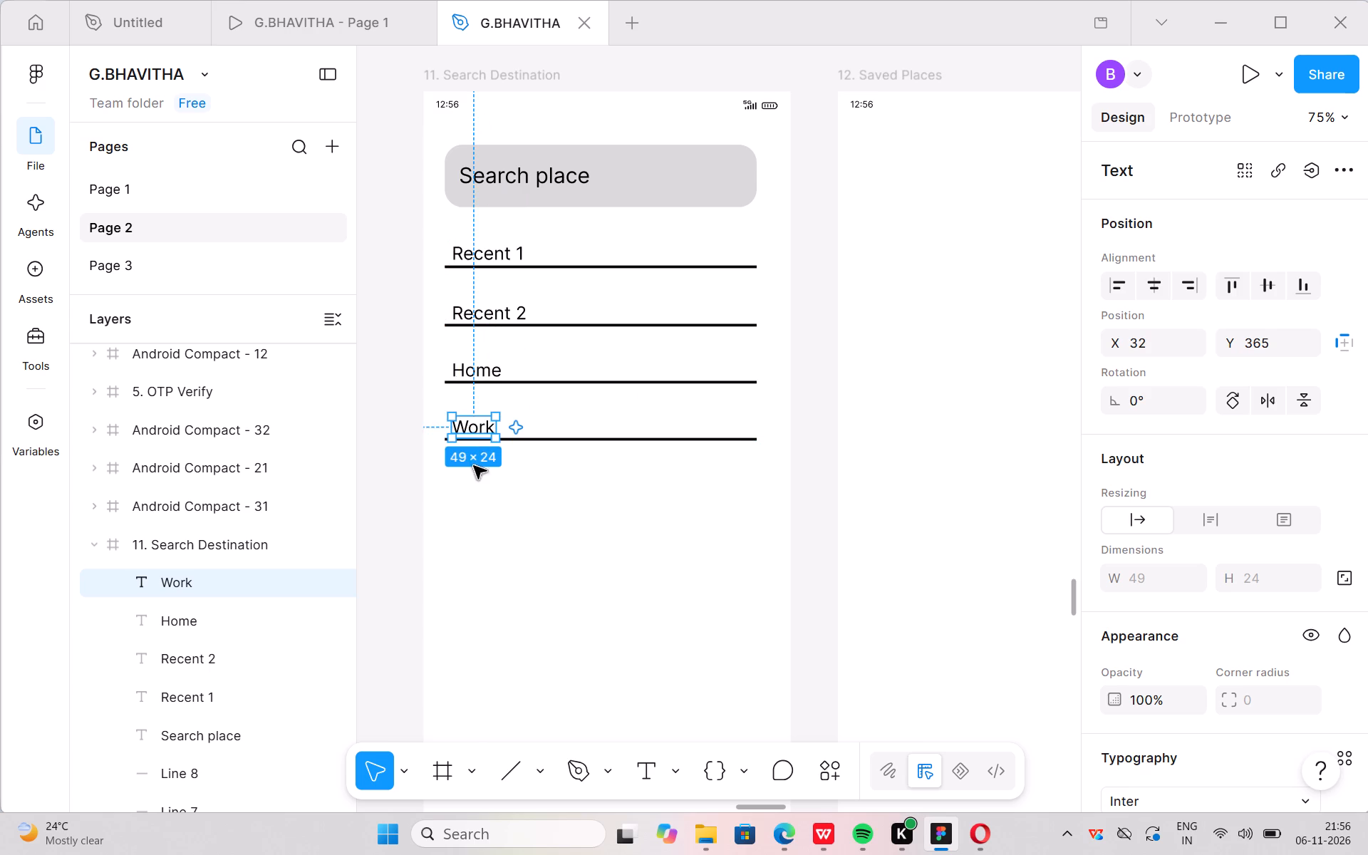
left_click(471, 517)
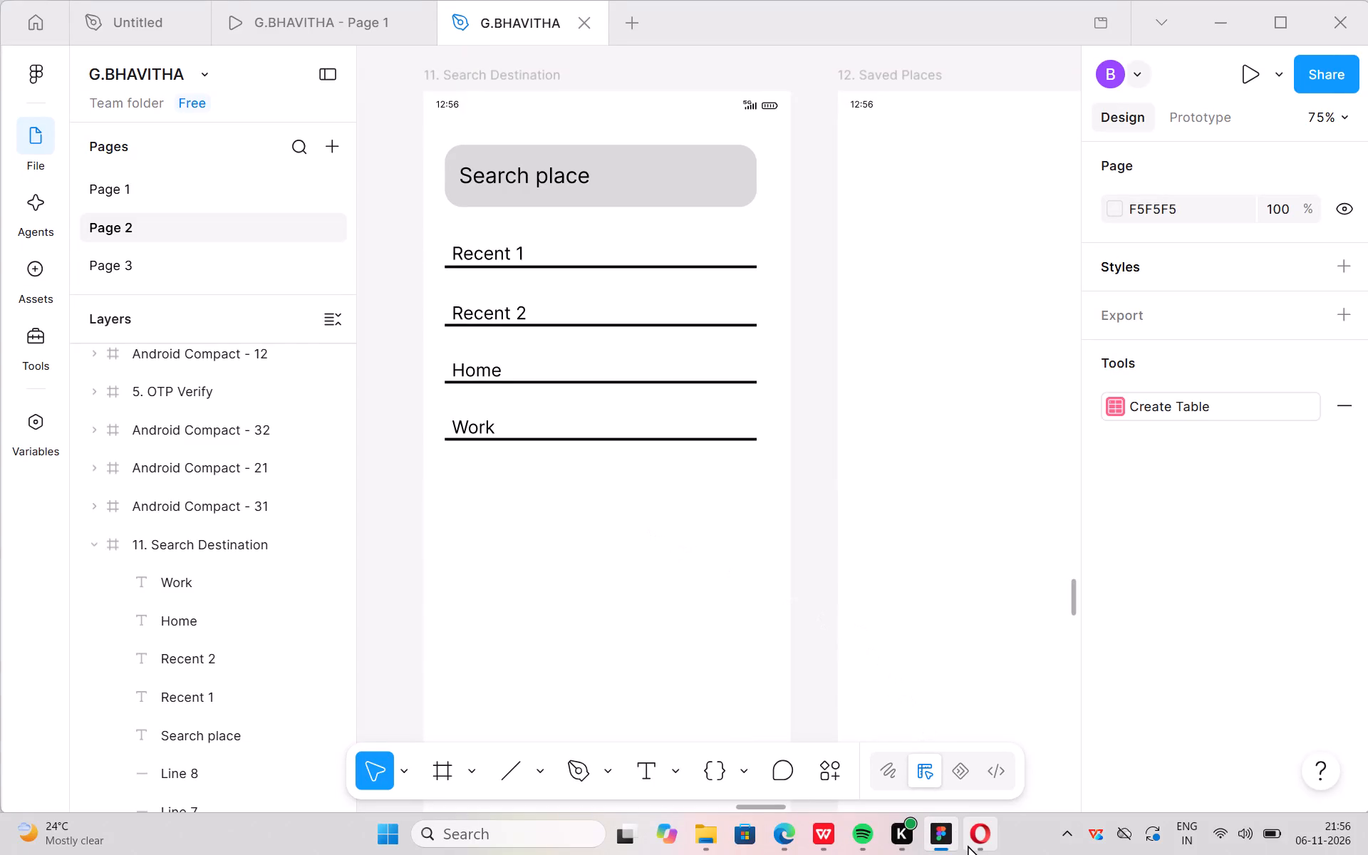
Switch to the reference PDF in Opera and copy the "Map Trips Saved Me" label at the bottom of 11. Search Destination.
left_click(963, 782)
scroll(593, 676, "down", 1)
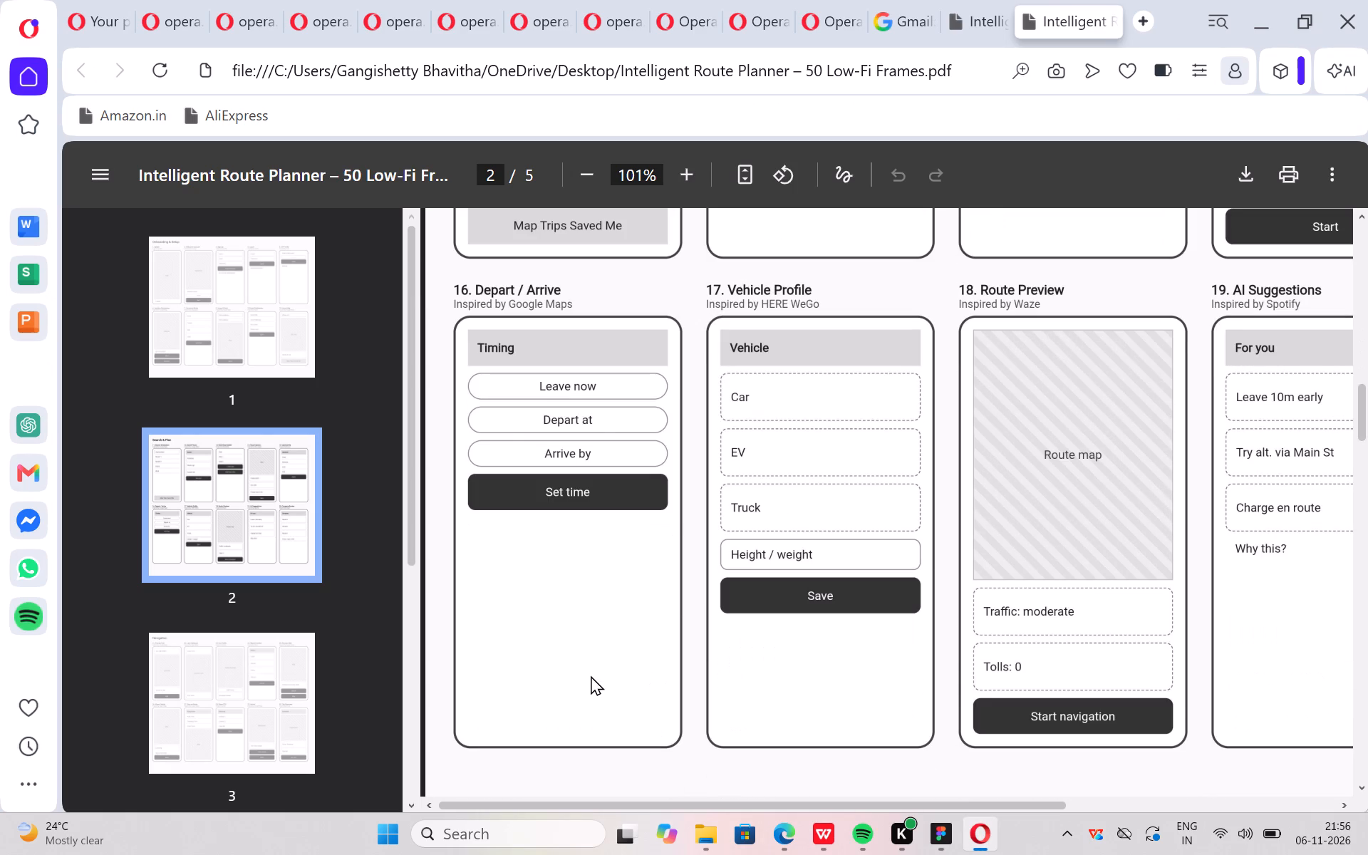
scroll(554, 489, "up", 4)
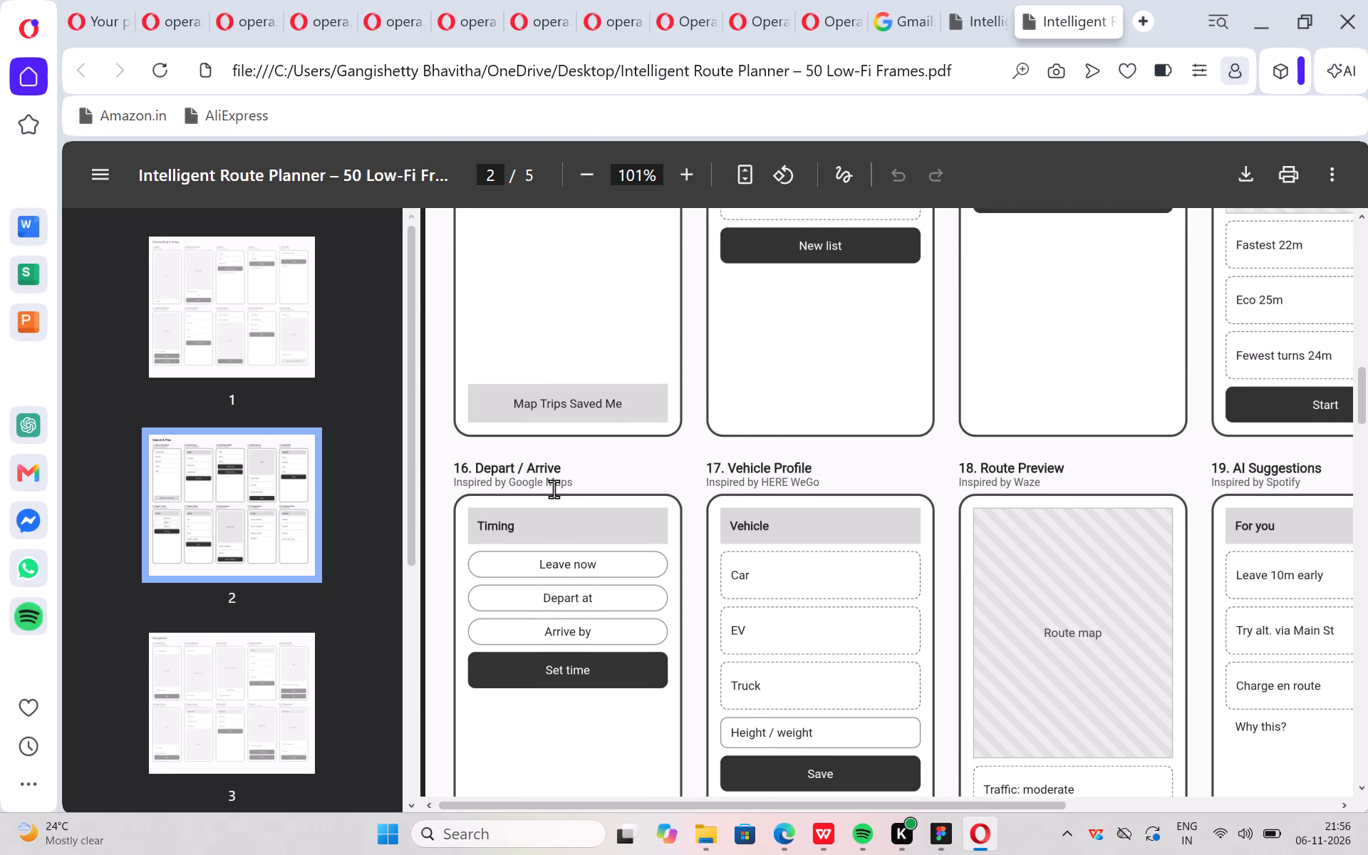
scroll(554, 489, "up", 1)
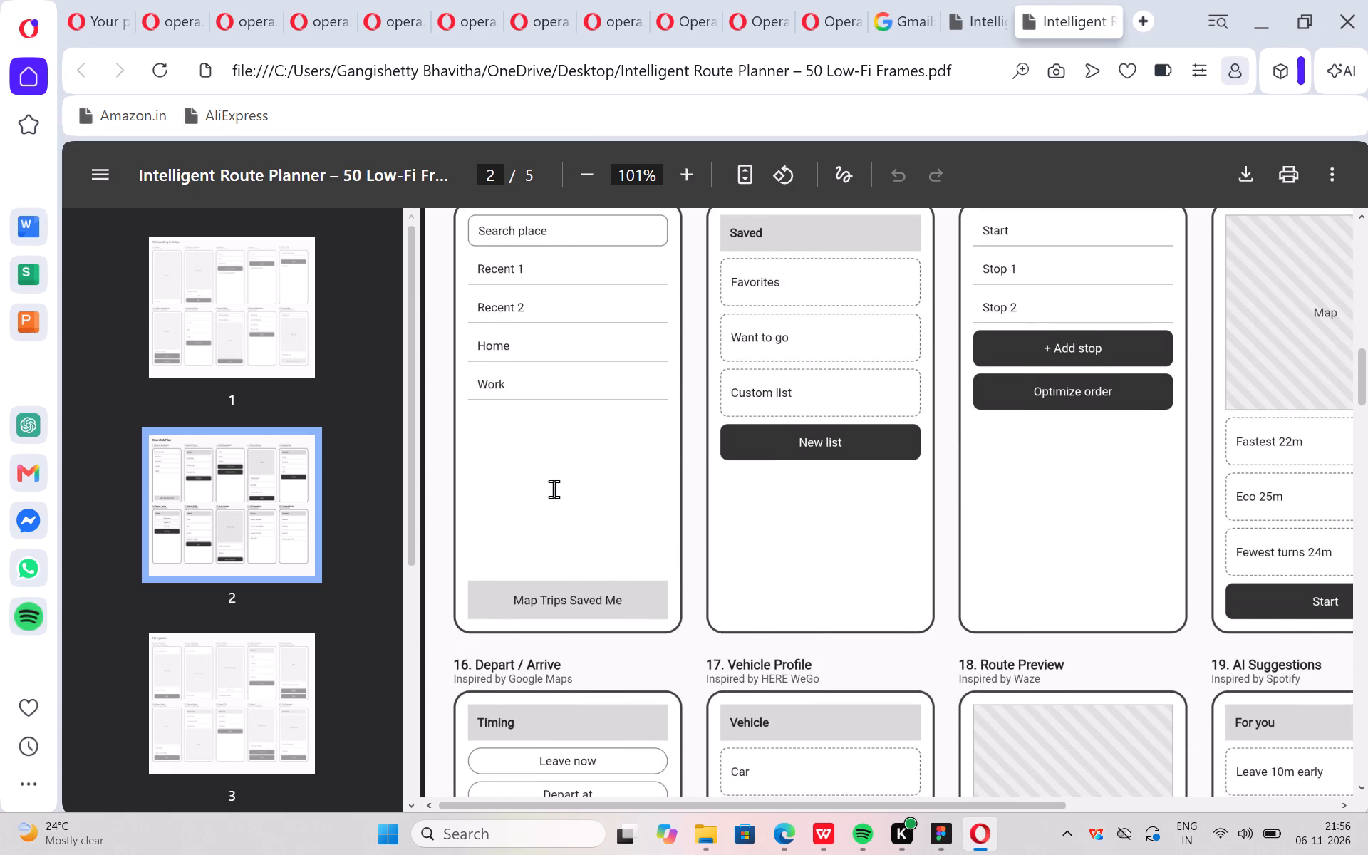
left_click_drag(506, 595, 567, 597)
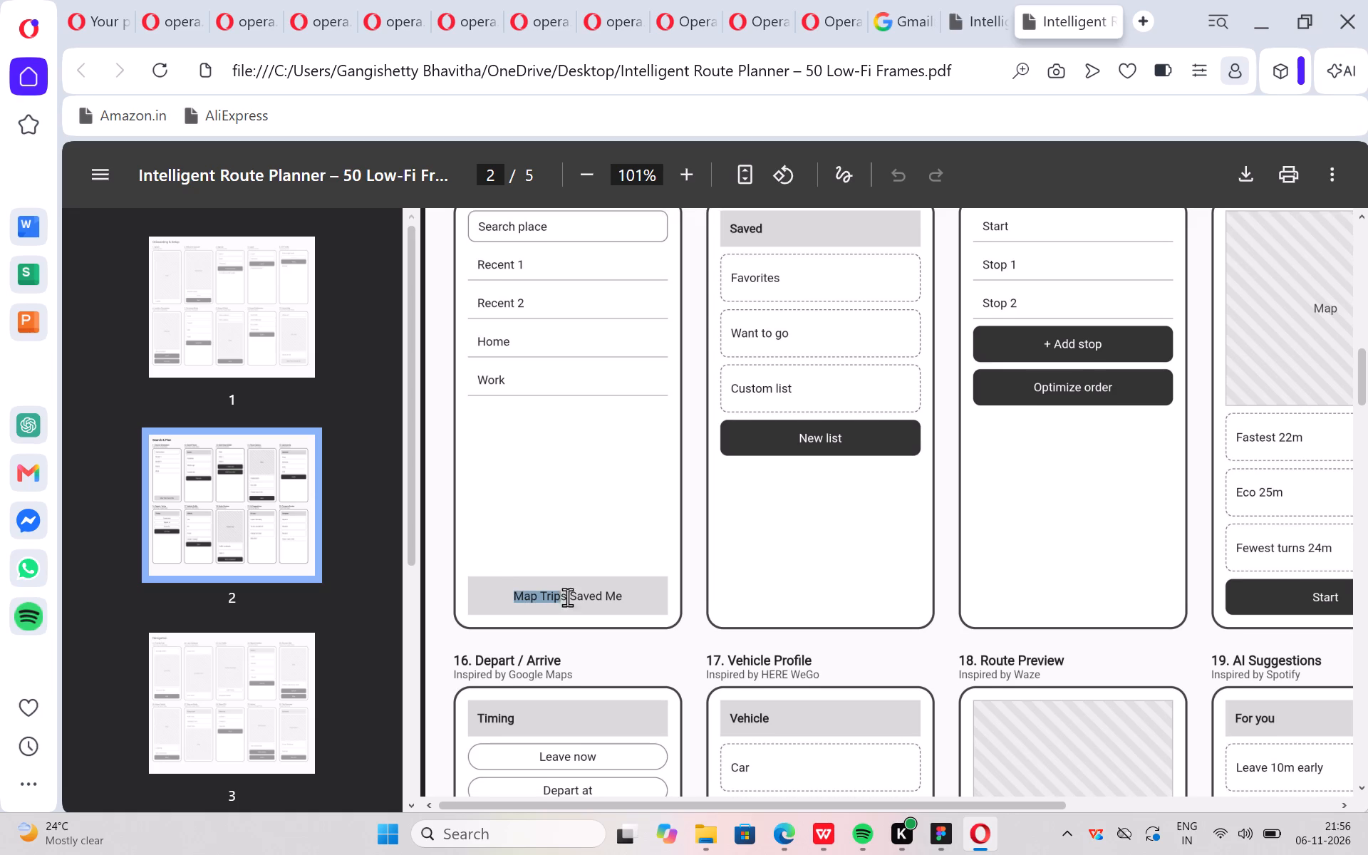
left_click_drag(567, 597, 630, 596)
key("ctrl+c")
key("ctrl+c")
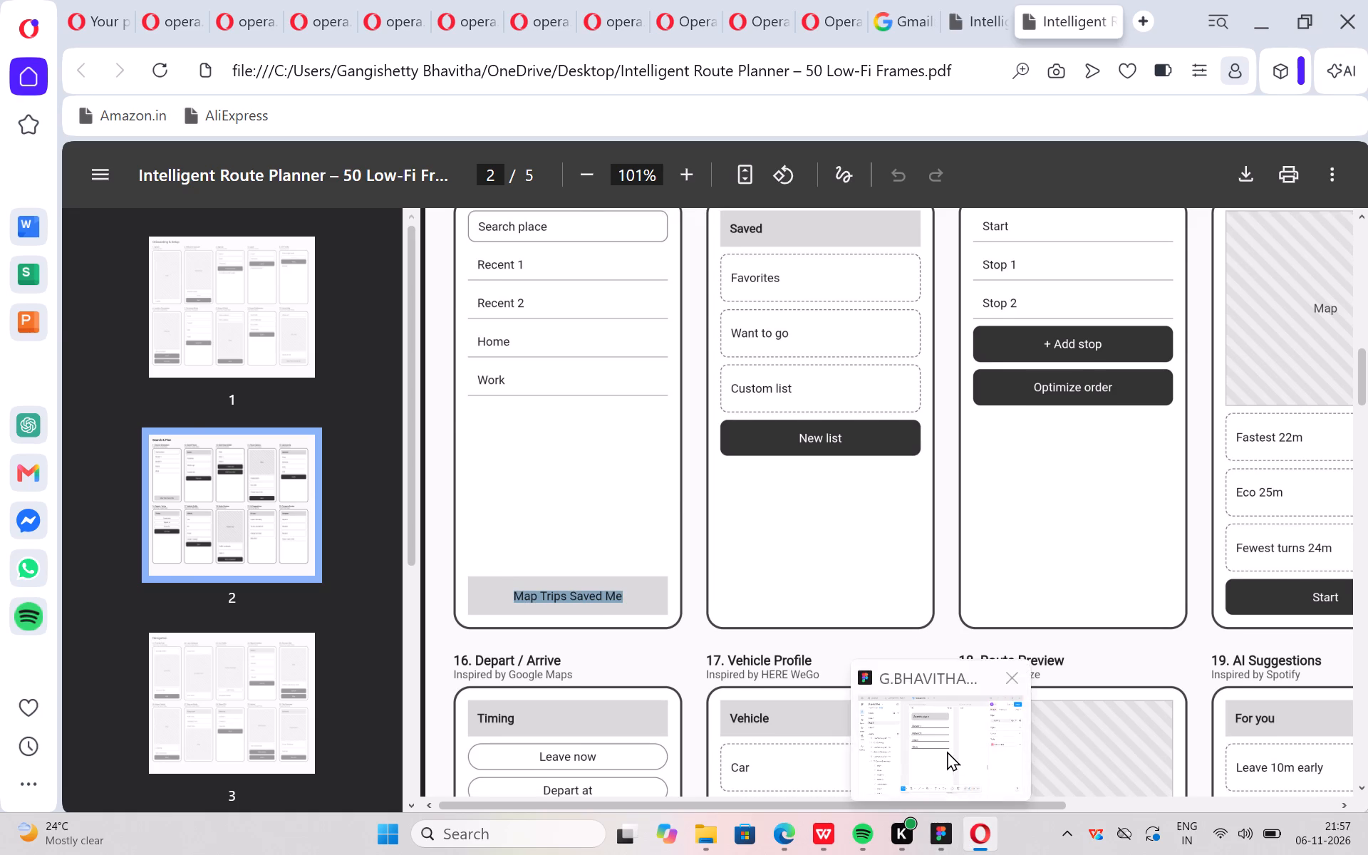
Back in Figma, draw a rectangle about 347 × 77 at X 27, Y 817, near the bottom of the 11. Search Destination frame.
left_click(947, 751)
scroll(591, 598, "down", 2)
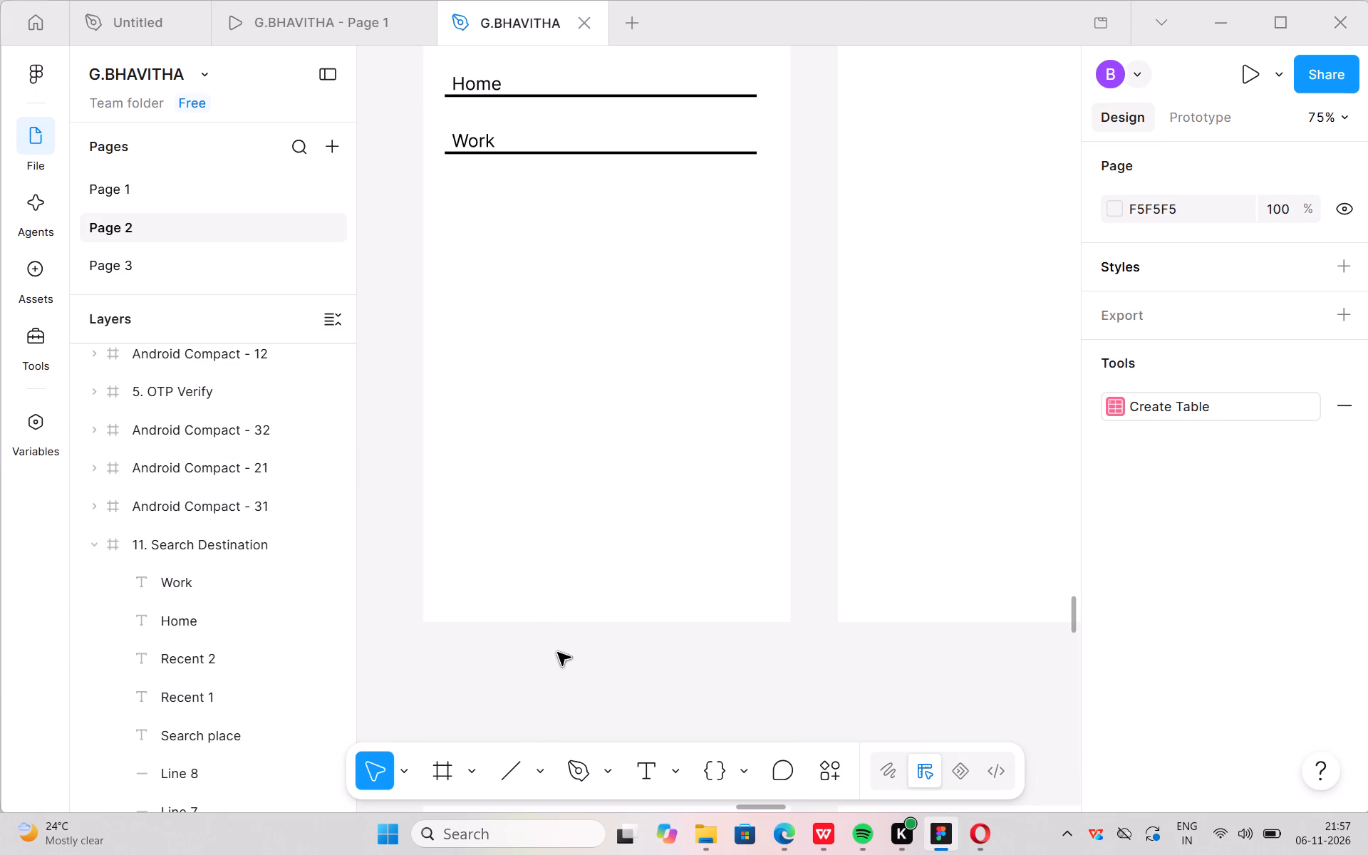
key("r")
left_click_drag(447, 532, 460, 538)
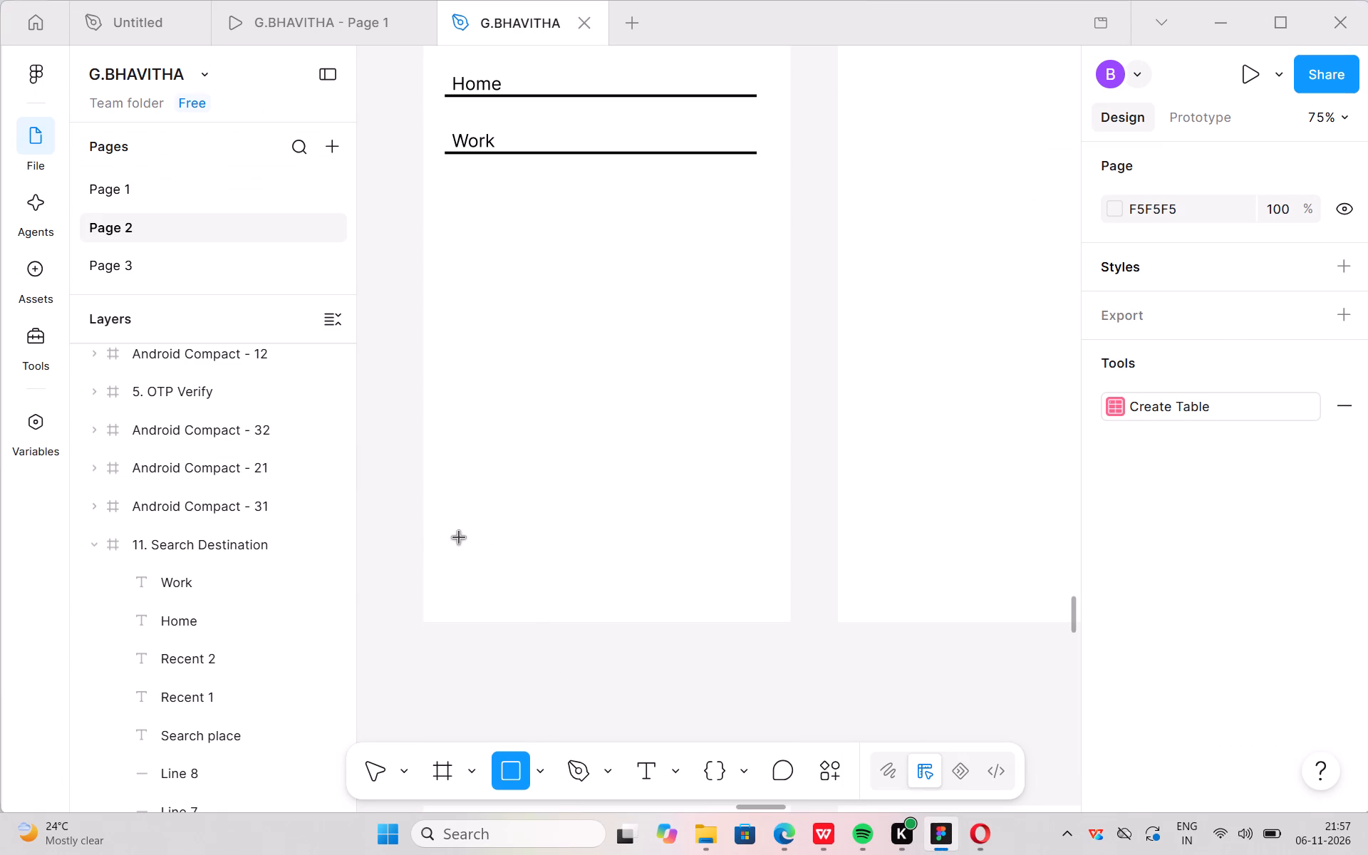
left_click_drag(460, 538, 746, 588)
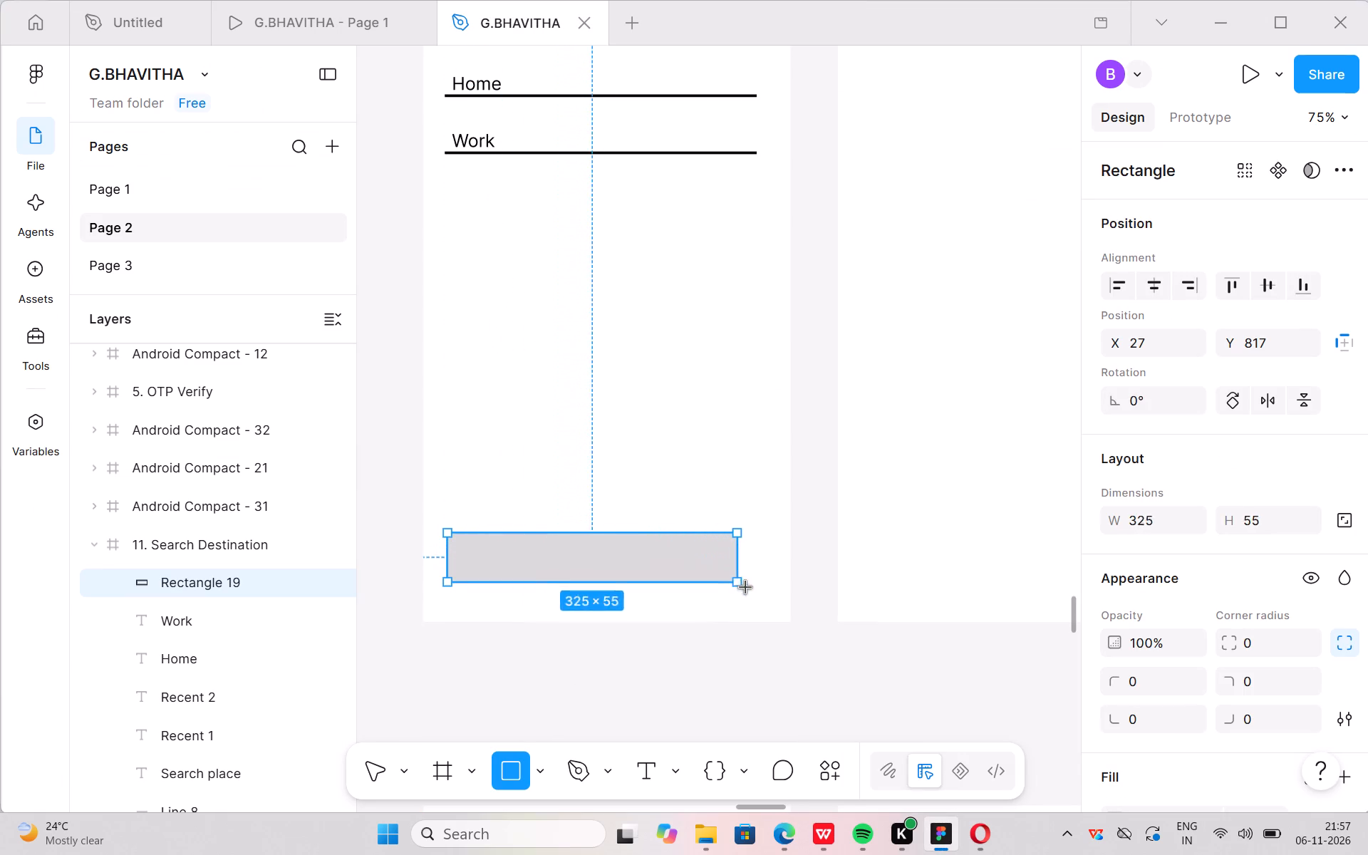
left_click_drag(746, 588, 757, 601)
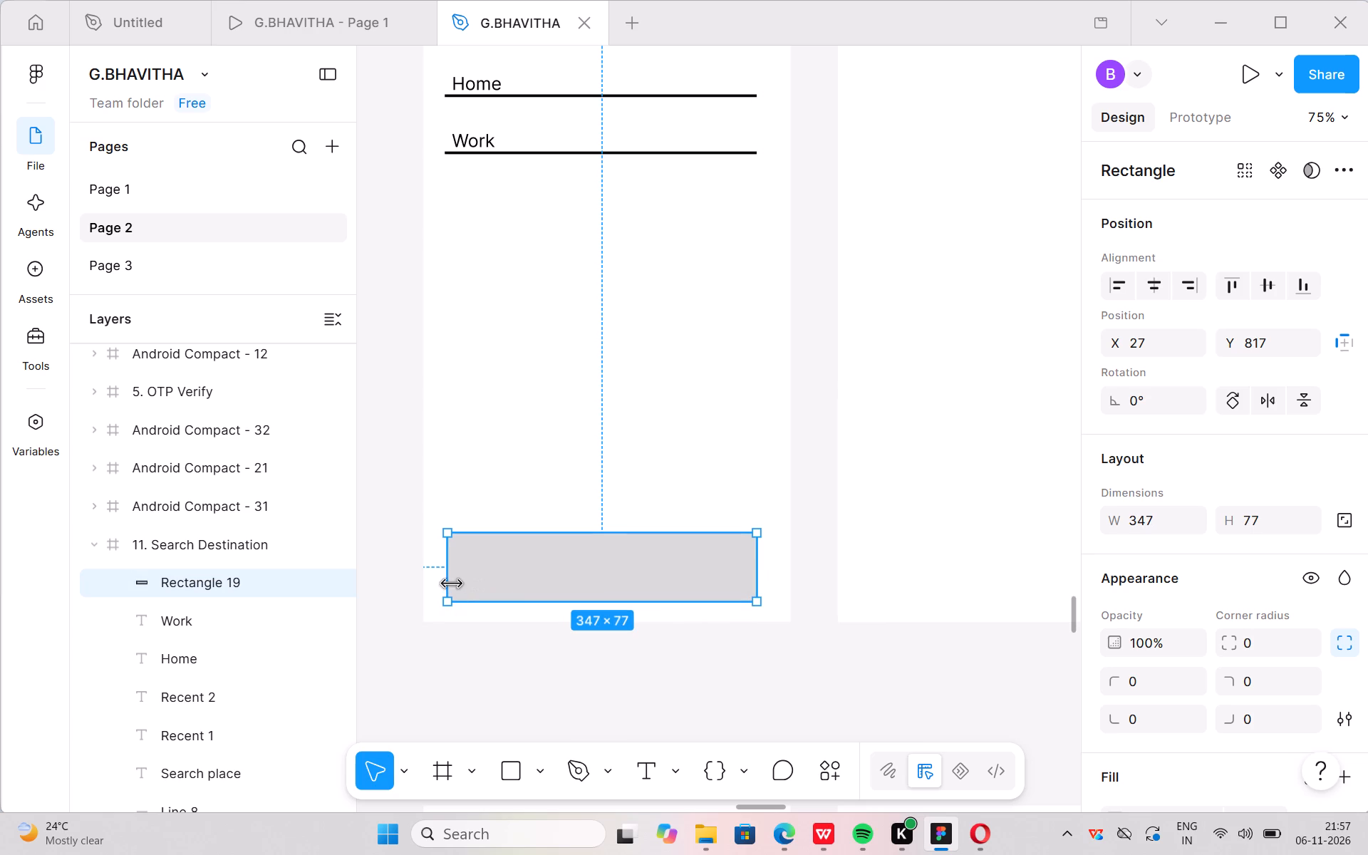
Extend the bottom rectangle's left edge to X 24, making it 350 wide and flush with the lines above.
left_click_drag(447, 570, 441, 573)
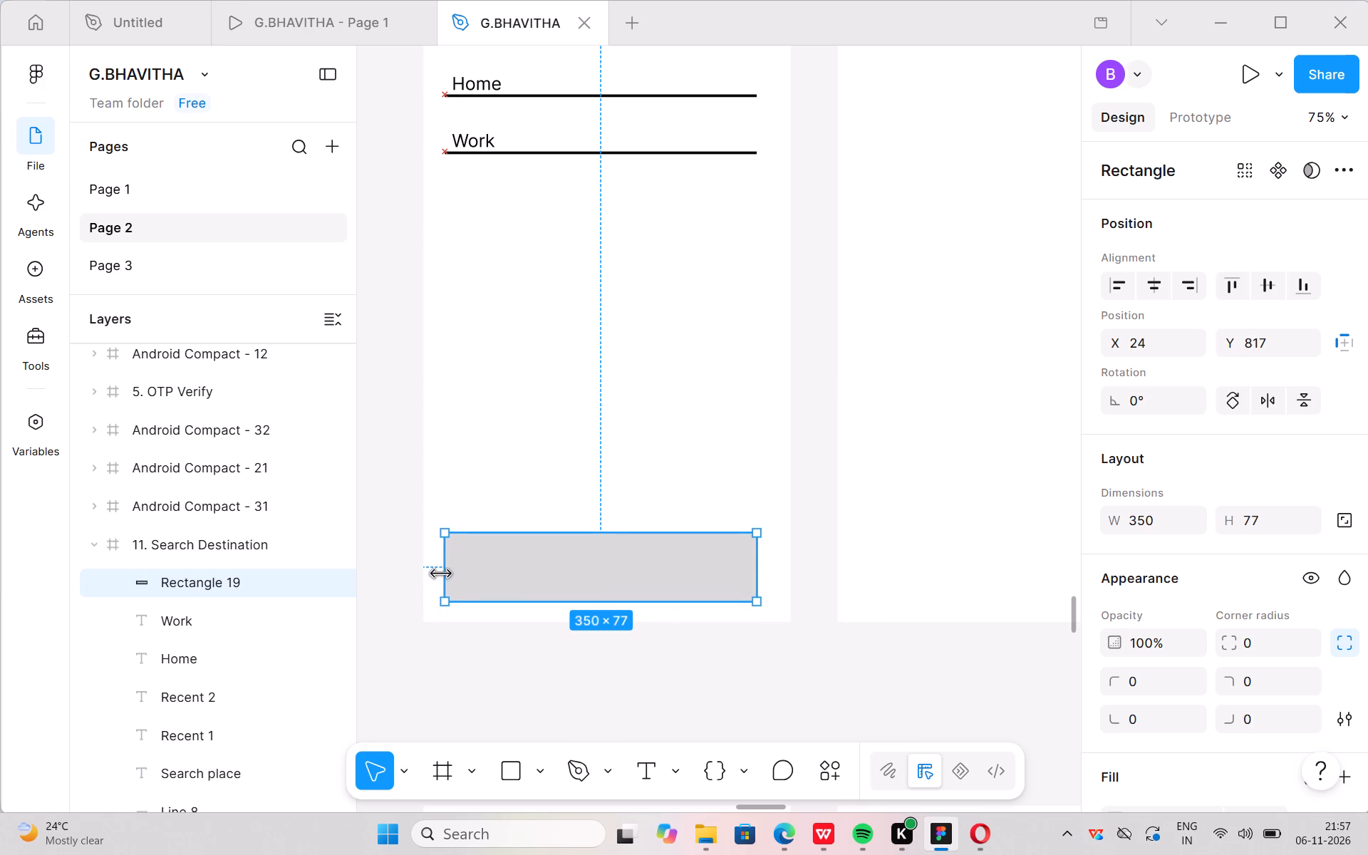
left_click_drag(441, 573, 440, 576)
left_click(459, 668)
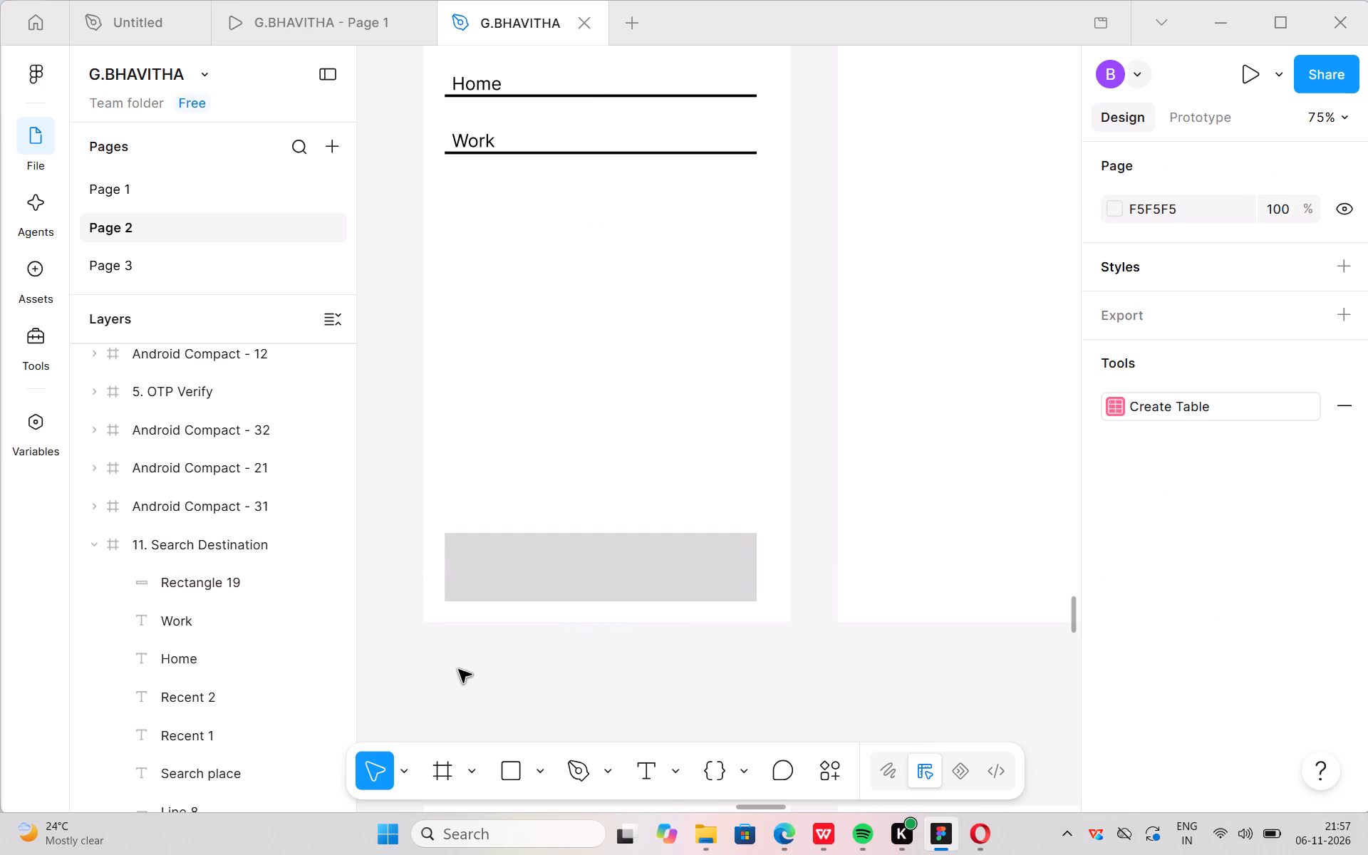
Add a text label on the bottom rectangle at font size 24 and paste in "Map Trips Saved Me".
key("t")
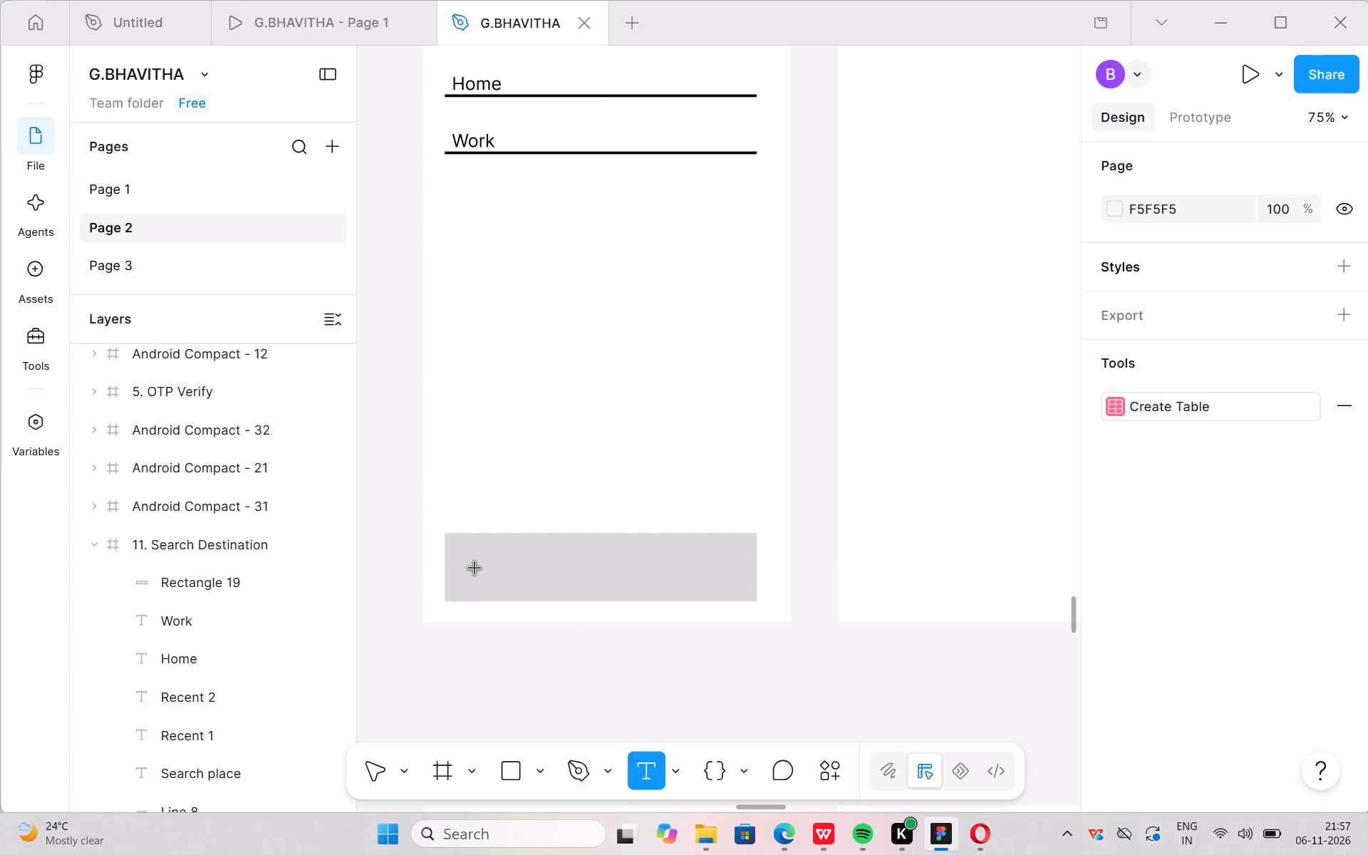
left_click(475, 569)
scroll(1294, 559, "down", 1)
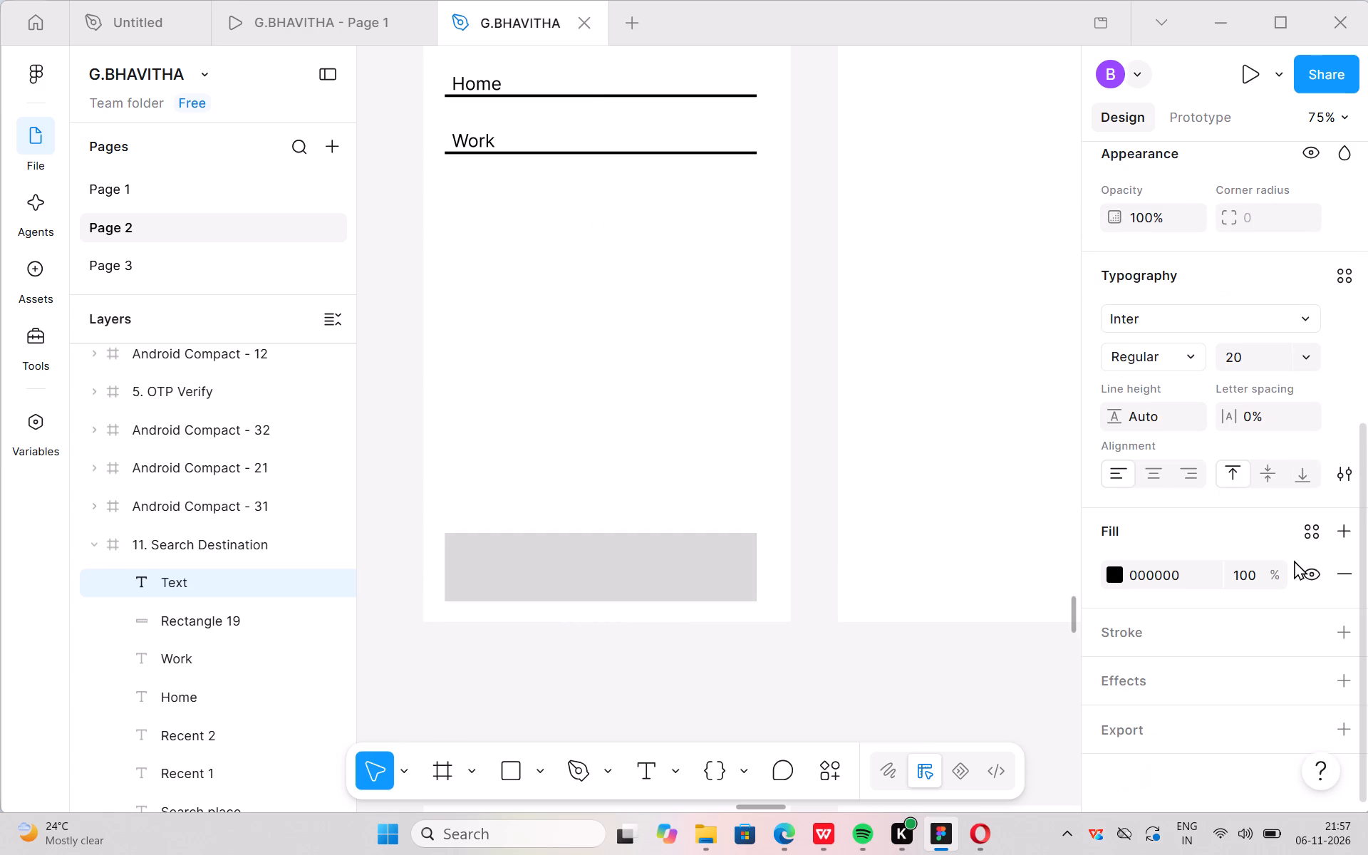
left_click(1309, 360)
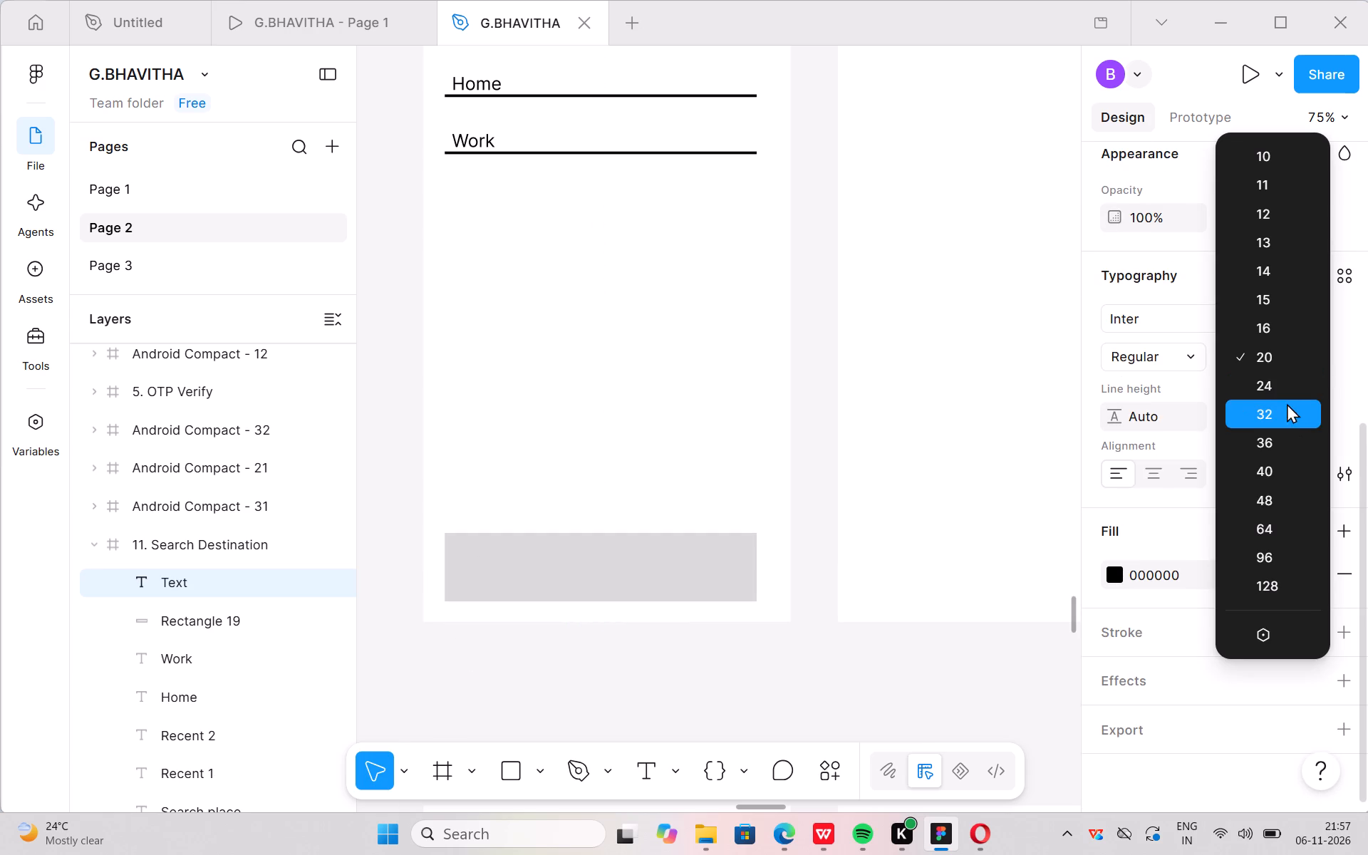
left_click(1287, 386)
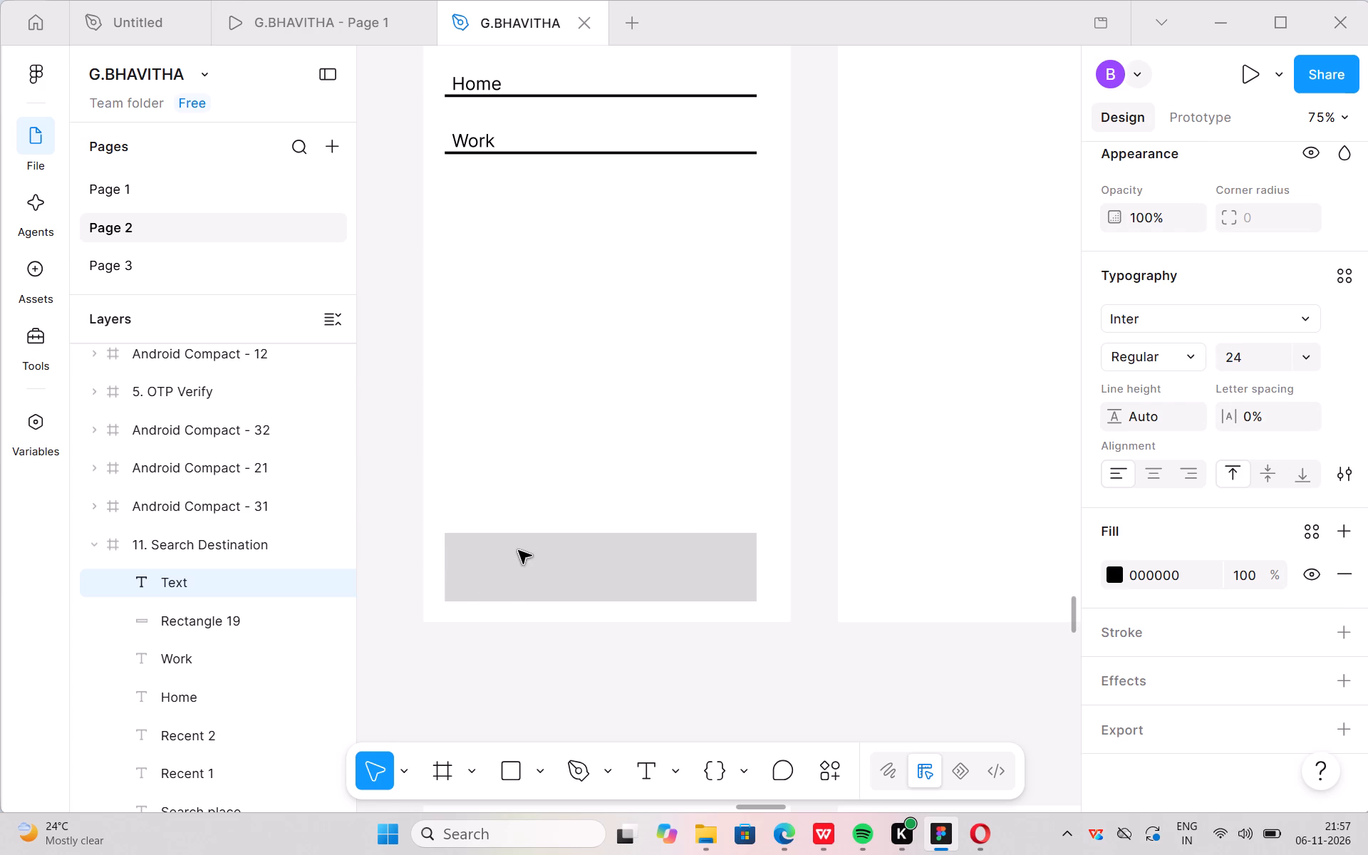
key("ctrl+v")
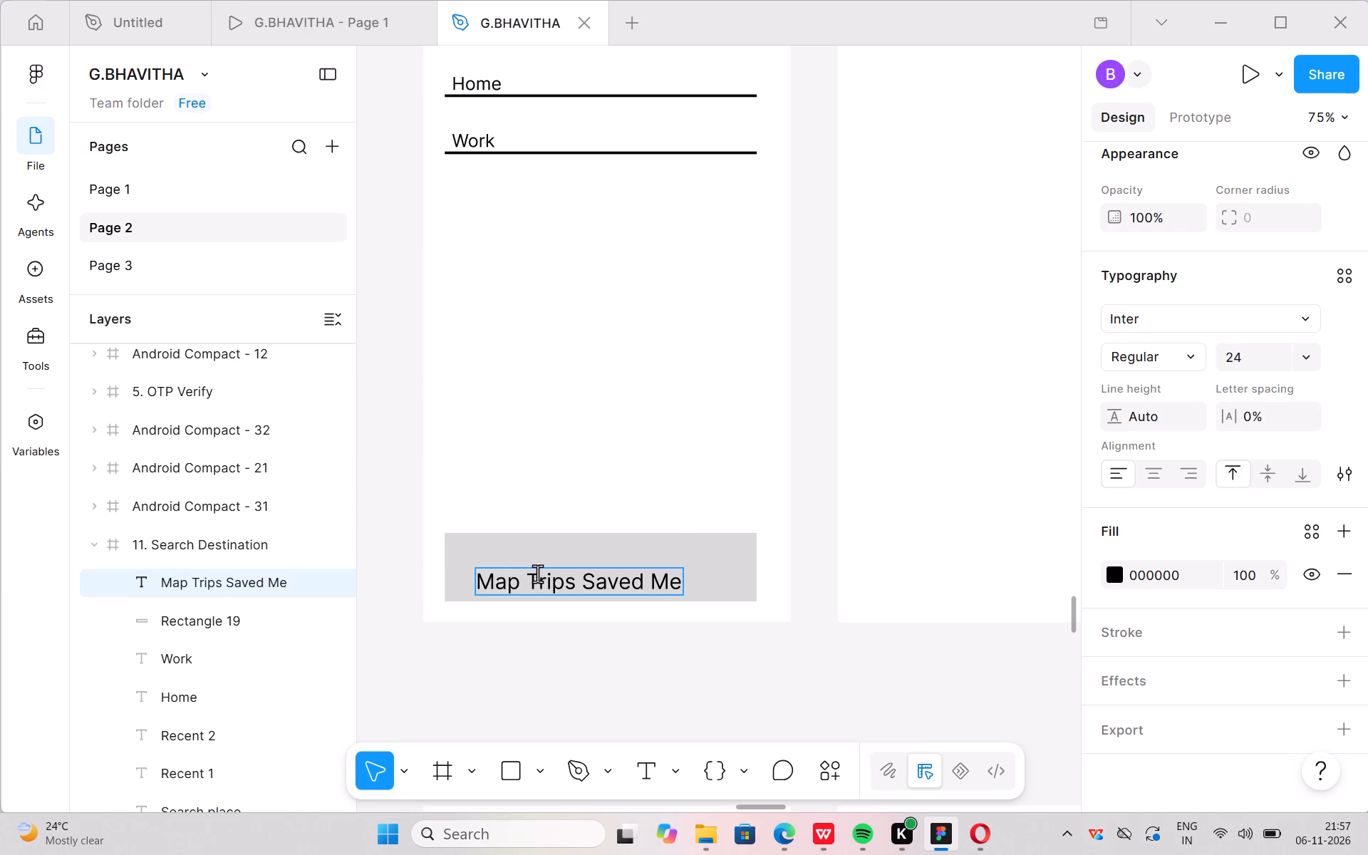
left_click(640, 611)
Move the "Map Trips Saved Me" label so it is centred vertically and roughly horizontally within the grey rectangle.
left_click_drag(596, 578, 607, 564)
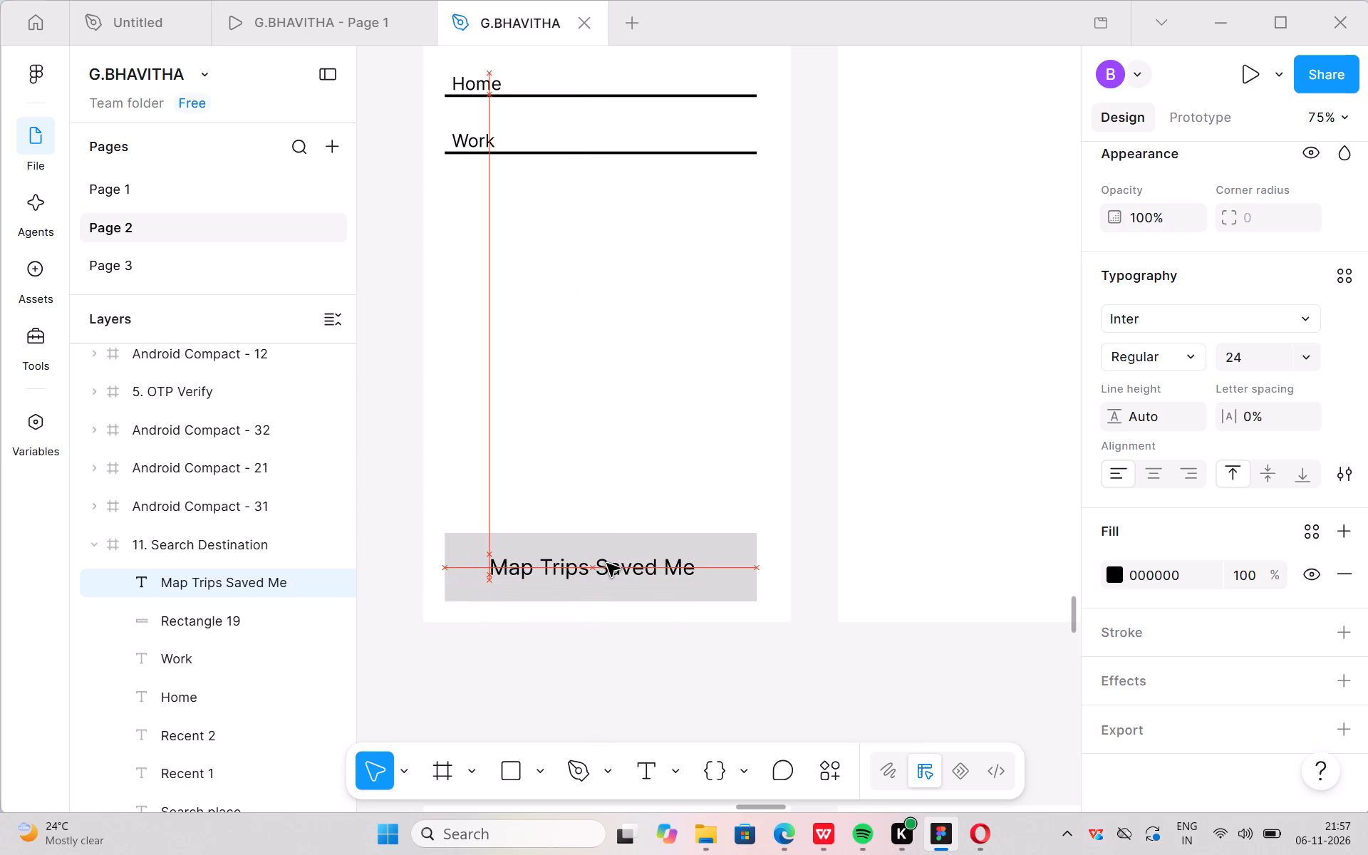
left_click_drag(607, 564, 611, 564)
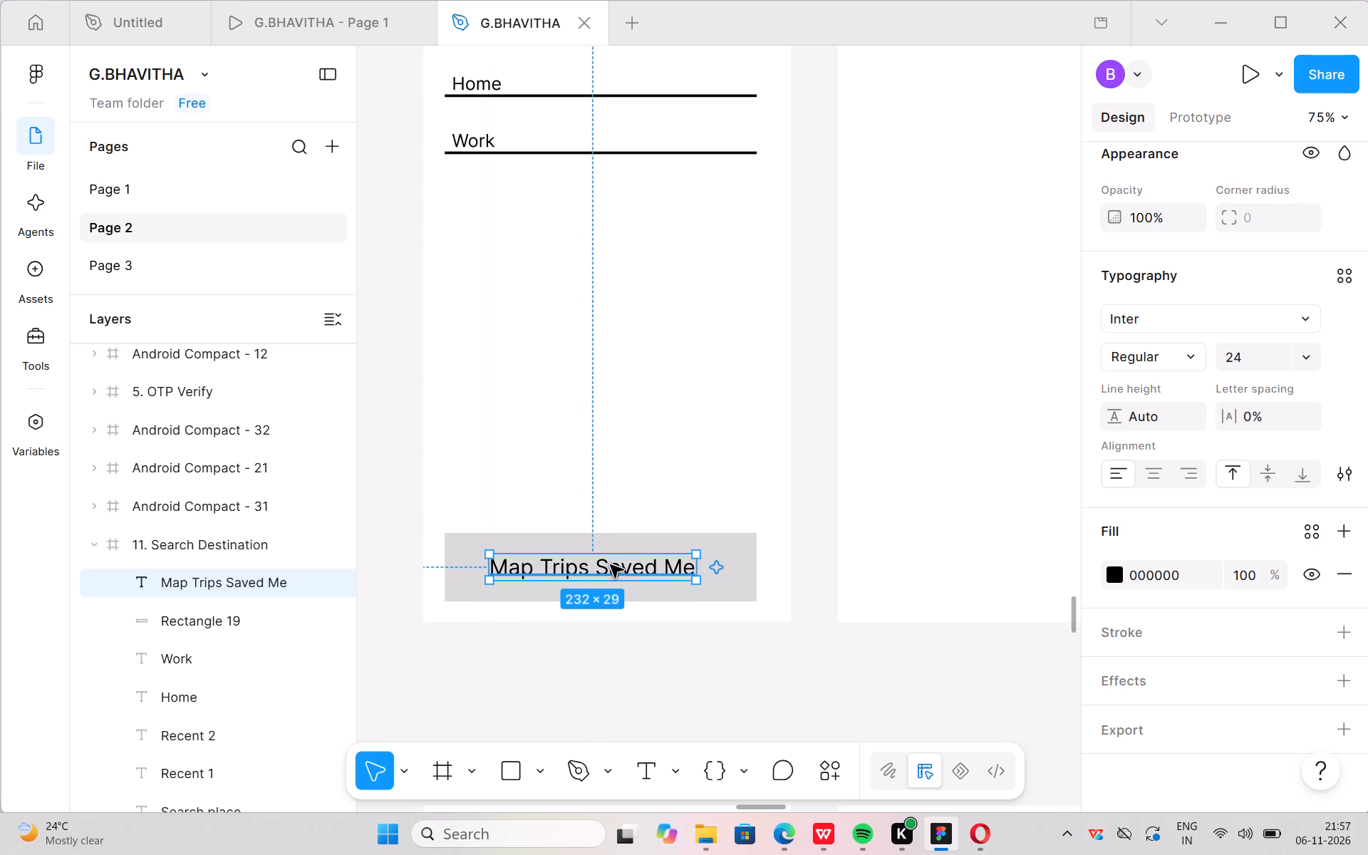
left_click(581, 728)
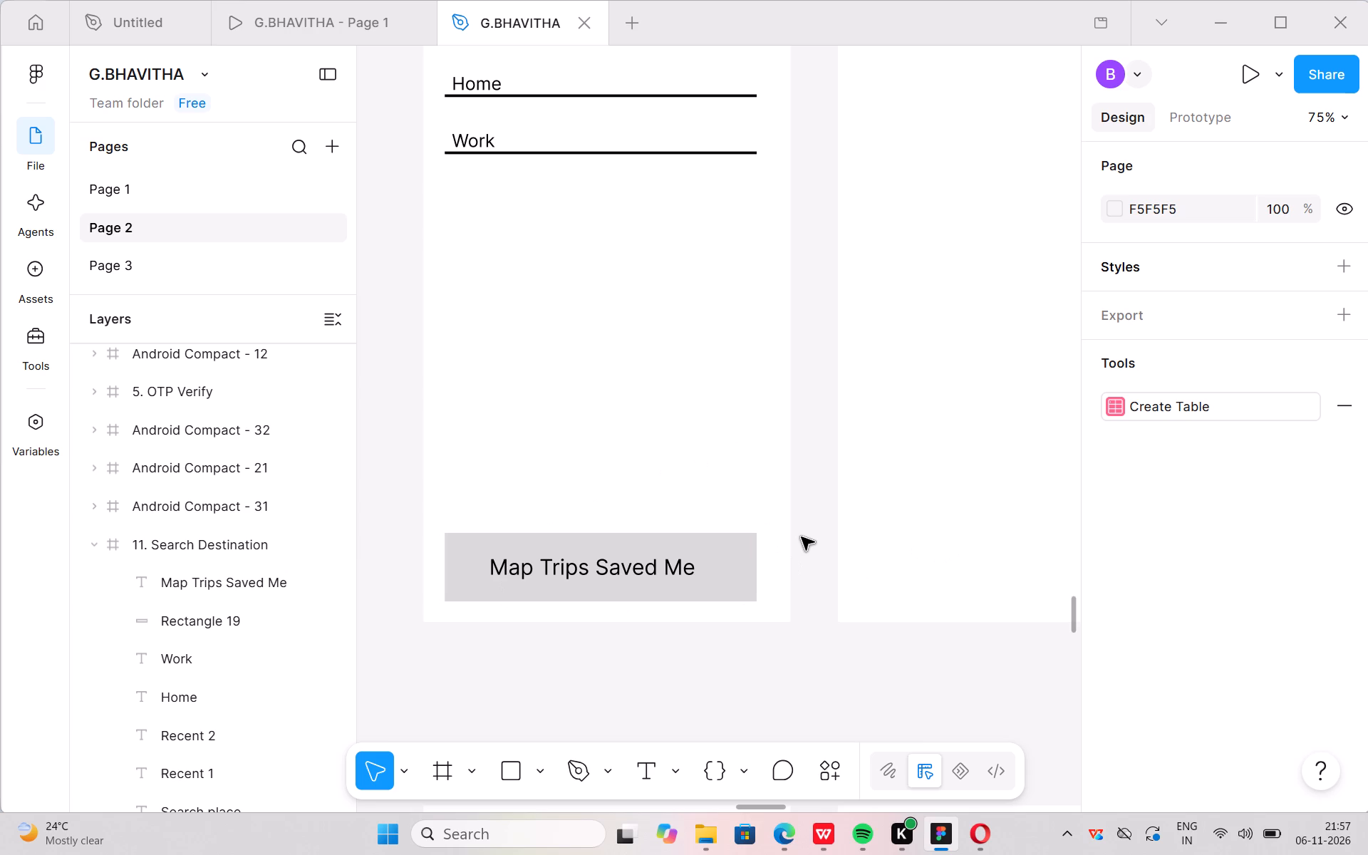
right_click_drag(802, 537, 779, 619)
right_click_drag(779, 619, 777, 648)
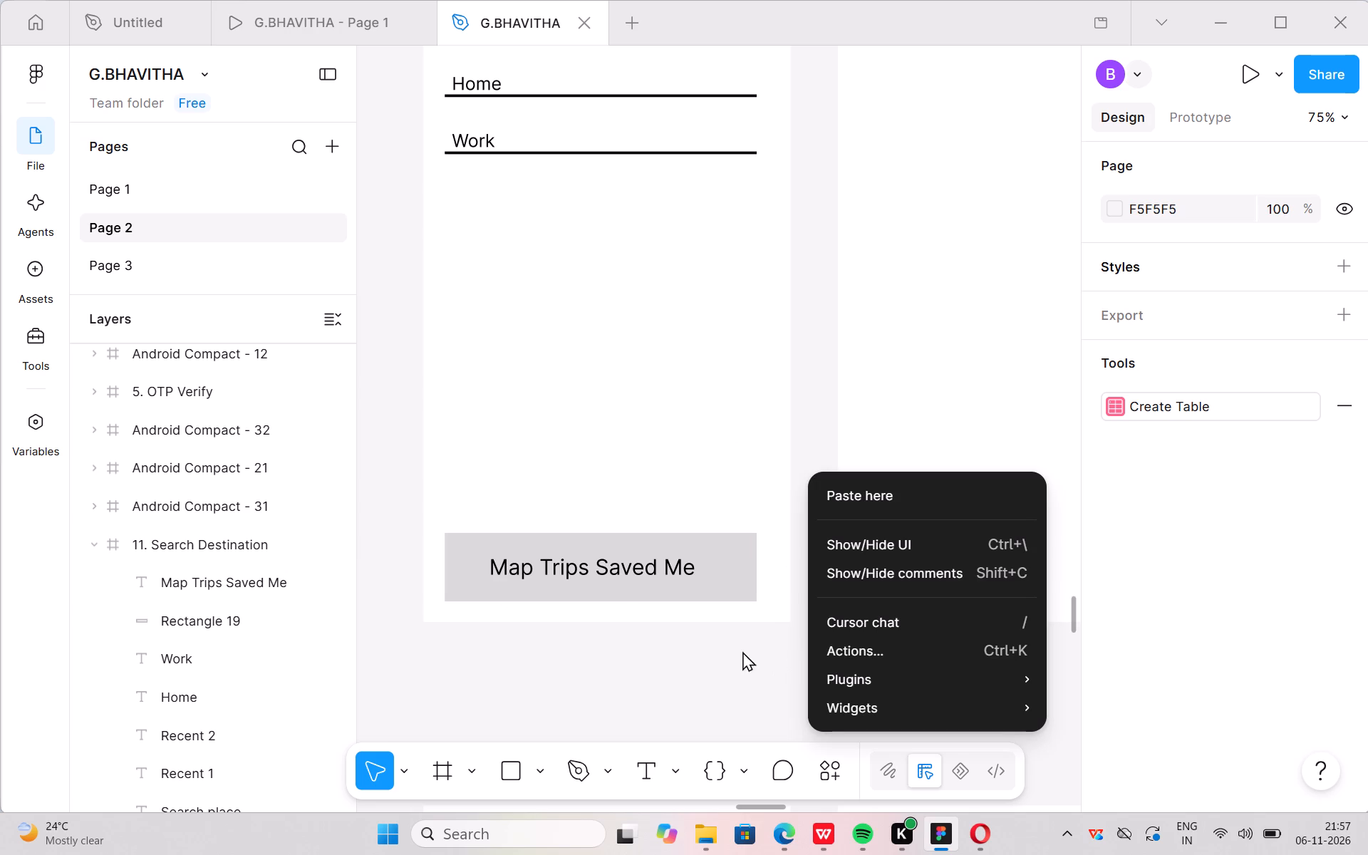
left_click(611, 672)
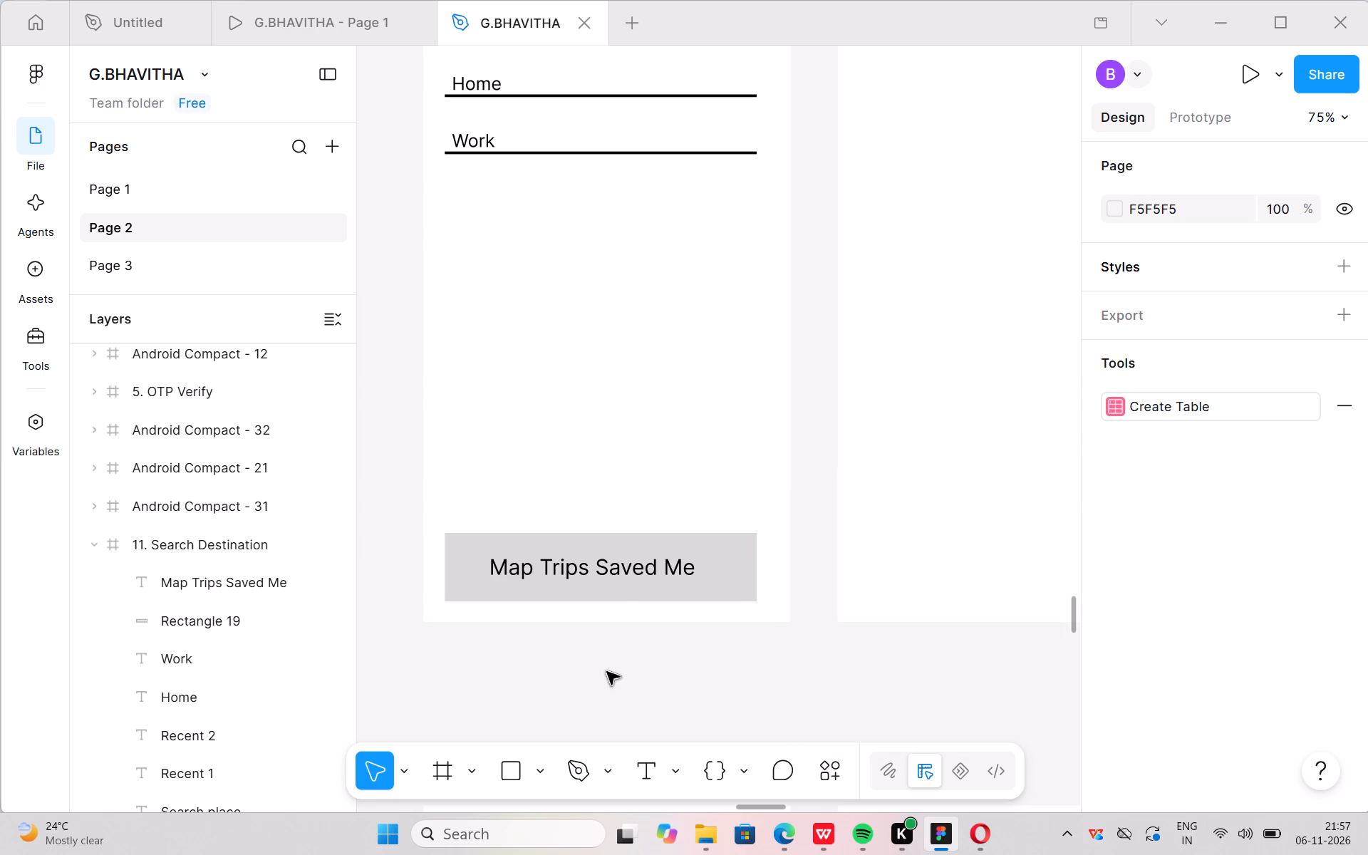